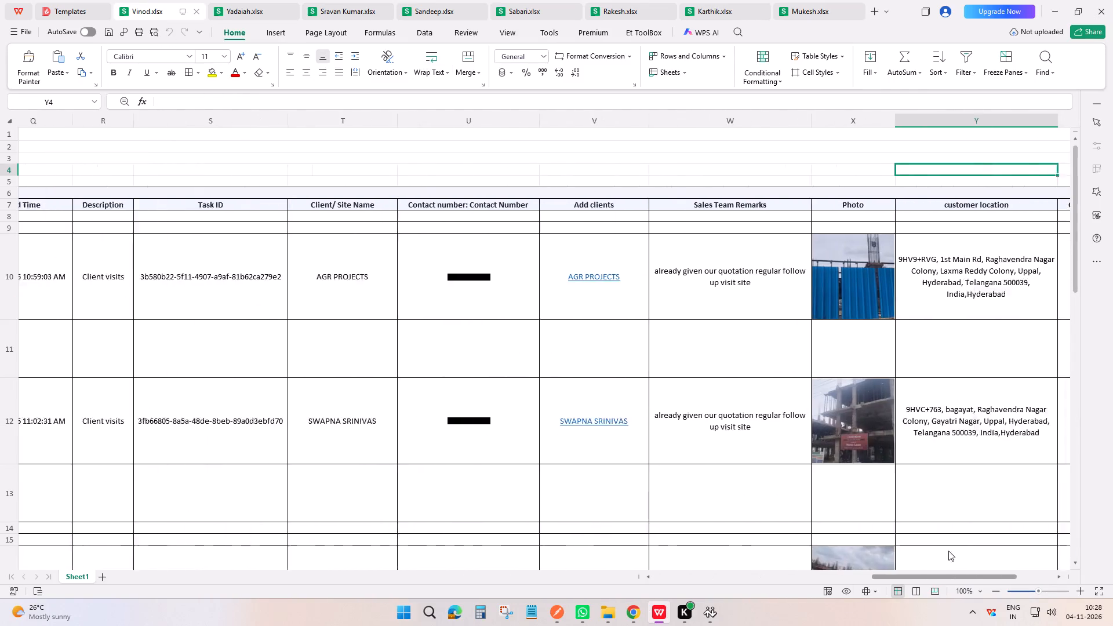
Select the entire Photo column (column X) in the Vinod.xlsx visit sheet.
{"action": "left_click_drag", "start_coordinate": [948, 551], "coordinate": [950, 551]}
{"action": "left_click", "coordinate": [827, 123]}
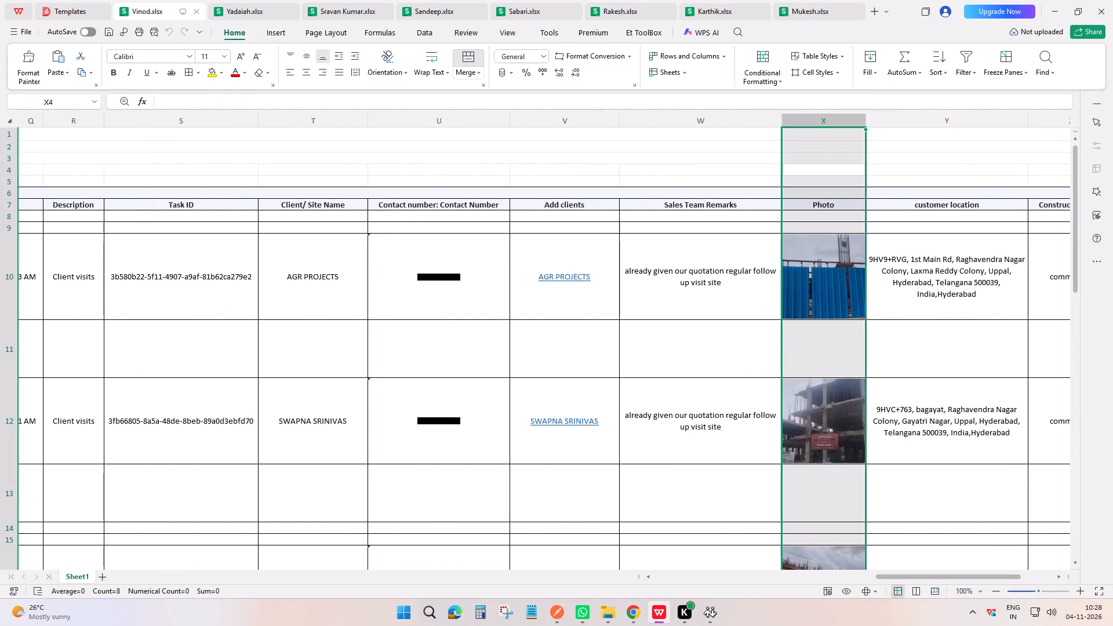
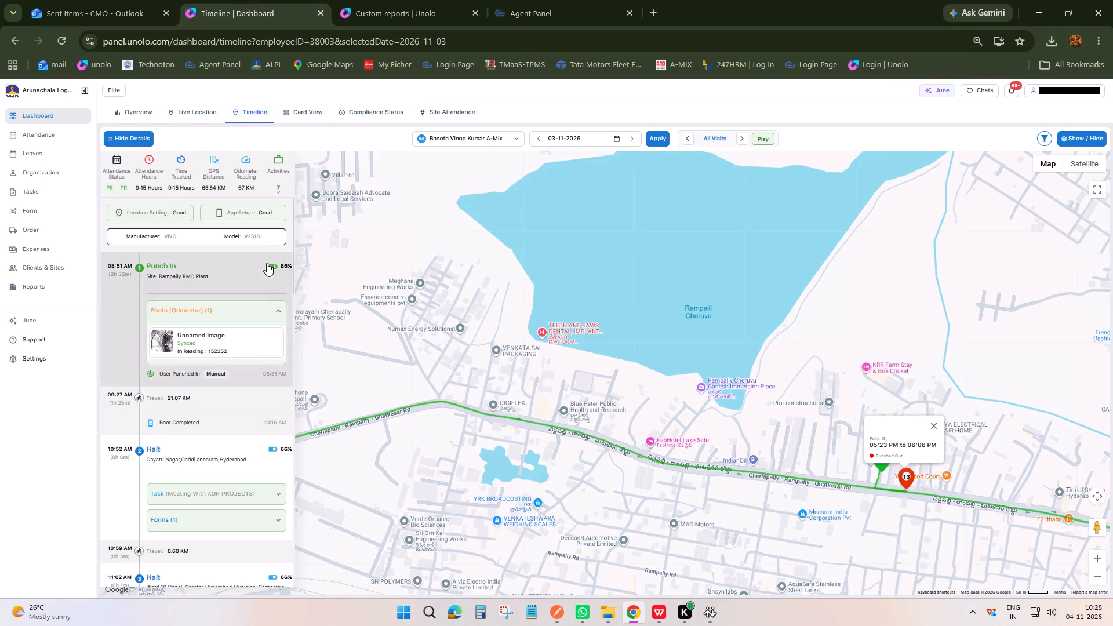
Apply the 03-11-2026 date to the selected employee's timeline and examine the day's halts, tasks and odometer photos from punch-in to punch-out.
{"action": "scroll", "coordinate": [265, 307], "scroll_direction": "down", "scroll_amount": 20}
{"action": "scroll", "coordinate": [265, 307], "scroll_direction": "down", "scroll_amount": 10}
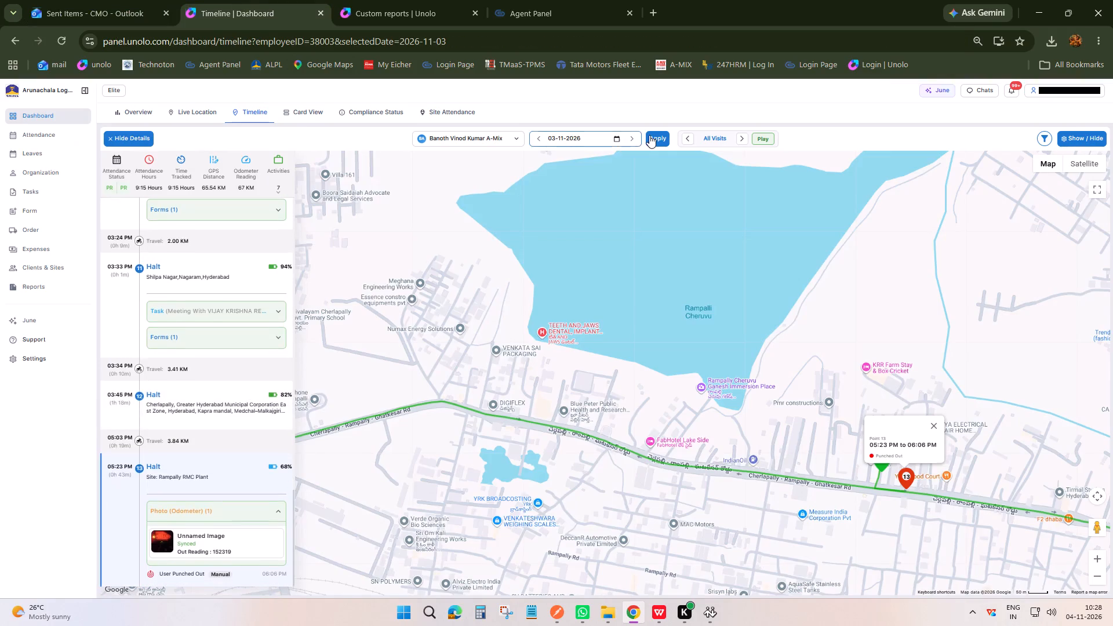
{"action": "left_click", "coordinate": [652, 135]}
{"action": "scroll", "coordinate": [172, 314], "scroll_direction": "up", "scroll_amount": 2}
{"action": "scroll", "coordinate": [173, 314], "scroll_direction": "down", "scroll_amount": 1}
{"action": "scroll", "coordinate": [173, 314], "scroll_direction": "up", "scroll_amount": 2}
{"action": "scroll", "coordinate": [176, 314], "scroll_direction": "down", "scroll_amount": 6}
{"action": "scroll", "coordinate": [176, 314], "scroll_direction": "up", "scroll_amount": 1}
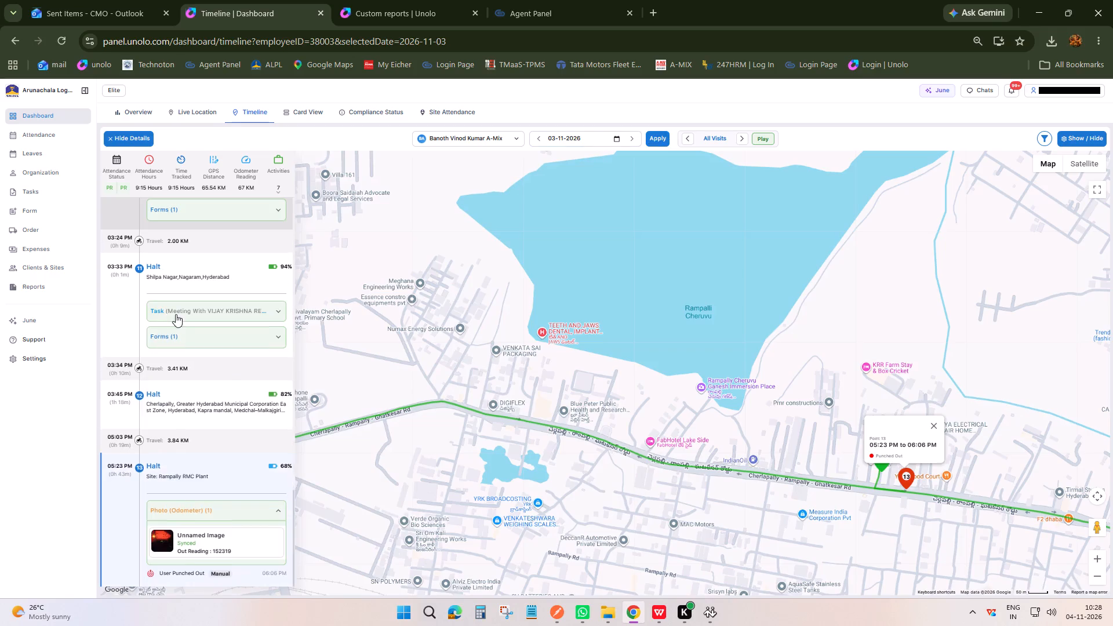
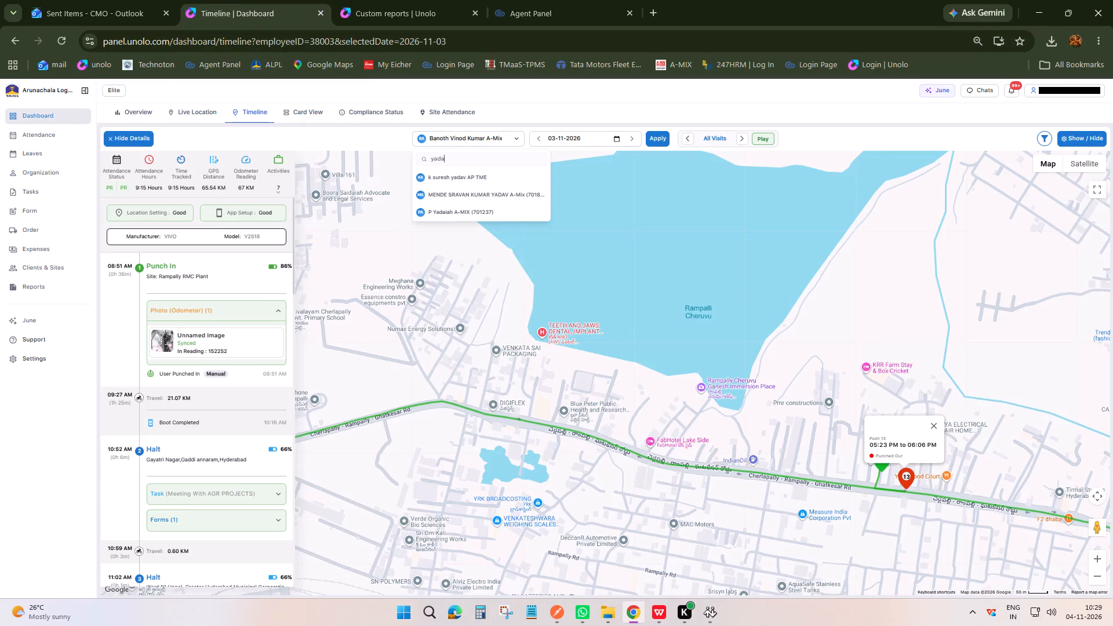
Switch the timeline's employee selection to the last A-MIX employee among the matches for "yada".
{"action": "left_click", "coordinate": [477, 214]}
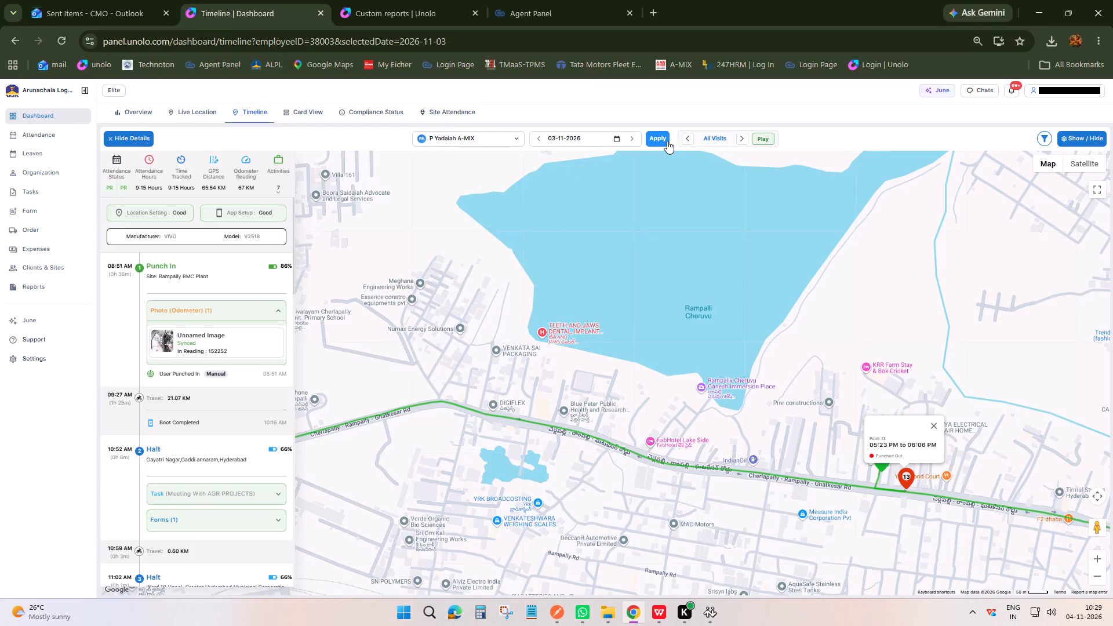
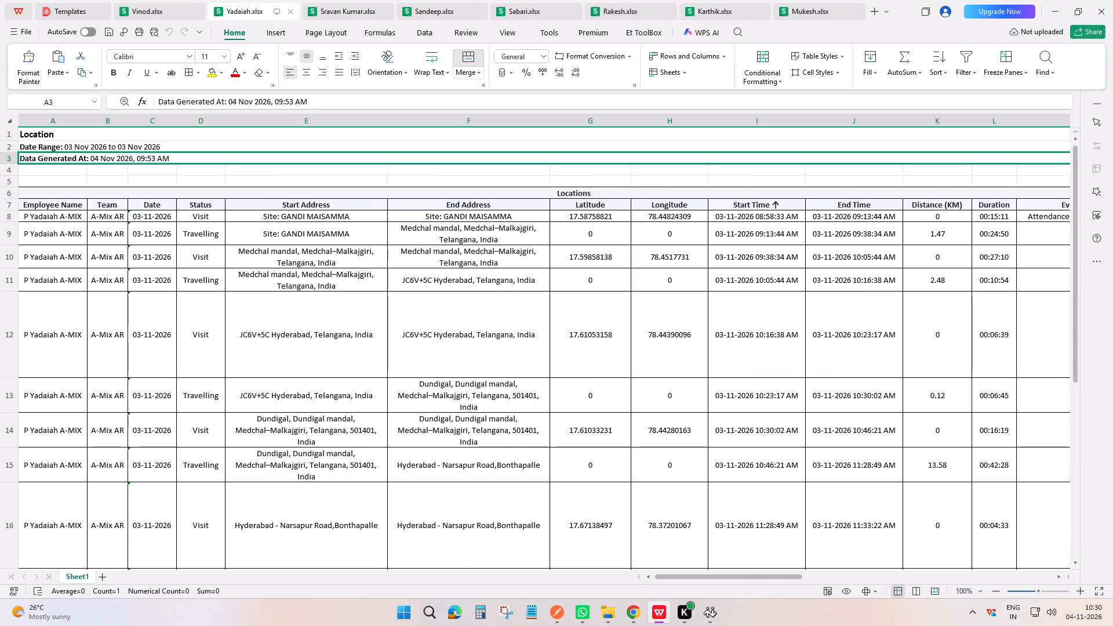
Select the entire Photo column (column X) in the employee's location report sheet.
{"action": "left_click_drag", "start_coordinate": [749, 578], "coordinate": [954, 566]}
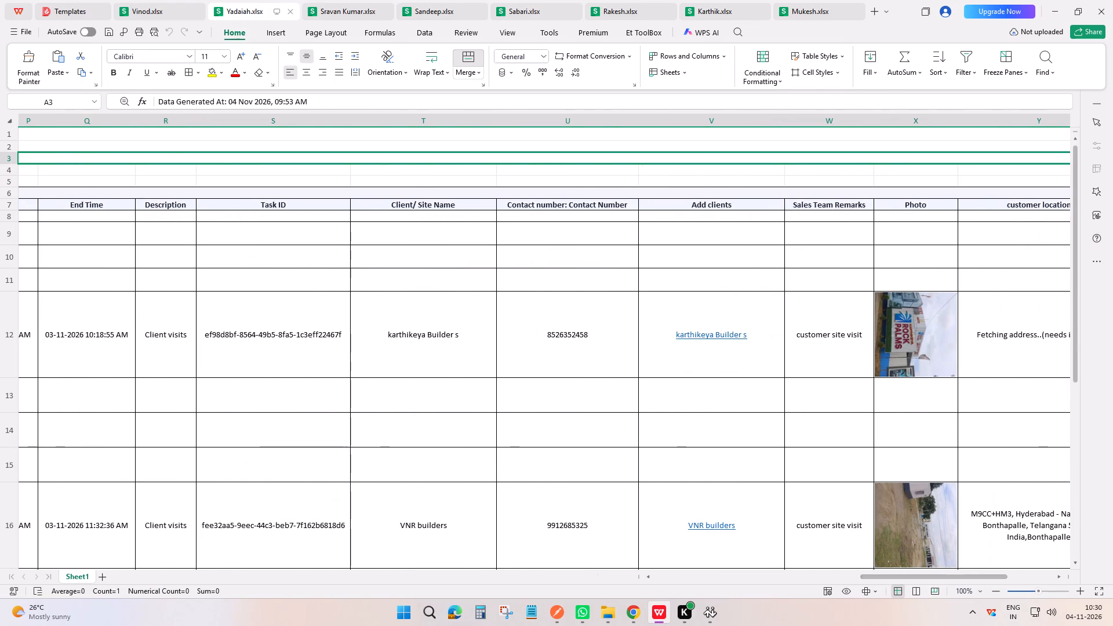
{"action": "left_click", "coordinate": [918, 121]}
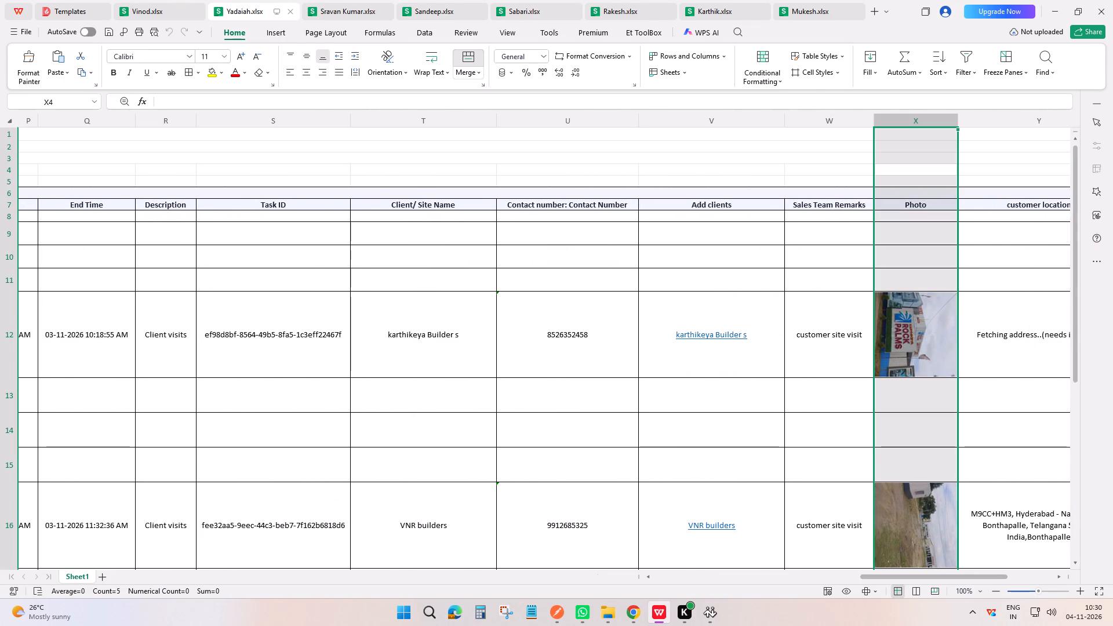
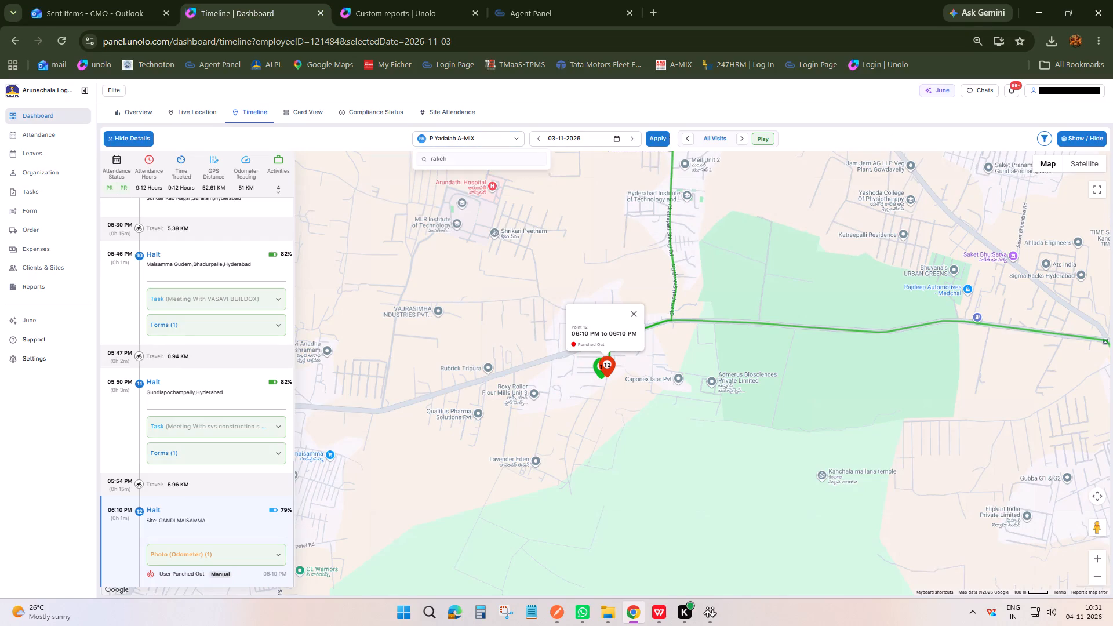
Load the 03-11-2026 timeline for the A-Mix employee Rakesh.
{"action": "key", "text": "BackSpace"}
{"action": "left_click", "coordinate": [453, 177]}
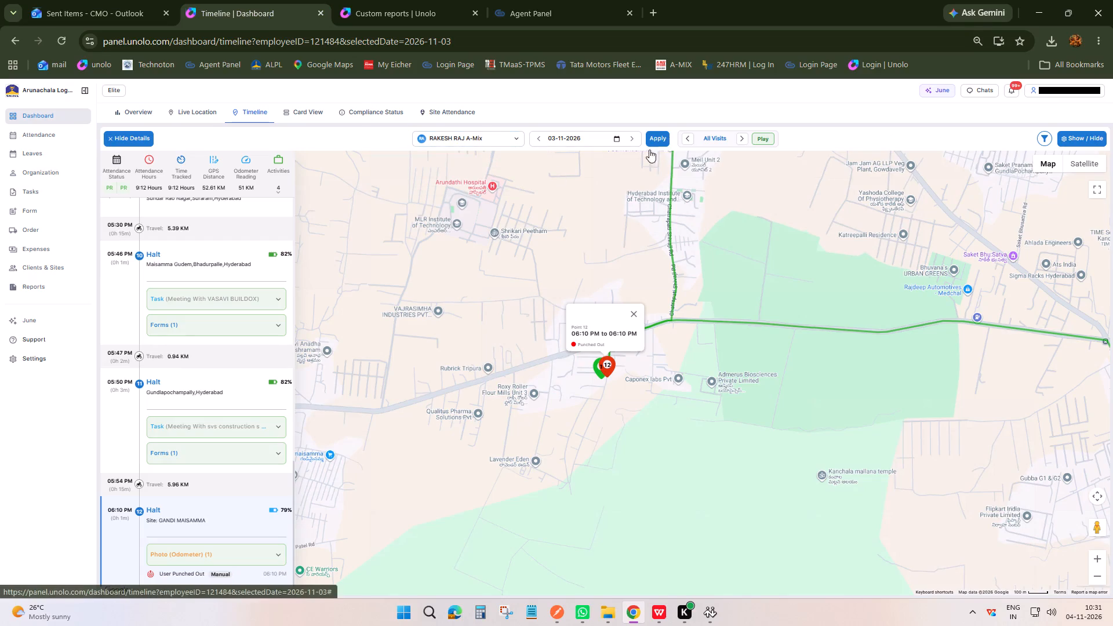
{"action": "left_click", "coordinate": [661, 140]}
Review the employee's halts and travel, locating the ADIBATLA RMC PLANT punch-in and punch-out points on the map and returning to the punch-in.
{"action": "scroll", "coordinate": [247, 363], "scroll_direction": "up", "scroll_amount": 3}
{"action": "left_click", "coordinate": [241, 276]}
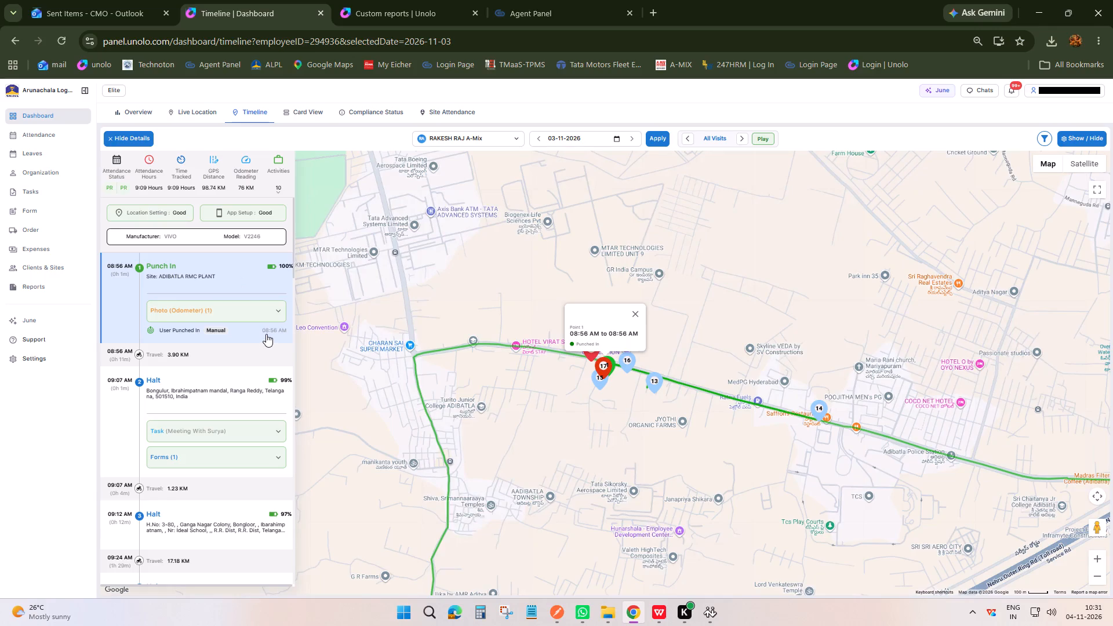
{"action": "scroll", "coordinate": [266, 334], "scroll_direction": "down", "scroll_amount": 11}
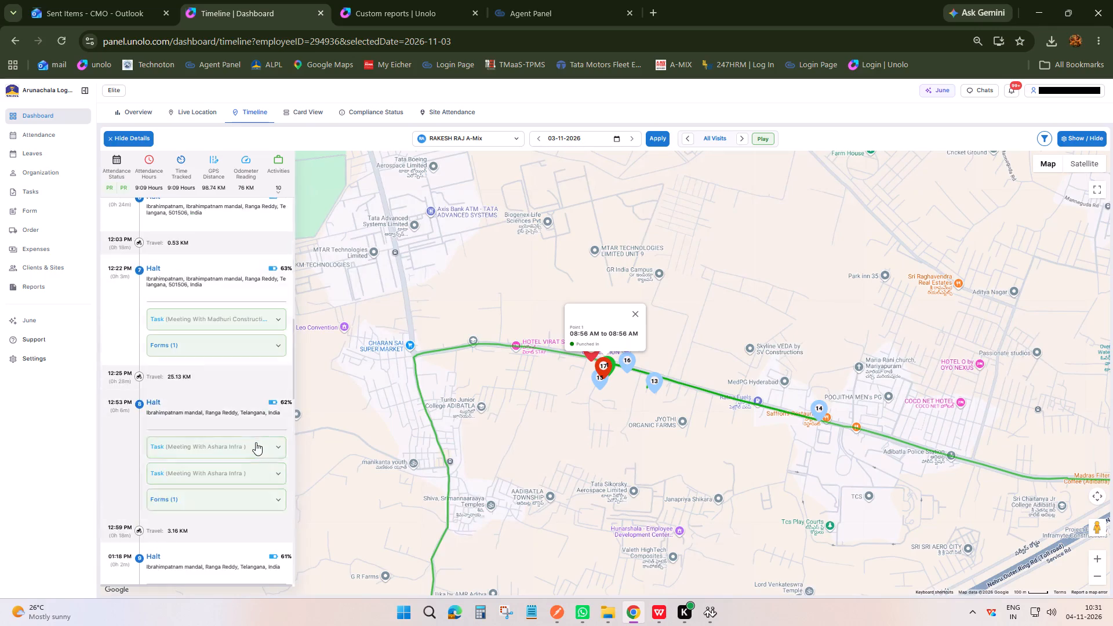
{"action": "scroll", "coordinate": [256, 442], "scroll_direction": "down", "scroll_amount": 20}
{"action": "left_click", "coordinate": [232, 513]}
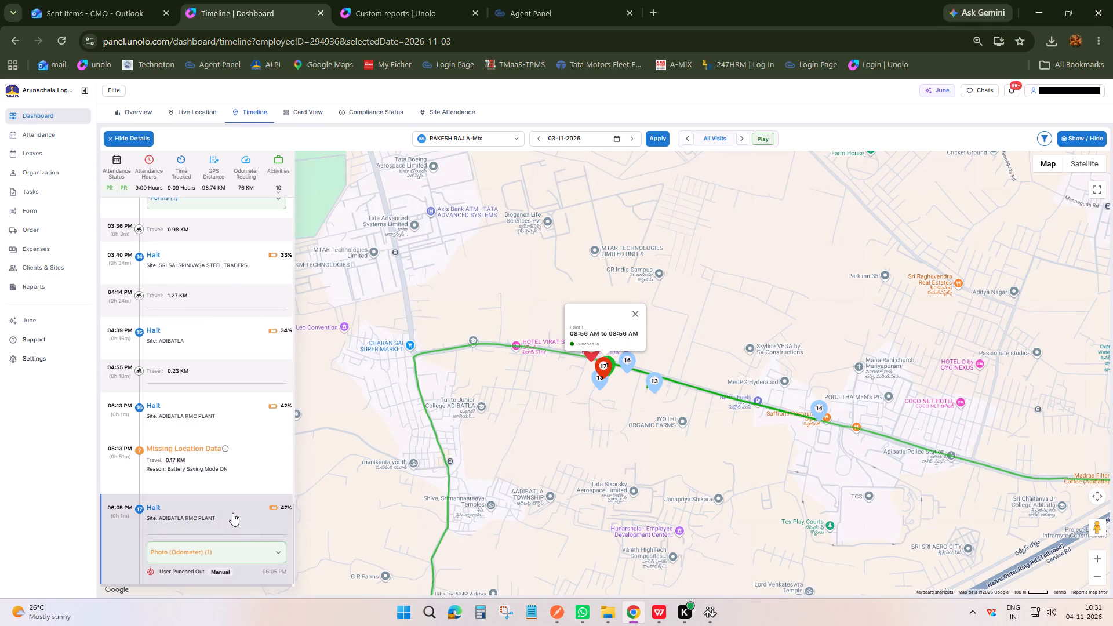
{"action": "scroll", "coordinate": [232, 512], "scroll_direction": "down", "scroll_amount": 4}
{"action": "scroll", "coordinate": [233, 507], "scroll_direction": "up", "scroll_amount": 4}
{"action": "scroll", "coordinate": [233, 507], "scroll_direction": "down", "scroll_amount": 1}
{"action": "scroll", "coordinate": [233, 507], "scroll_direction": "up", "scroll_amount": 7}
{"action": "scroll", "coordinate": [245, 348], "scroll_direction": "up", "scroll_amount": 8}
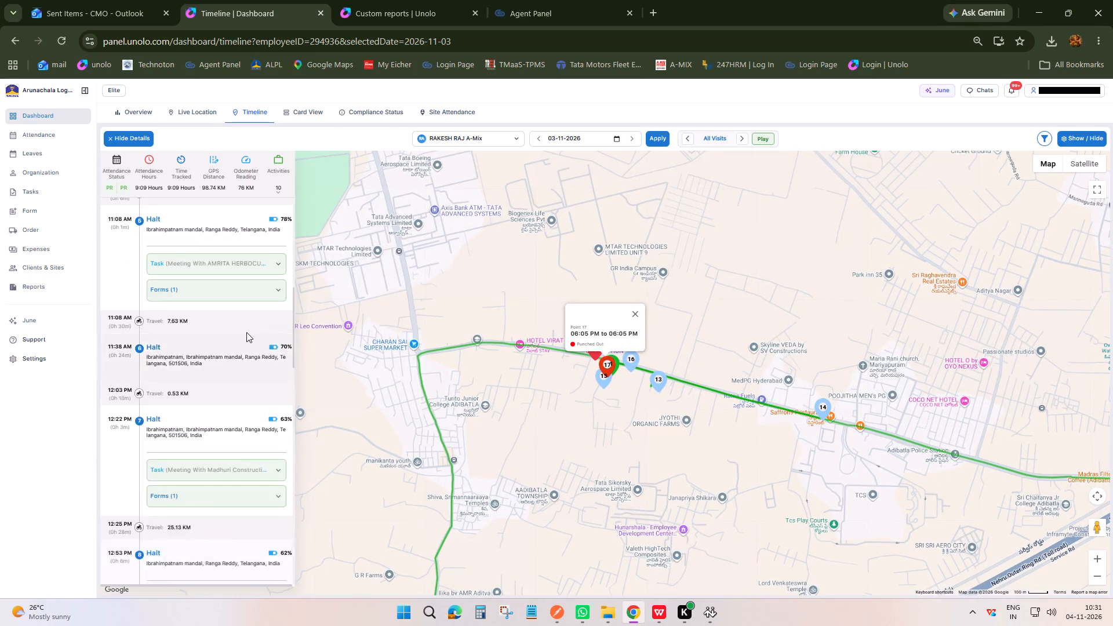
{"action": "scroll", "coordinate": [246, 332], "scroll_direction": "up", "scroll_amount": 8}
{"action": "scroll", "coordinate": [246, 332], "scroll_direction": "down", "scroll_amount": 1}
{"action": "scroll", "coordinate": [244, 265], "scroll_direction": "up", "scroll_amount": 5}
{"action": "left_click", "coordinate": [236, 279]}
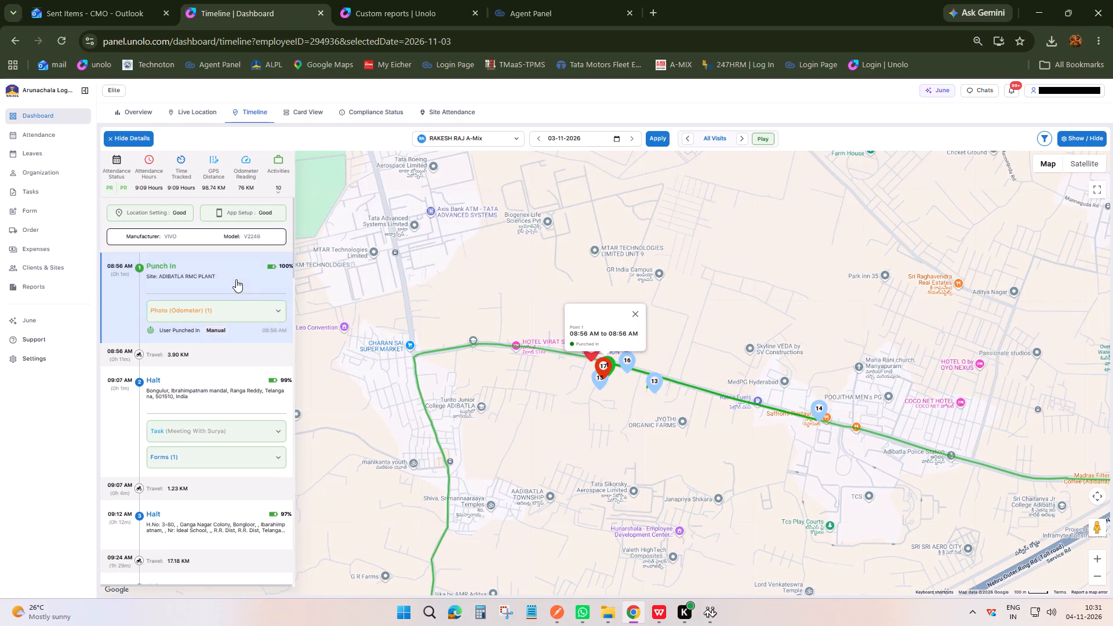
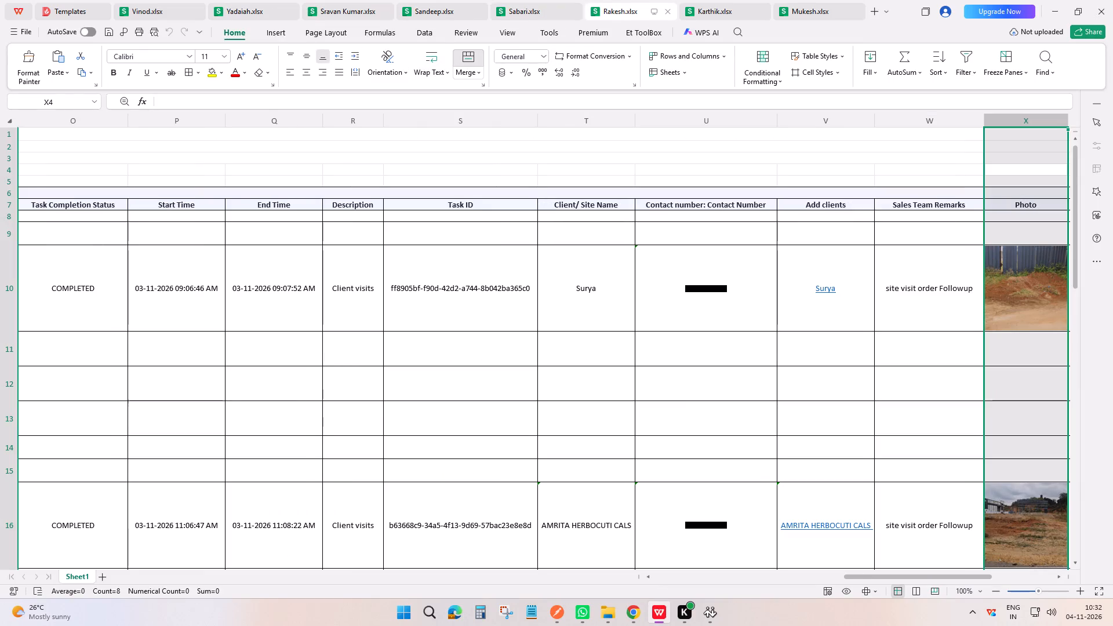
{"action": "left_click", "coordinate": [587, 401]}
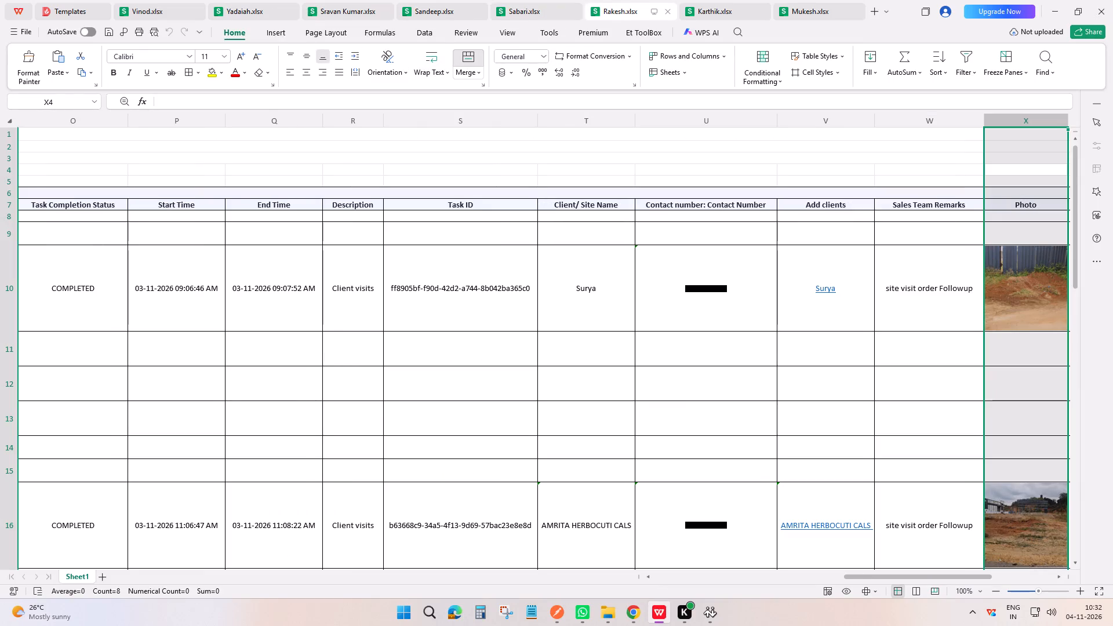
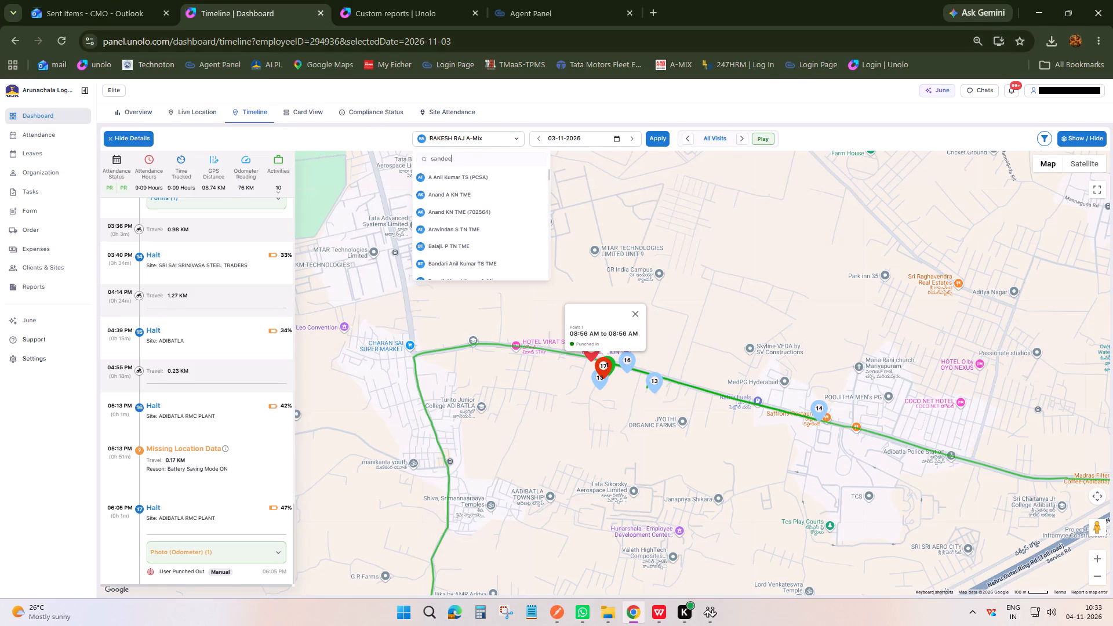
Choose the A-Mix employee named Sandeep for the 03-11-2026 timeline.
{"action": "left_click", "coordinate": [464, 214]}
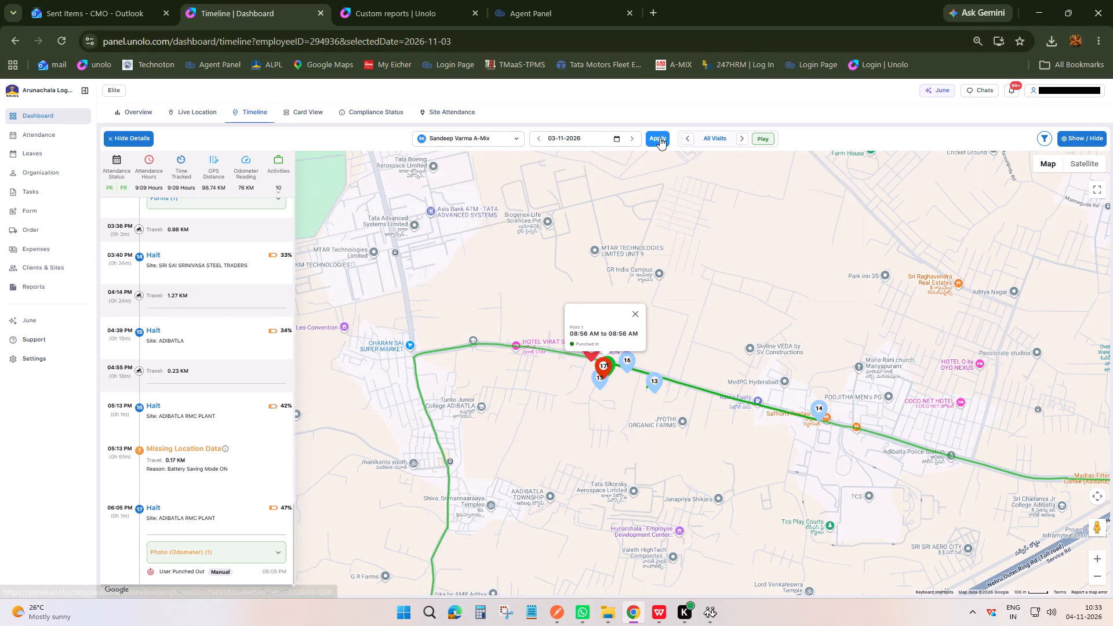
Load the chosen employee's 03-11-2026 timeline, select the Punch In entry and expand its odometer photo.
{"action": "left_click", "coordinate": [660, 137]}
{"action": "scroll", "coordinate": [186, 248], "scroll_direction": "up", "scroll_amount": 3}
{"action": "left_click", "coordinate": [257, 264]}
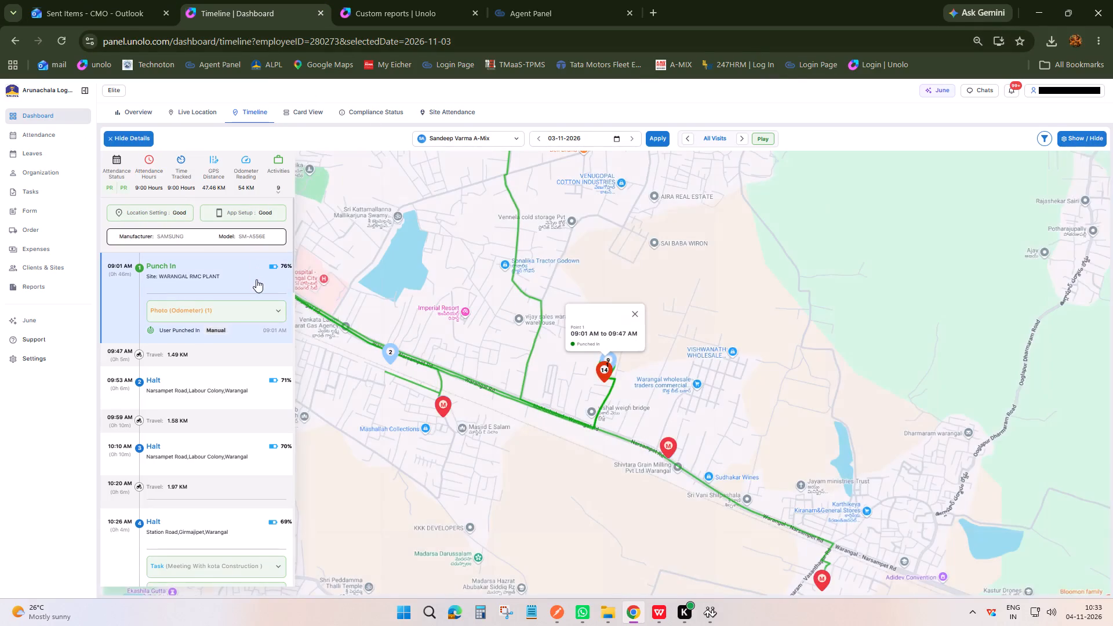
{"action": "scroll", "coordinate": [219, 305], "scroll_direction": "down", "scroll_amount": 5}
{"action": "scroll", "coordinate": [220, 308], "scroll_direction": "up", "scroll_amount": 5}
{"action": "scroll", "coordinate": [220, 308], "scroll_direction": "down", "scroll_amount": 1}
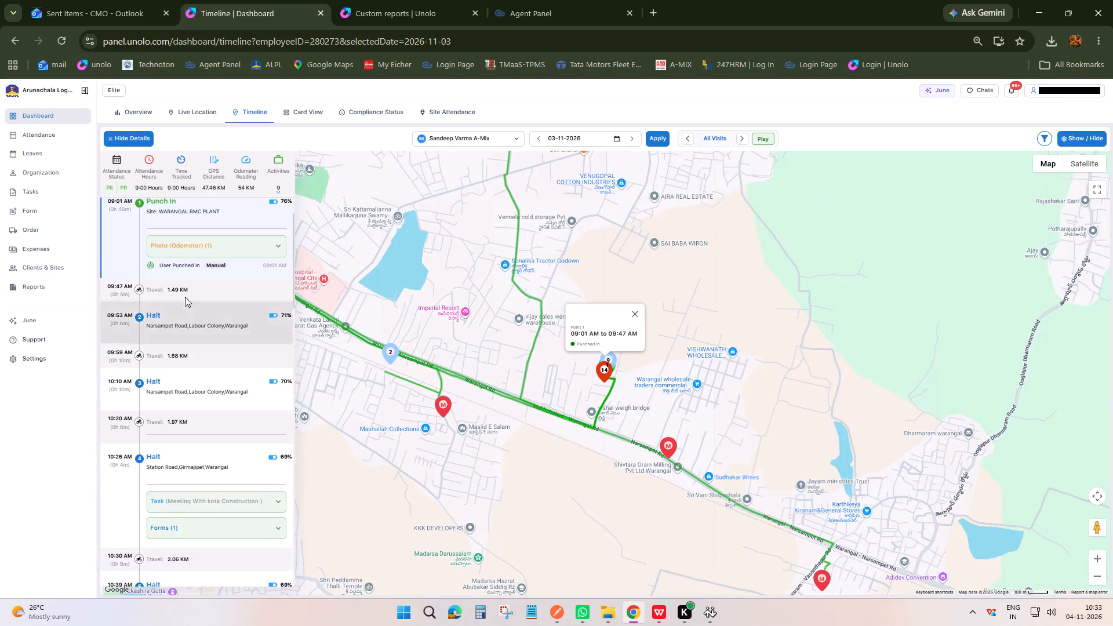
{"action": "left_click", "coordinate": [184, 241]}
Review the day's halts down to the final punch-out halt at Warangal RMC Plant and expand its odometer photo.
{"action": "scroll", "coordinate": [242, 344], "scroll_direction": "down", "scroll_amount": 10}
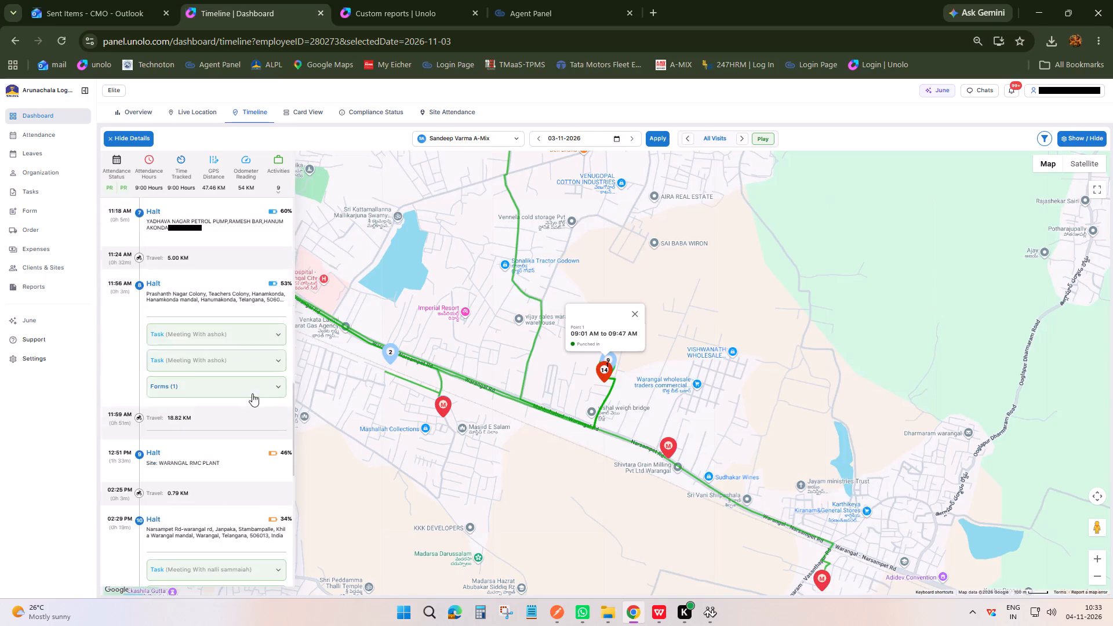
{"action": "scroll", "coordinate": [252, 394], "scroll_direction": "down", "scroll_amount": 7}
{"action": "scroll", "coordinate": [194, 537], "scroll_direction": "down", "scroll_amount": 6}
{"action": "left_click", "coordinate": [182, 554]}
{"action": "scroll", "coordinate": [210, 505], "scroll_direction": "down", "scroll_amount": 4}
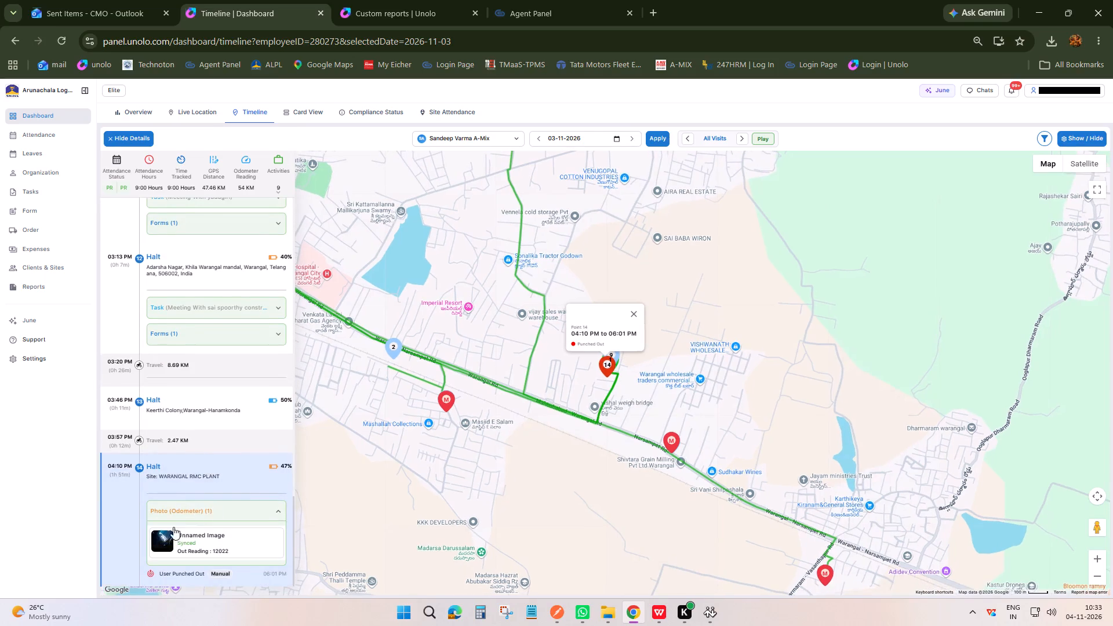
{"action": "scroll", "coordinate": [174, 531], "scroll_direction": "up", "scroll_amount": 2}
{"action": "scroll", "coordinate": [174, 531], "scroll_direction": "down", "scroll_amount": 1}
Return to the start of the timeline and select the Punch In entry to recheck its odometer photo and map point.
{"action": "scroll", "coordinate": [174, 531], "scroll_direction": "up", "scroll_amount": 2}
{"action": "scroll", "coordinate": [209, 412], "scroll_direction": "up", "scroll_amount": 15}
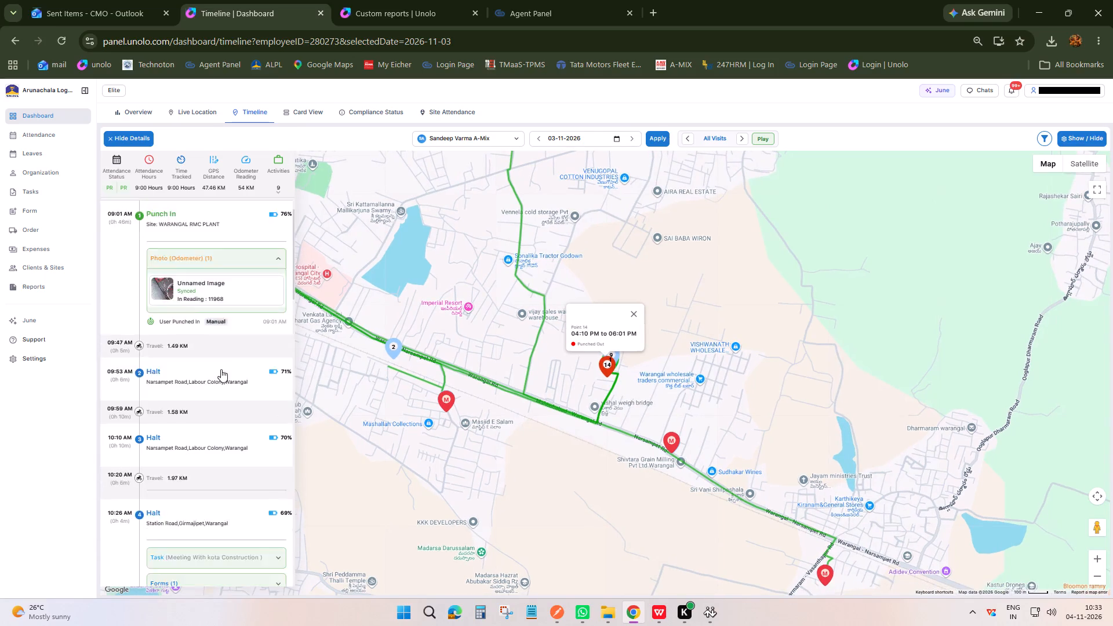
{"action": "scroll", "coordinate": [221, 369], "scroll_direction": "up", "scroll_amount": 6}
{"action": "scroll", "coordinate": [220, 323], "scroll_direction": "down", "scroll_amount": 1}
{"action": "scroll", "coordinate": [232, 279], "scroll_direction": "up", "scroll_amount": 5}
{"action": "left_click", "coordinate": [232, 279]}
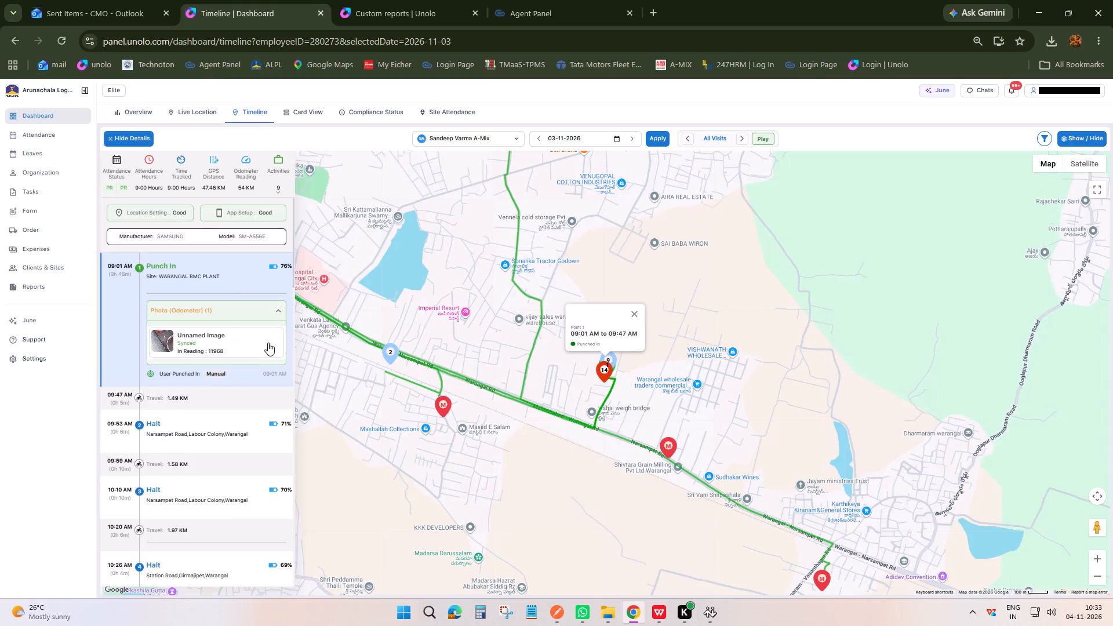
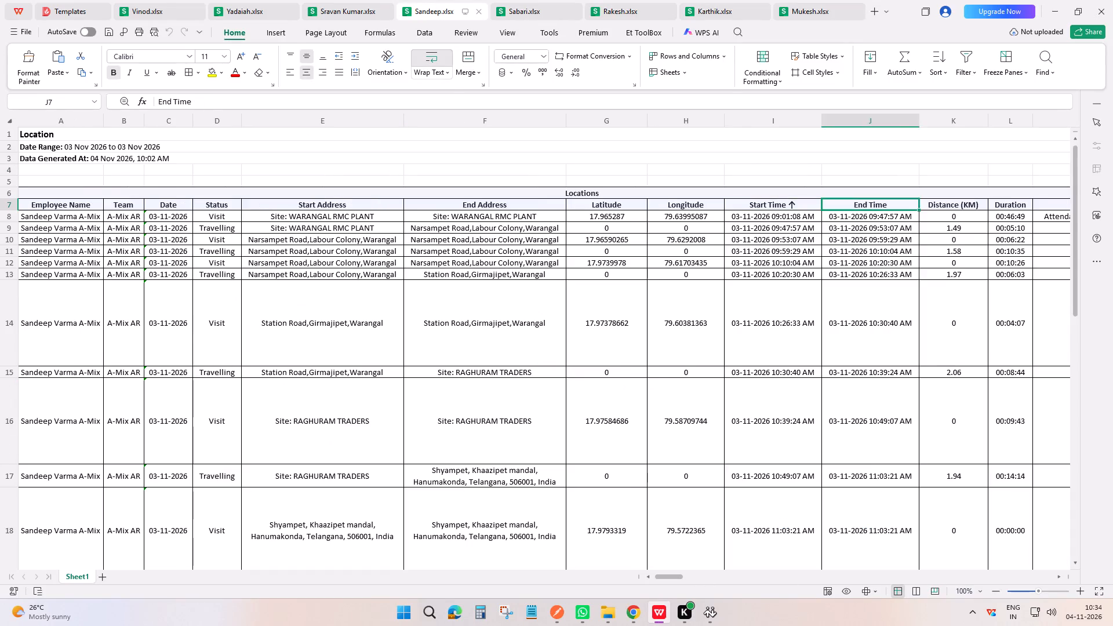
Examine Sandeep's client visit details through the Photo column of the location report, briefly selecting column X and clearing that selection.
{"action": "key", "text": "Right"}
{"action": "key", "text": "Right"}
{"action": "key", "text": "Right"}
{"action": "key", "text": "Right"}
{"action": "key", "text": "Right"}
{"action": "key", "text": "Right"}
{"action": "key", "text": "Right"}
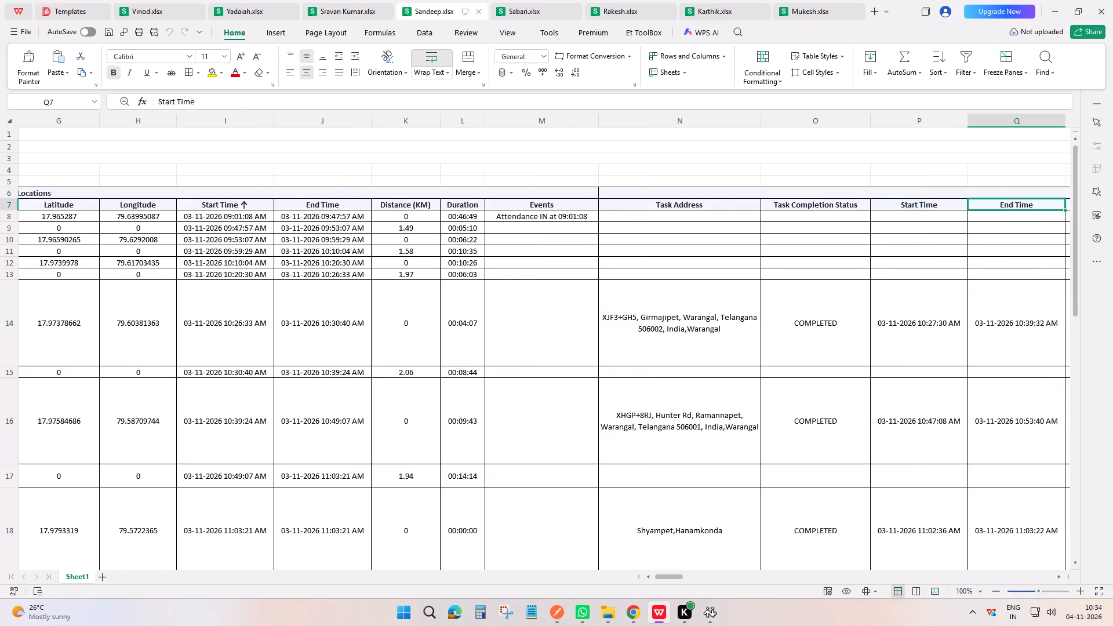
{"action": "key", "text": "Right"}
{"action": "key", "text": "Right"}
{"action": "key", "text": "Right"}
{"action": "key", "text": "Right"}
{"action": "key", "text": "Right"}
{"action": "key", "text": "Right"}
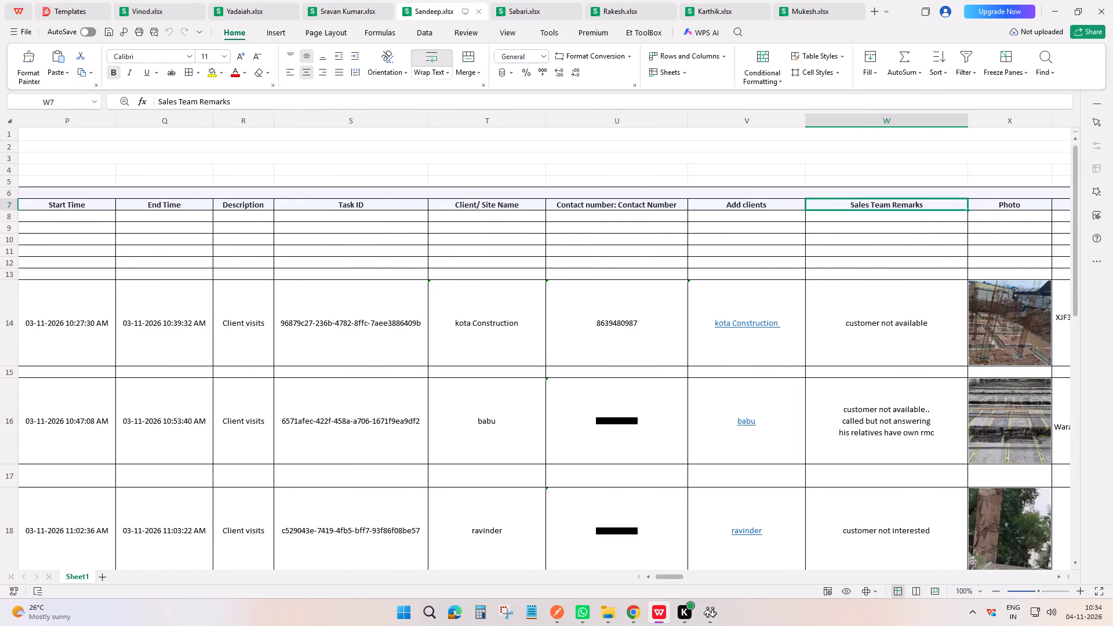
{"action": "key", "text": "Right"}
{"action": "left_click", "coordinate": [1004, 121]}
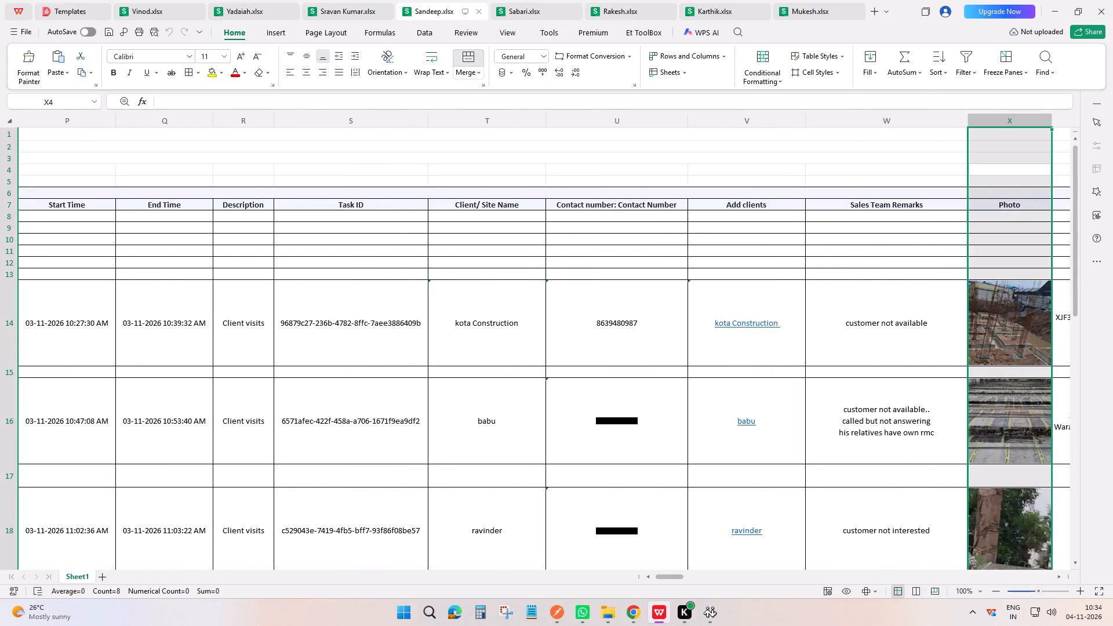
{"action": "left_click", "coordinate": [685, 170]}
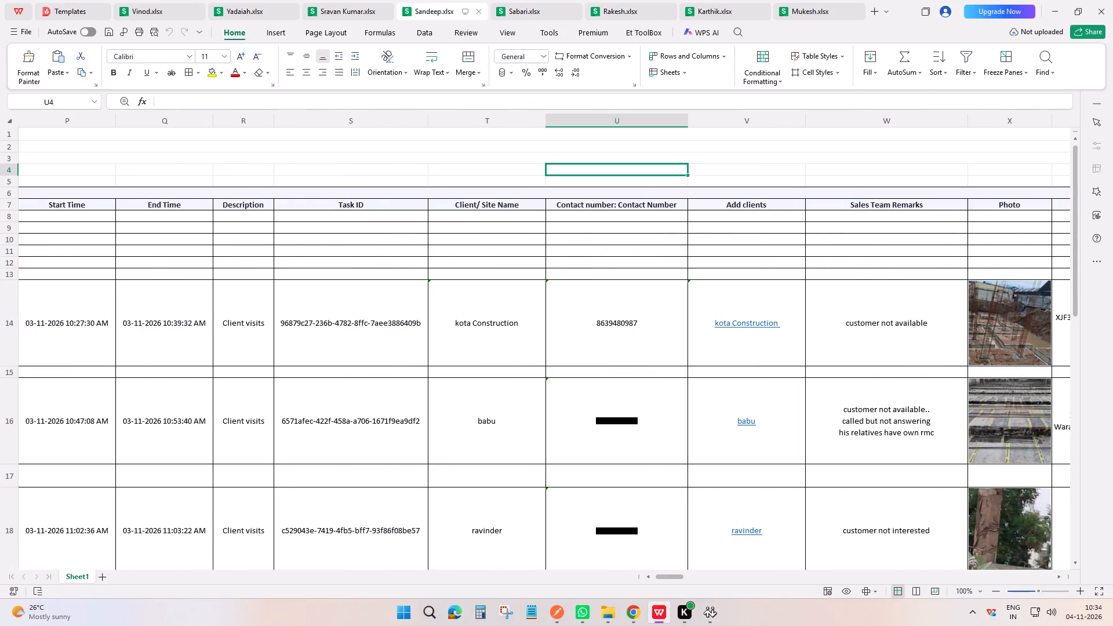
{"action": "left_click_drag", "start_coordinate": [679, 575], "coordinate": [510, 577]}
{"action": "scroll", "coordinate": [417, 399], "scroll_direction": "up", "scroll_amount": 5}
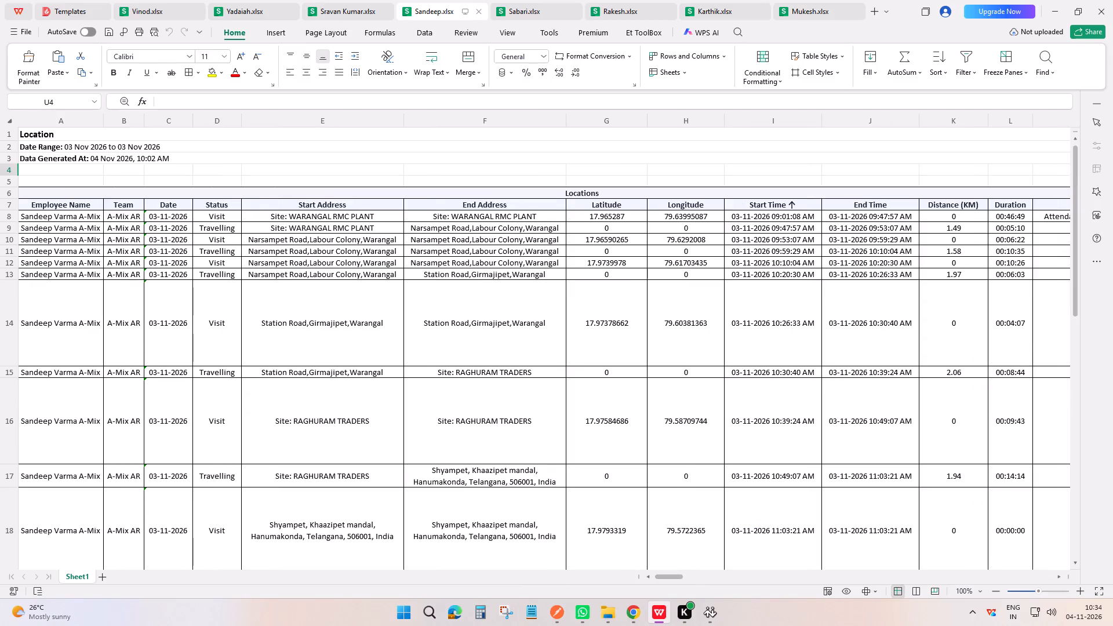
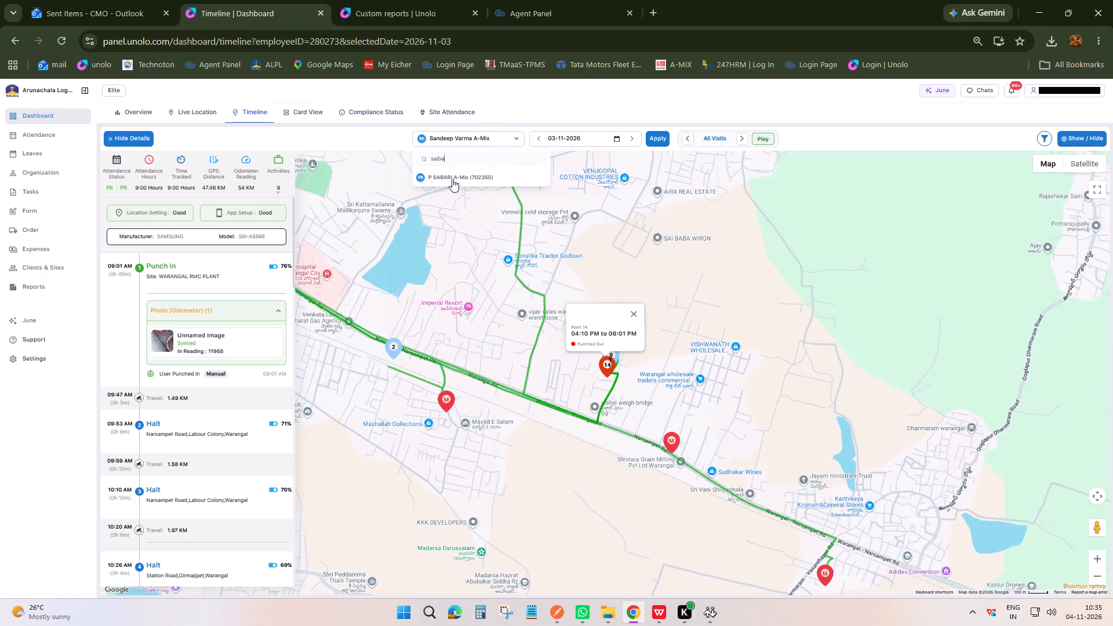
{"action": "left_click", "coordinate": [452, 179]}
{"action": "left_click", "coordinate": [653, 140]}
Examine Sabari's 03-11-2026 timeline from the punch-in through the last halt, looking for visit and odometer photo entries.
{"action": "scroll", "coordinate": [241, 274], "scroll_direction": "up", "scroll_amount": 2}
{"action": "scroll", "coordinate": [239, 275], "scroll_direction": "down", "scroll_amount": 1}
{"action": "scroll", "coordinate": [239, 275], "scroll_direction": "up", "scroll_amount": 7}
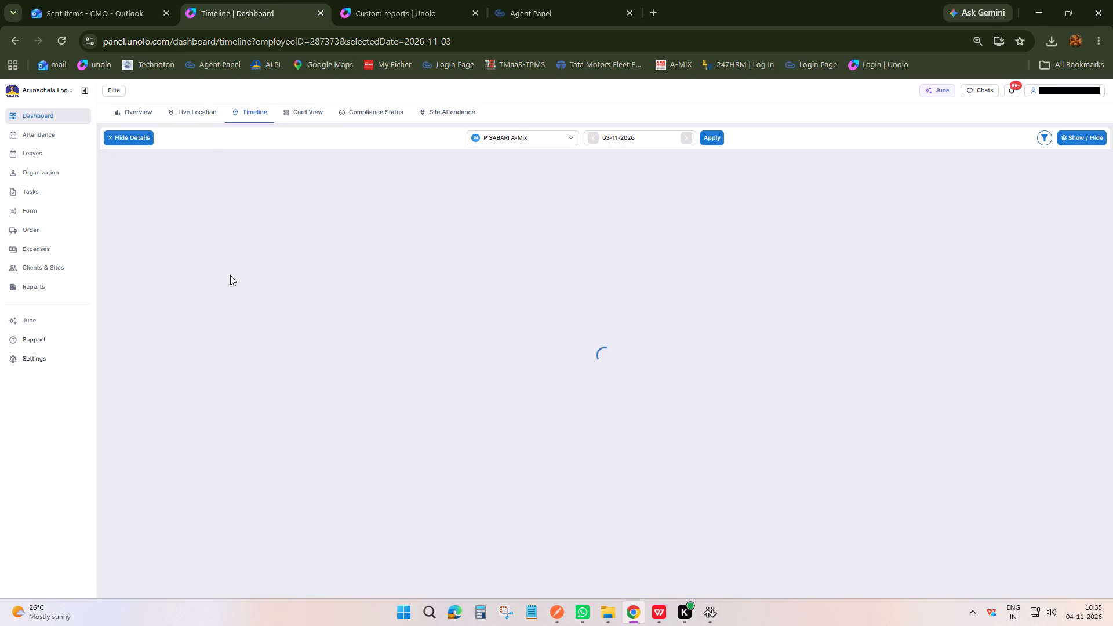
{"action": "left_click", "coordinate": [217, 259]}
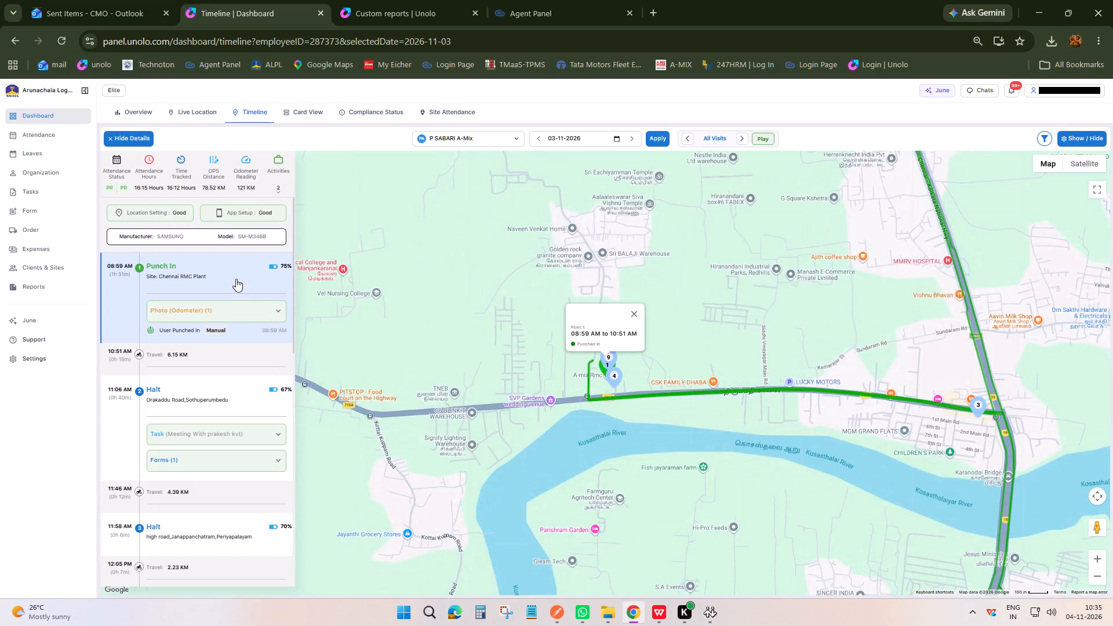
{"action": "left_click", "coordinate": [236, 279]}
{"action": "scroll", "coordinate": [236, 279], "scroll_direction": "down", "scroll_amount": 20}
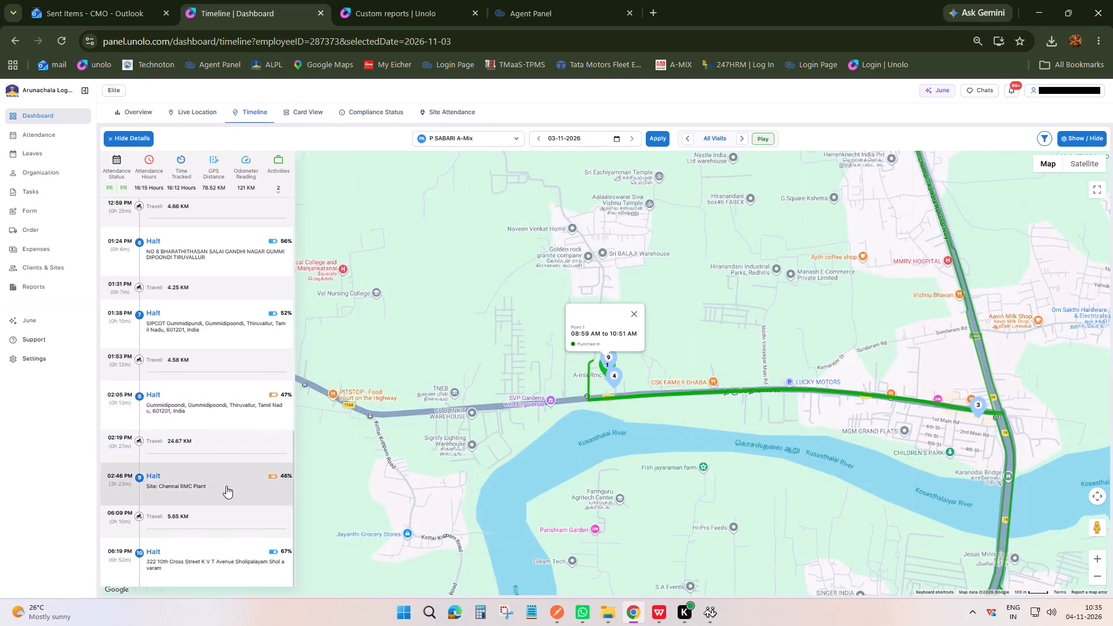
{"action": "scroll", "coordinate": [225, 486], "scroll_direction": "up", "scroll_amount": 5}
{"action": "scroll", "coordinate": [225, 486], "scroll_direction": "down", "scroll_amount": 1}
{"action": "scroll", "coordinate": [225, 476], "scroll_direction": "up", "scroll_amount": 5}
Advance Sabari's timeline to 04-11-2026 and review that day's halts, punches and photo entries.
{"action": "left_click", "coordinate": [632, 140]}
{"action": "left_click", "coordinate": [649, 134]}
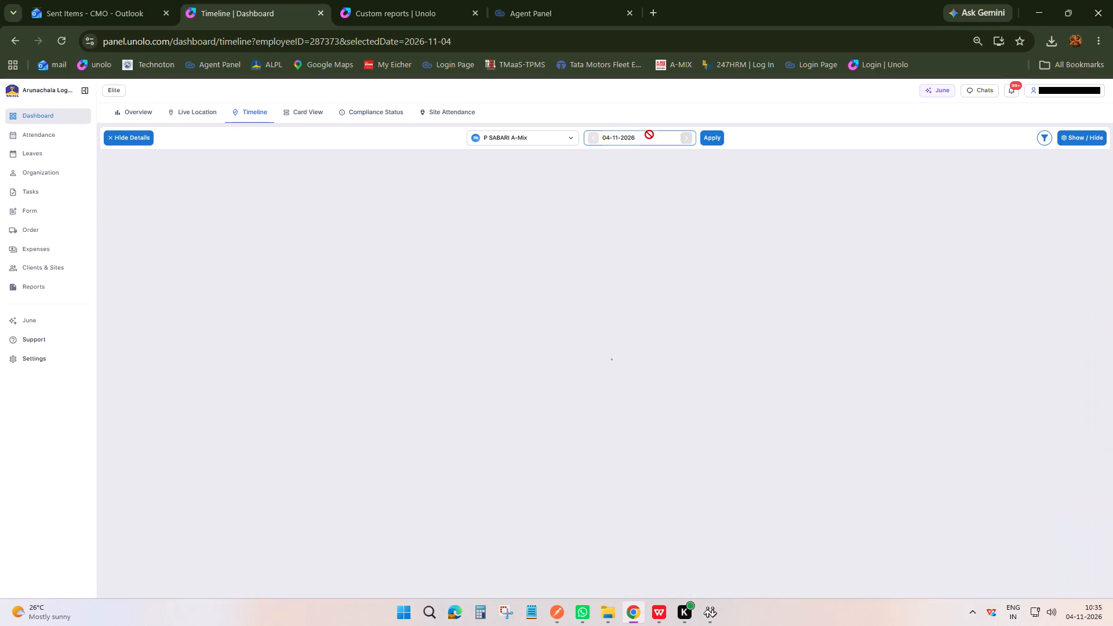
{"action": "scroll", "coordinate": [223, 310], "scroll_direction": "down", "scroll_amount": 5}
{"action": "scroll", "coordinate": [223, 310], "scroll_direction": "up", "scroll_amount": 1}
{"action": "scroll", "coordinate": [223, 310], "scroll_direction": "down", "scroll_amount": 7}
{"action": "scroll", "coordinate": [223, 310], "scroll_direction": "up", "scroll_amount": 1}
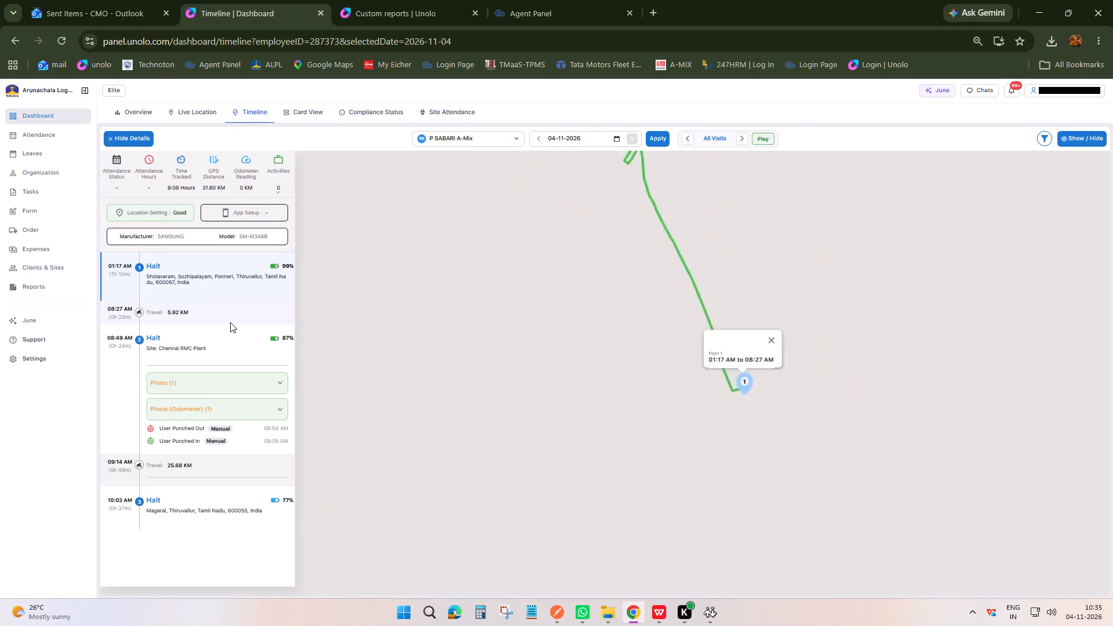
Load the A-Mix employee Sabari's timeline for 03-11-2026.
{"action": "scroll", "coordinate": [223, 376], "scroll_direction": "up", "scroll_amount": 5}
{"action": "left_click", "coordinate": [239, 285]}
{"action": "left_click", "coordinate": [539, 137]}
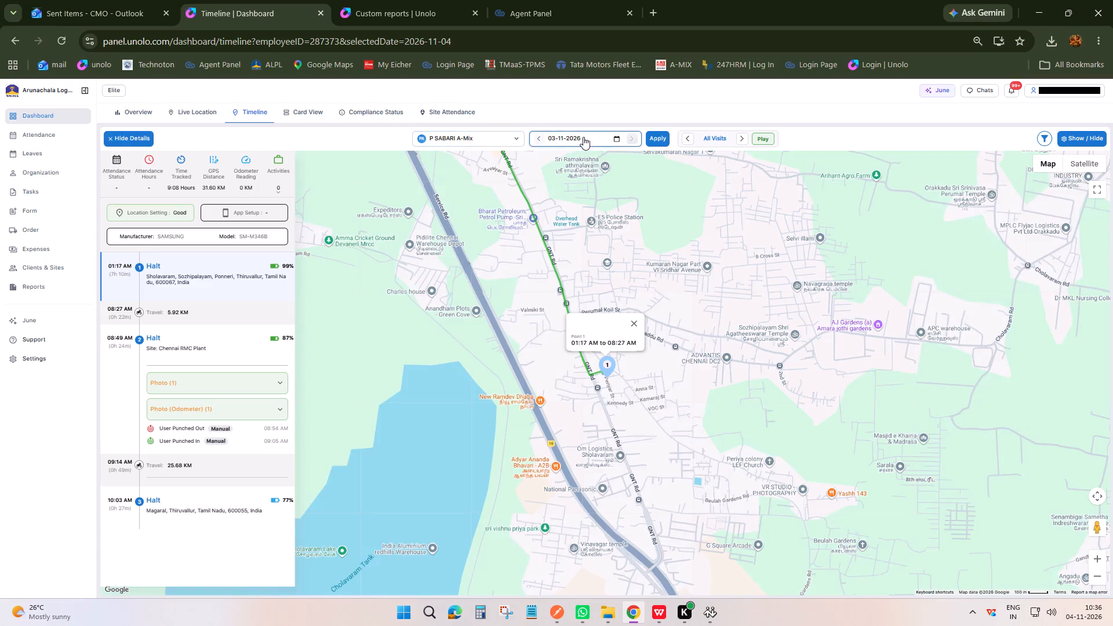
{"action": "left_click", "coordinate": [653, 134]}
Examine Sabari's 03-11-2026 timeline for punch-in, halts, travel distances, client meeting tasks and forms.
{"action": "scroll", "coordinate": [217, 300], "scroll_direction": "up", "scroll_amount": 3}
{"action": "scroll", "coordinate": [217, 300], "scroll_direction": "down", "scroll_amount": 1}
{"action": "scroll", "coordinate": [217, 300], "scroll_direction": "up", "scroll_amount": 1}
{"action": "left_click", "coordinate": [225, 285]}
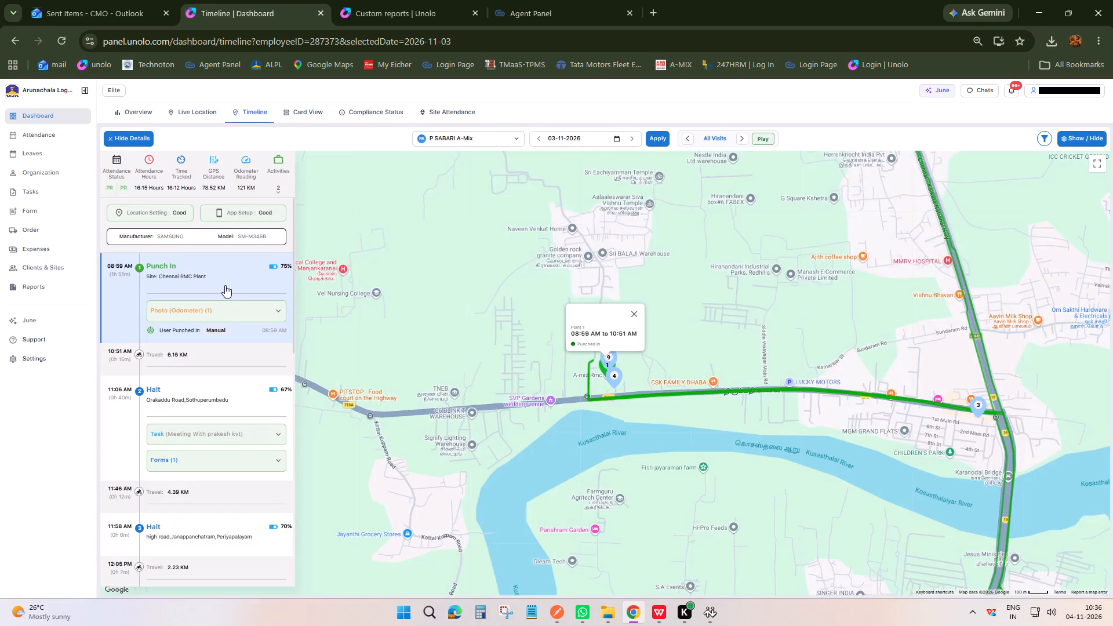
{"action": "scroll", "coordinate": [225, 285], "scroll_direction": "down", "scroll_amount": 1}
{"action": "scroll", "coordinate": [225, 285], "scroll_direction": "up", "scroll_amount": 1}
{"action": "scroll", "coordinate": [225, 285], "scroll_direction": "down", "scroll_amount": 7}
{"action": "scroll", "coordinate": [228, 296], "scroll_direction": "up", "scroll_amount": 1}
{"action": "scroll", "coordinate": [229, 299], "scroll_direction": "down", "scroll_amount": 7}
{"action": "scroll", "coordinate": [229, 330], "scroll_direction": "up", "scroll_amount": 5}
{"action": "scroll", "coordinate": [229, 330], "scroll_direction": "down", "scroll_amount": 2}
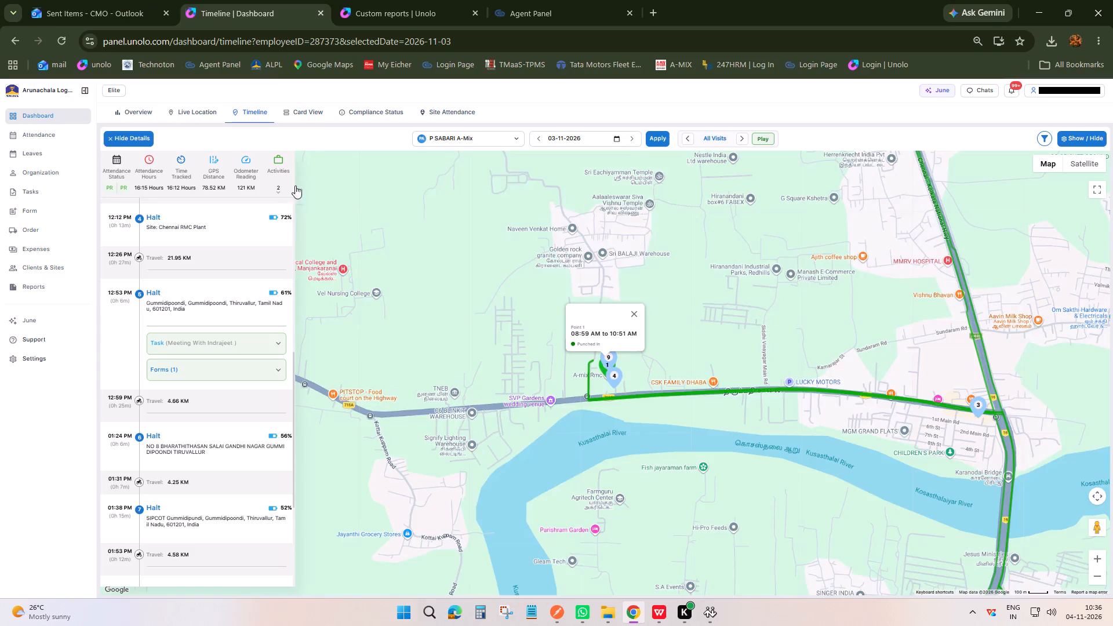
Find Sabari's employee card in Card View by searching for "saba" and copy the phone number.
{"action": "left_click", "coordinate": [314, 110]}
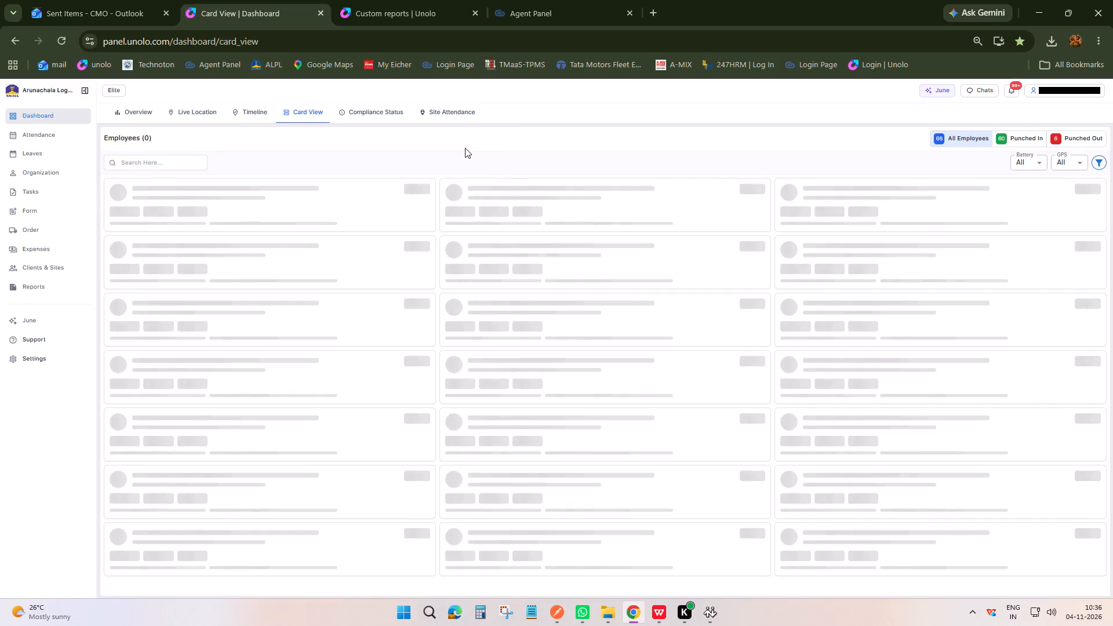
{"action": "left_click", "coordinate": [159, 156]}
{"action": "type", "text": "saba"}
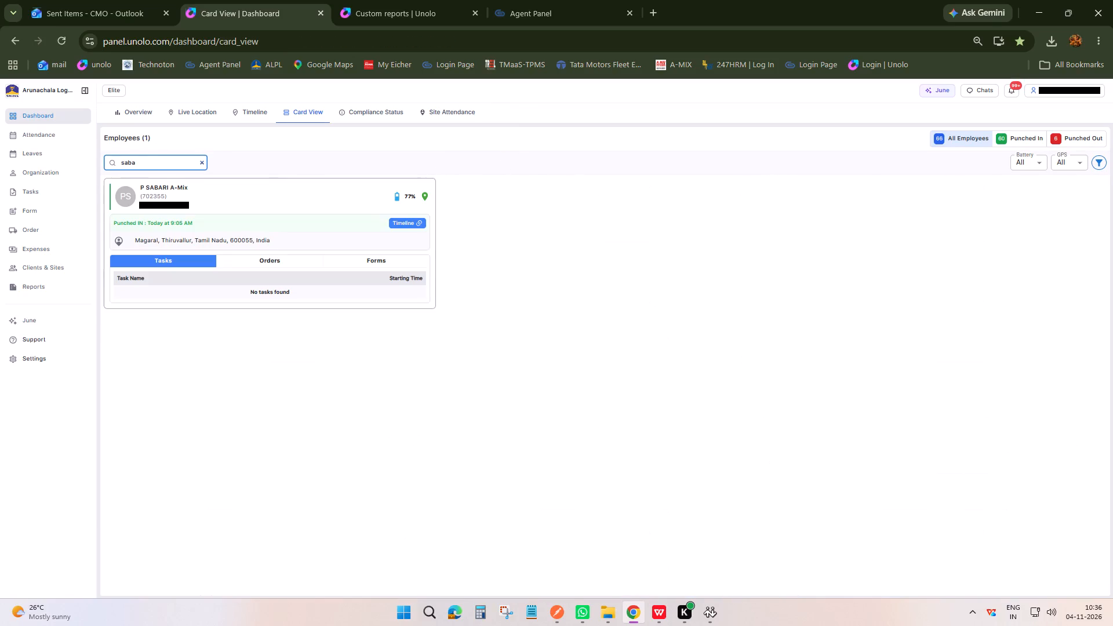
{"action": "double_click", "coordinate": [162, 205]}
{"action": "key", "text": "ctrl+c"}
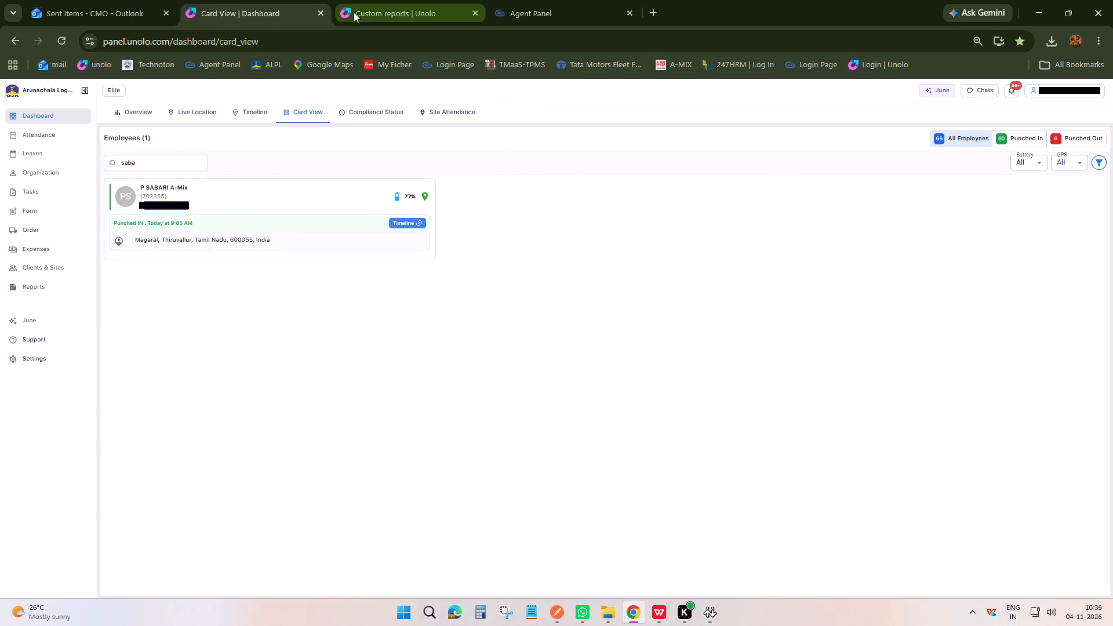
Switch to the Sampark Agent Panel and call the employee using the copied phone number.
{"action": "left_click", "coordinate": [527, 6]}
{"action": "left_click", "coordinate": [1092, 283]}
{"action": "key", "text": "ctrl+v"}
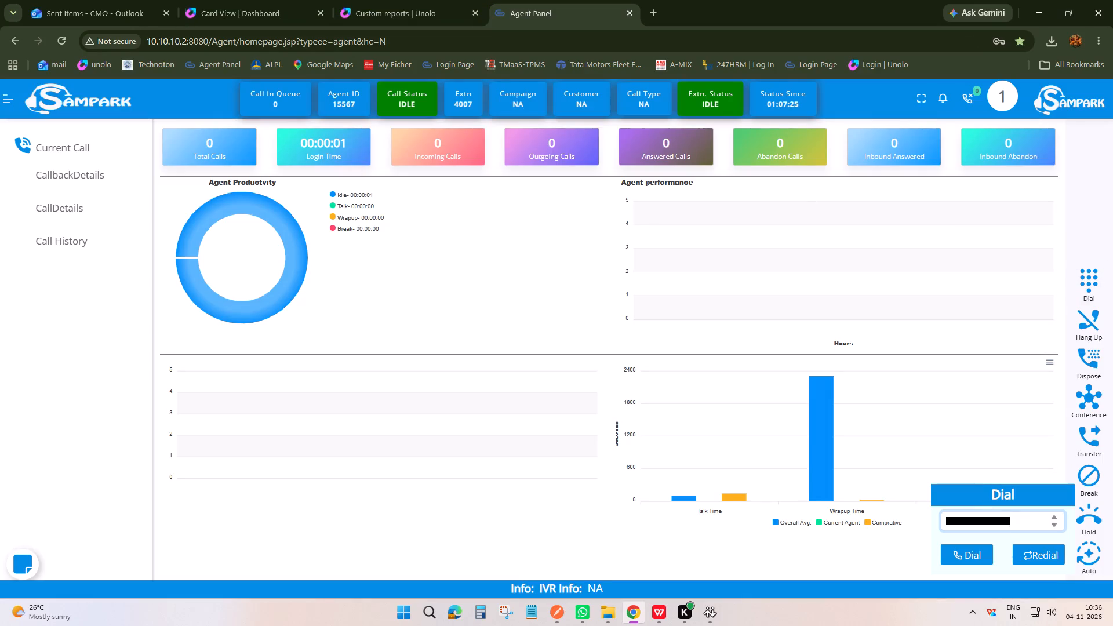
{"action": "left_click", "coordinate": [958, 523]}
{"action": "key", "text": "BackSpace"}
{"action": "key", "text": "BackSpace"}
{"action": "key", "text": "BackSpace"}
{"action": "key", "text": "BackSpace"}
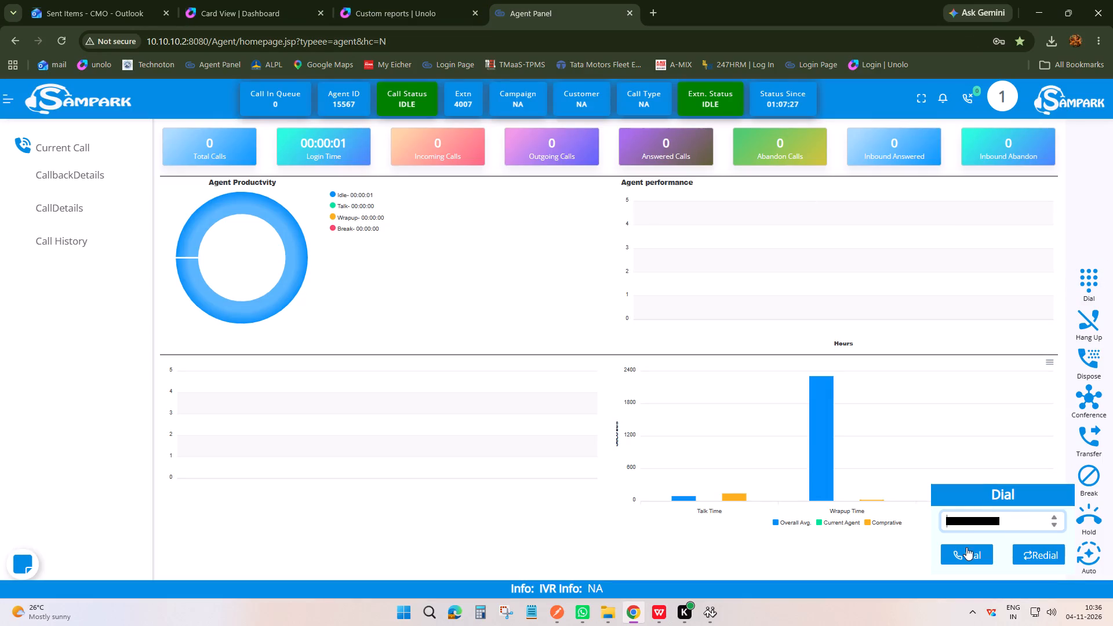
{"action": "left_click", "coordinate": [967, 550]}
{"action": "left_click", "coordinate": [1013, 581]}
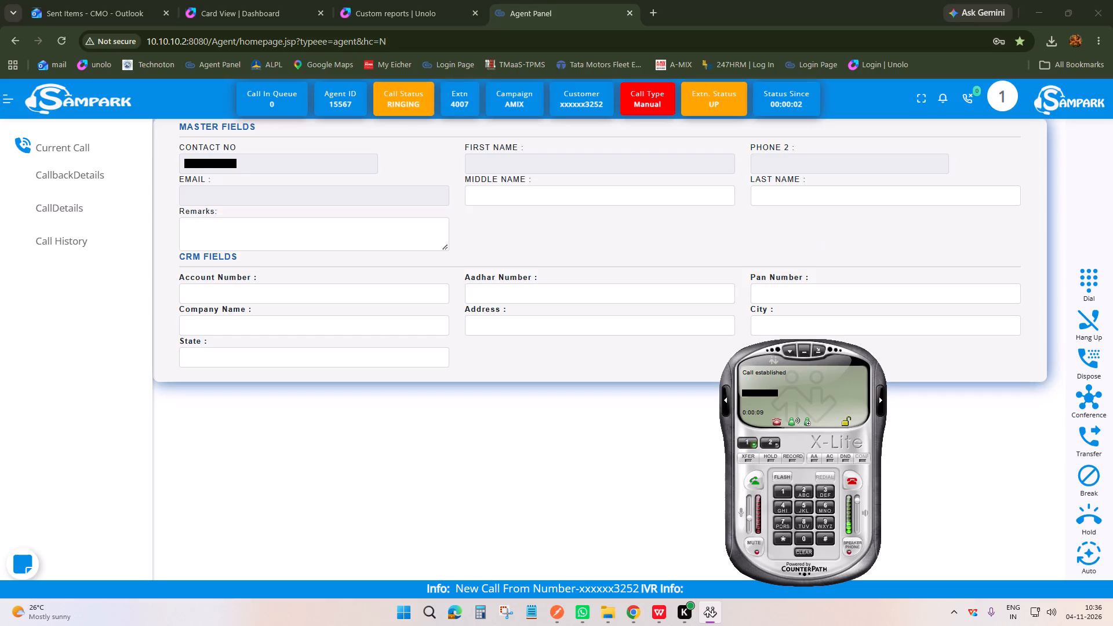
{"action": "left_click", "coordinate": [679, 486]}
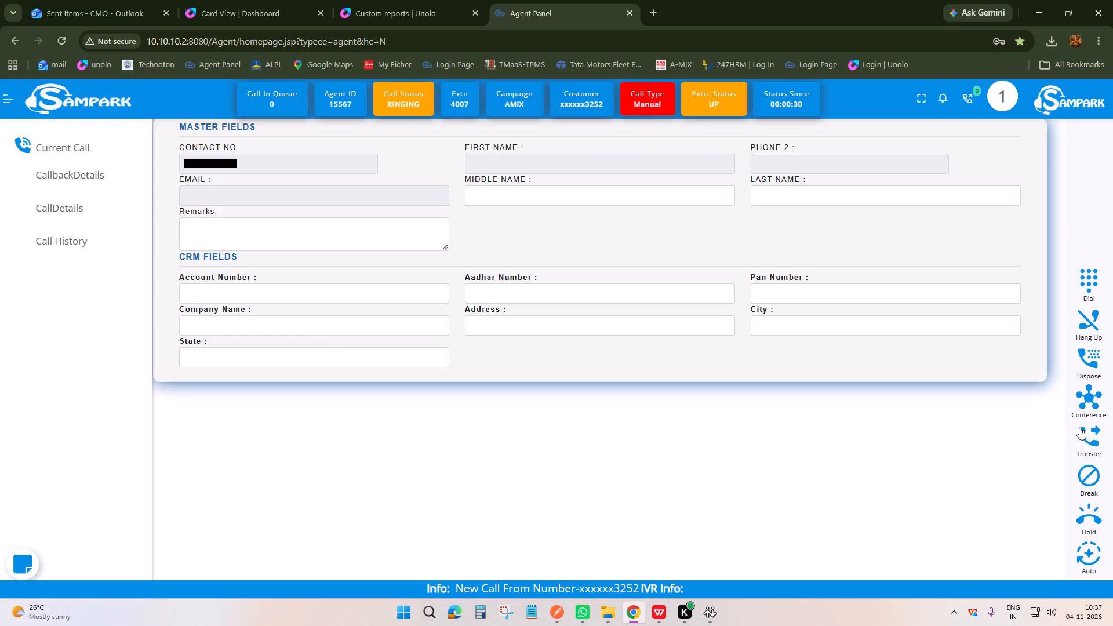
Hang up the outgoing call to the employee.
{"action": "left_click", "coordinate": [1089, 314]}
{"action": "left_click", "coordinate": [1087, 376]}
{"action": "left_click", "coordinate": [1089, 356]}
{"action": "left_click", "coordinate": [1096, 327]}
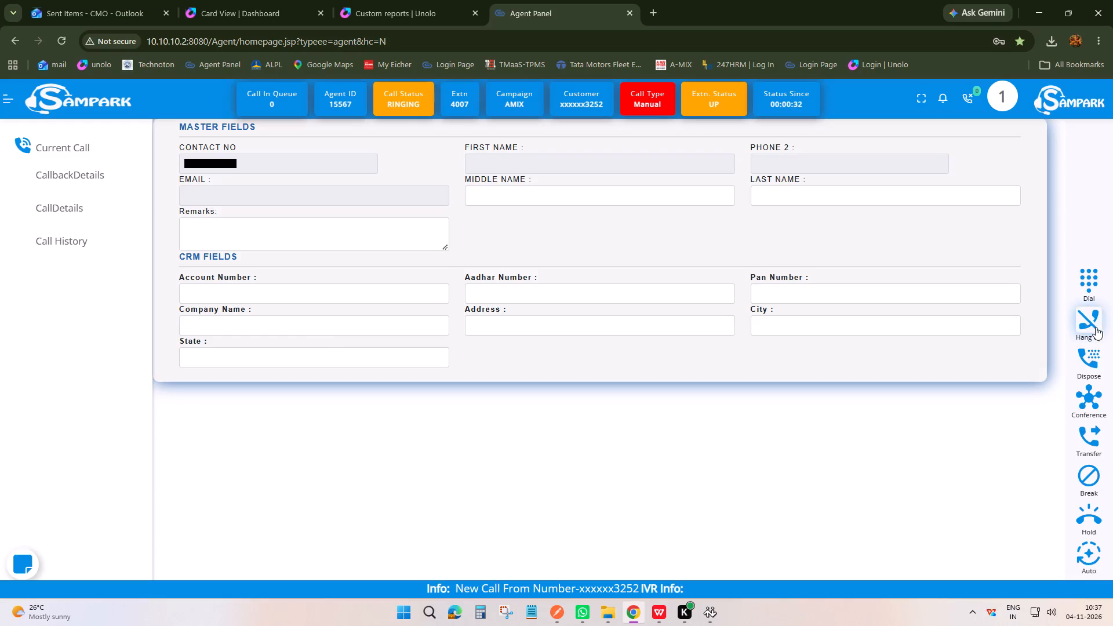
{"action": "left_click", "coordinate": [1086, 355]}
{"action": "left_click", "coordinate": [1082, 316]}
{"action": "left_click", "coordinate": [1082, 357]}
{"action": "left_click", "coordinate": [1092, 322]}
{"action": "left_click", "coordinate": [1091, 350]}
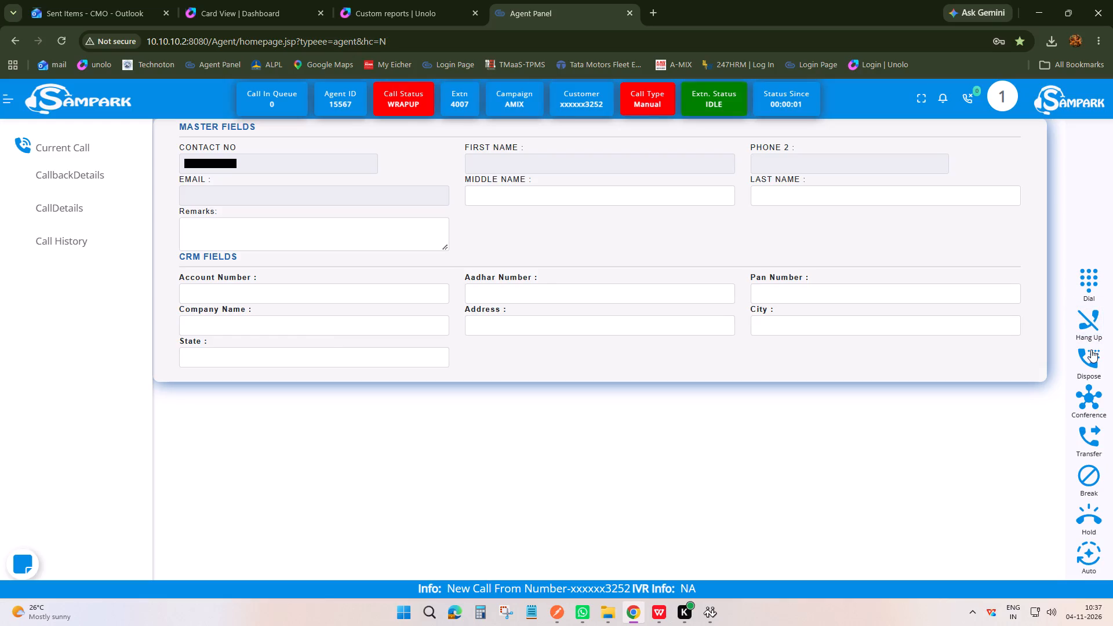
{"action": "left_click", "coordinate": [1087, 322]}
Dispose the ended call as Not Contacted and submit the disposition.
{"action": "left_click", "coordinate": [1087, 356]}
{"action": "left_click", "coordinate": [1086, 332]}
{"action": "left_click", "coordinate": [1083, 352]}
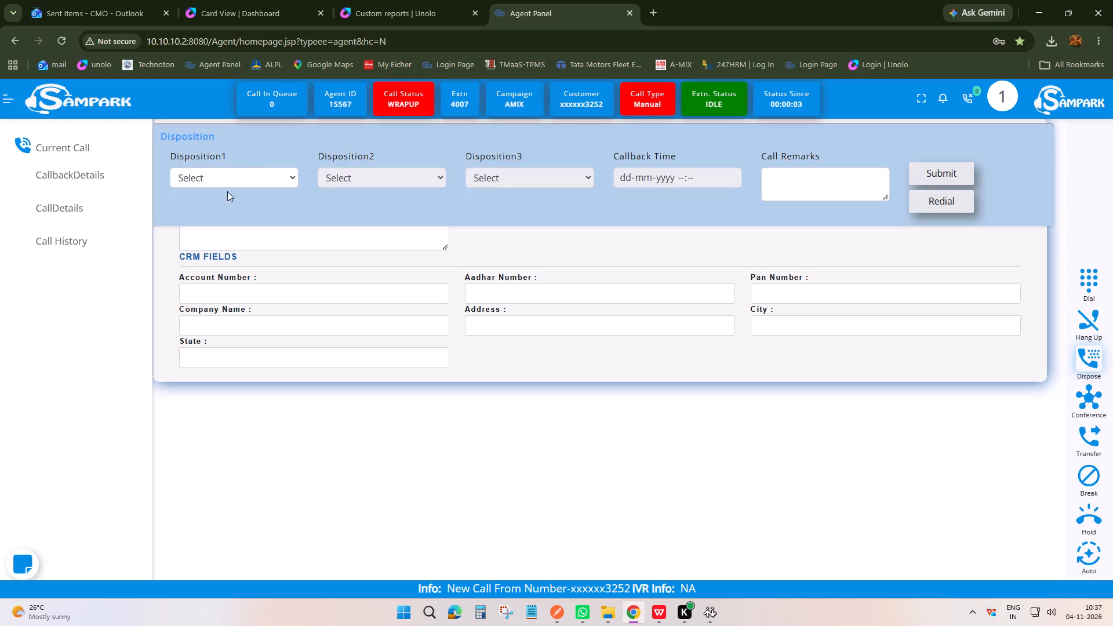
{"action": "left_click", "coordinate": [260, 179]}
{"action": "left_click", "coordinate": [239, 263]}
{"action": "left_click", "coordinate": [923, 177]}
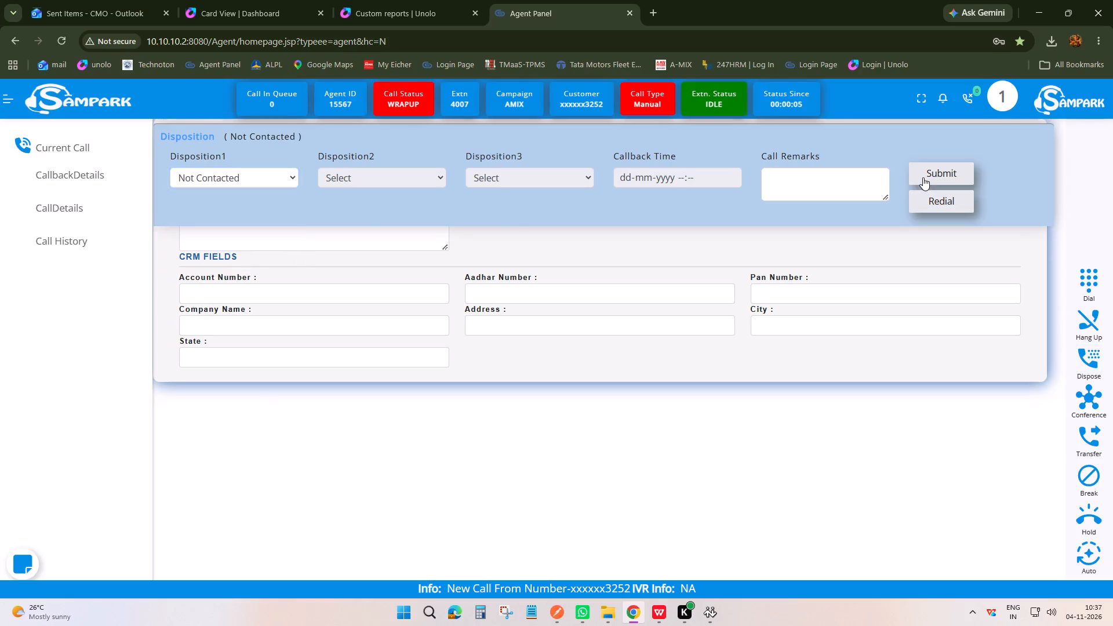
Open the call details and redial the employee's number from the Not Contacted call record.
{"action": "left_click", "coordinate": [101, 206]}
{"action": "left_click", "coordinate": [173, 188]}
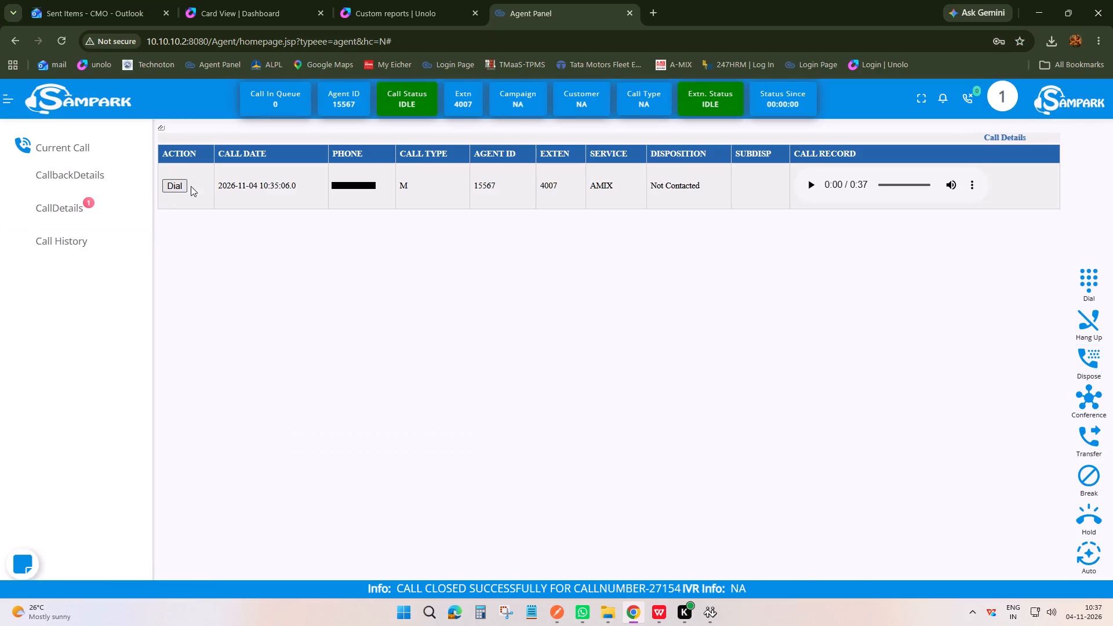
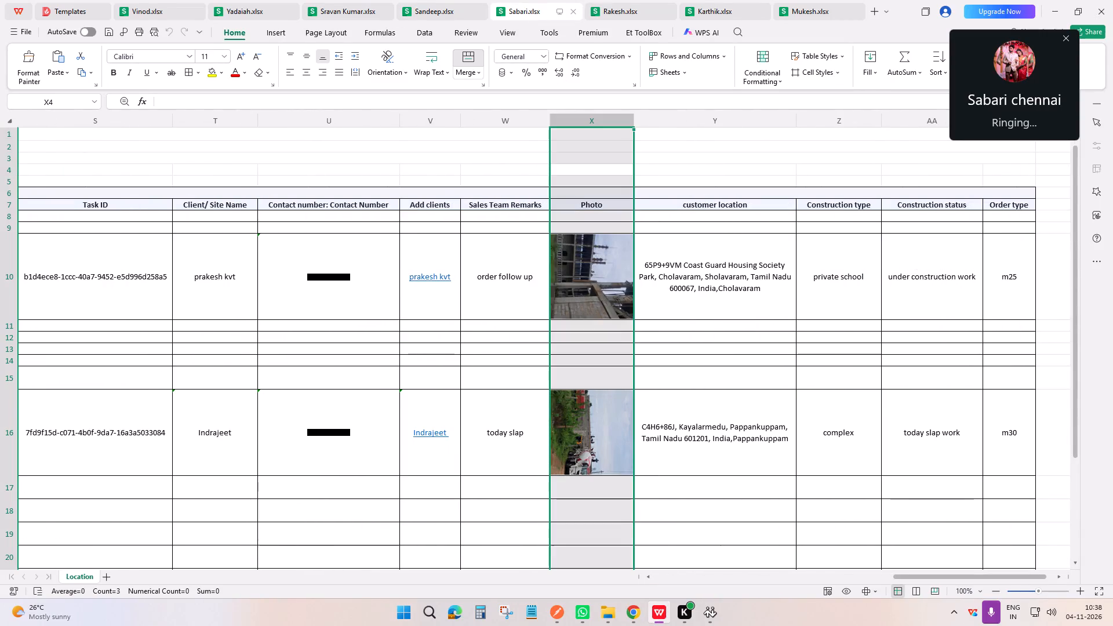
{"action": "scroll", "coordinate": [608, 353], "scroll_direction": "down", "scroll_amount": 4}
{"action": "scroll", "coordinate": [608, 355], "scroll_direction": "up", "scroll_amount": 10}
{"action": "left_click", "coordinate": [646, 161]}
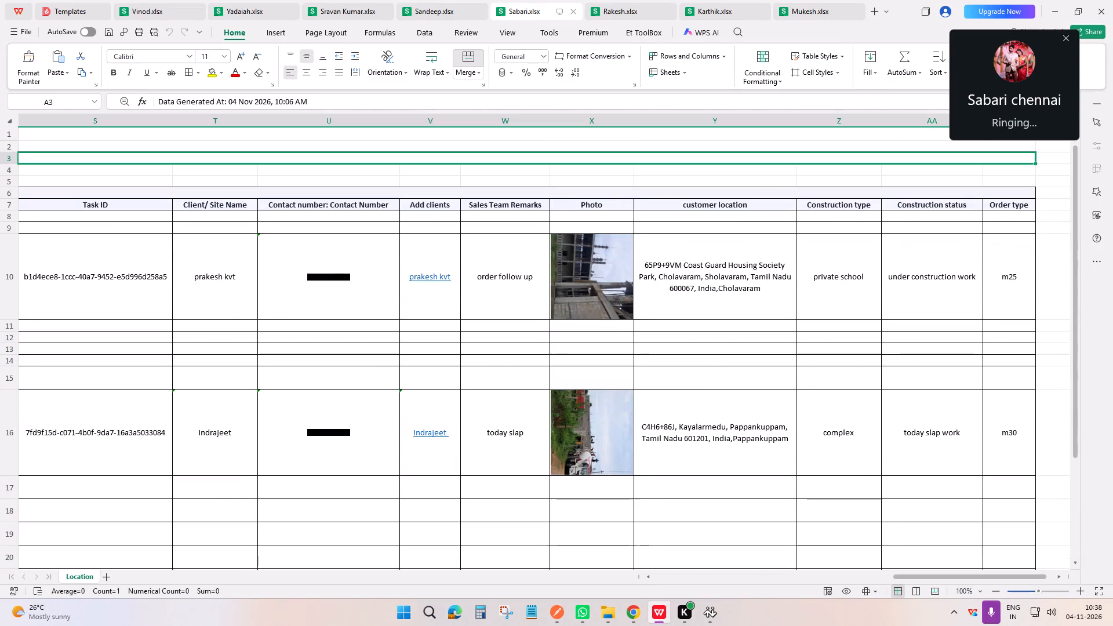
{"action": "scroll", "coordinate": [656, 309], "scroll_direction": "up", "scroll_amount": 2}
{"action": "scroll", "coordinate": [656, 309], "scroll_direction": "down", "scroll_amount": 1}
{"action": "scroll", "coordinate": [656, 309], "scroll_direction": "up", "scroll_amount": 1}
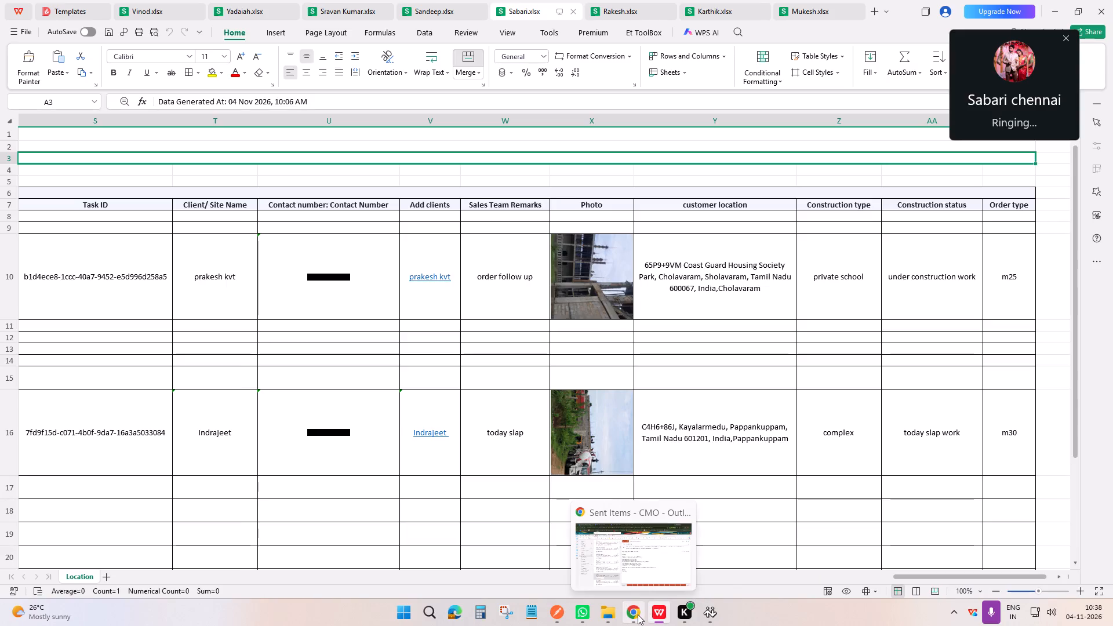
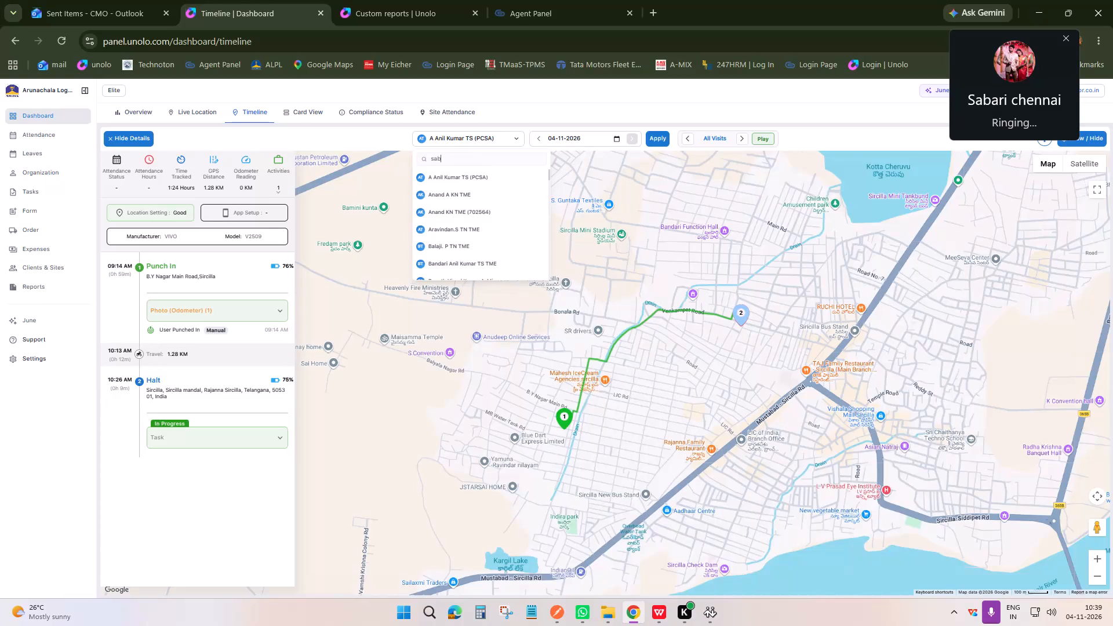
Load the timeline of the A-MIX employee being called for 03-11-2026 and select the Punch In entry.
{"action": "left_click", "coordinate": [449, 179]}
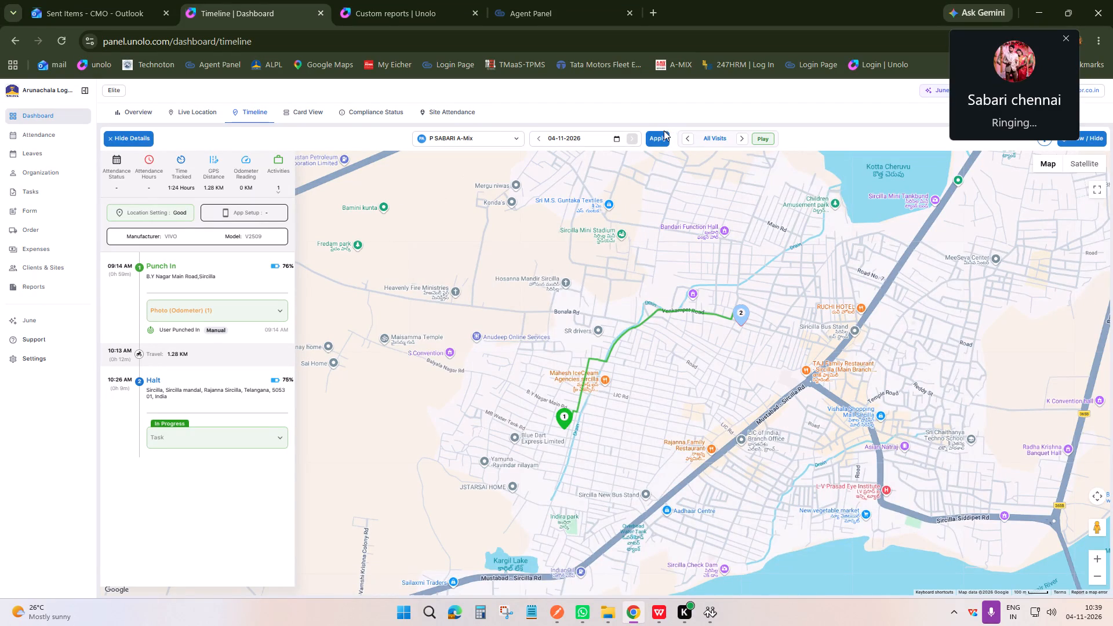
{"action": "left_click", "coordinate": [538, 139]}
{"action": "left_click", "coordinate": [665, 141]}
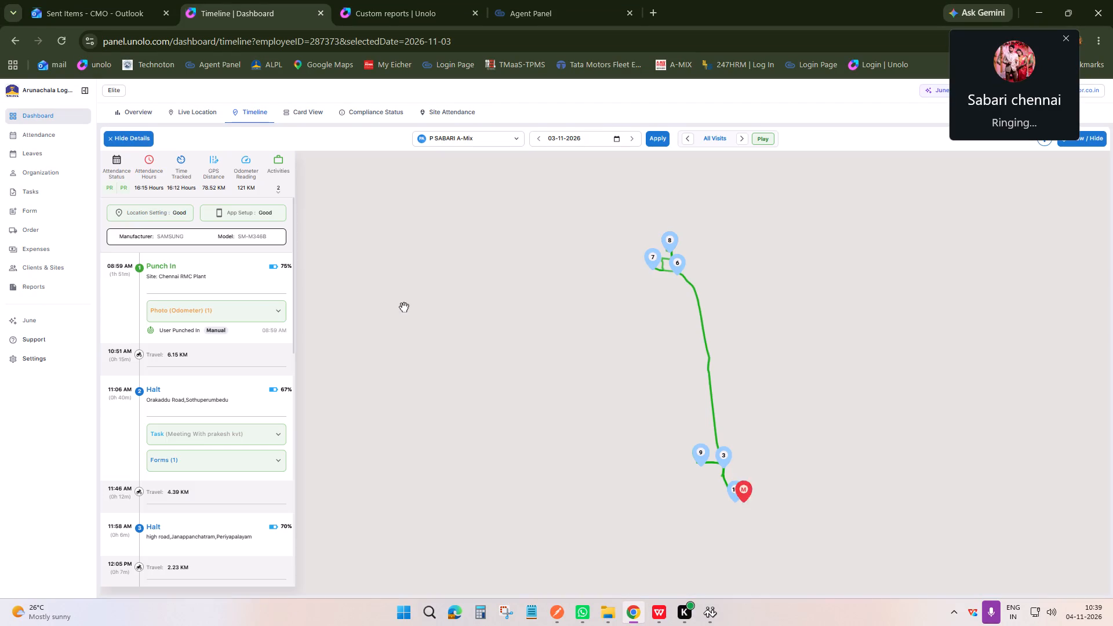
{"action": "scroll", "coordinate": [229, 275], "scroll_direction": "up", "scroll_amount": 5}
{"action": "left_click", "coordinate": [229, 275]}
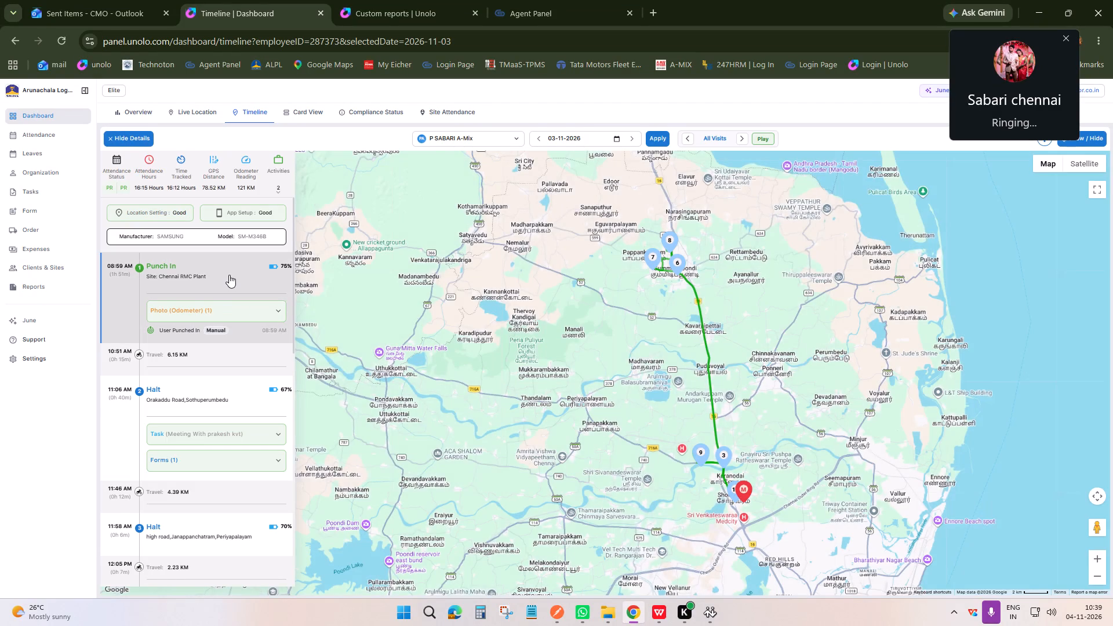
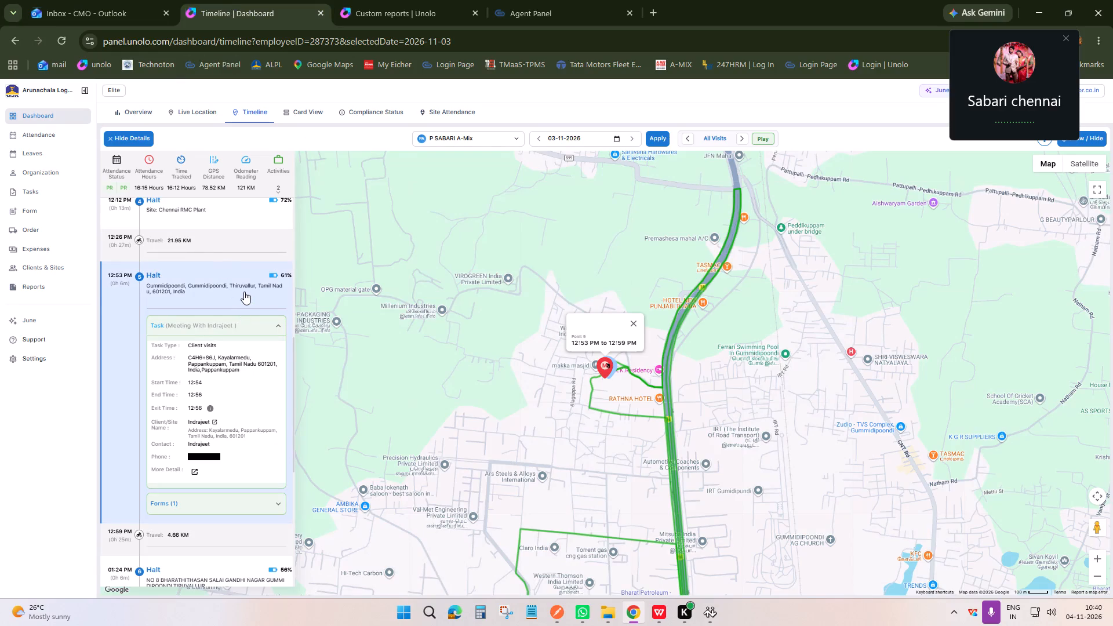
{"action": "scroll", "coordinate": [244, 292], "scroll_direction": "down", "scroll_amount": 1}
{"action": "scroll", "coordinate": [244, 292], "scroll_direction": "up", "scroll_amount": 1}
Show the employee's 12:12 PM halt at the Chennai RMC Plant site on the timeline map.
{"action": "scroll", "coordinate": [244, 292], "scroll_direction": "down", "scroll_amount": 1}
{"action": "scroll", "coordinate": [244, 292], "scroll_direction": "up", "scroll_amount": 2}
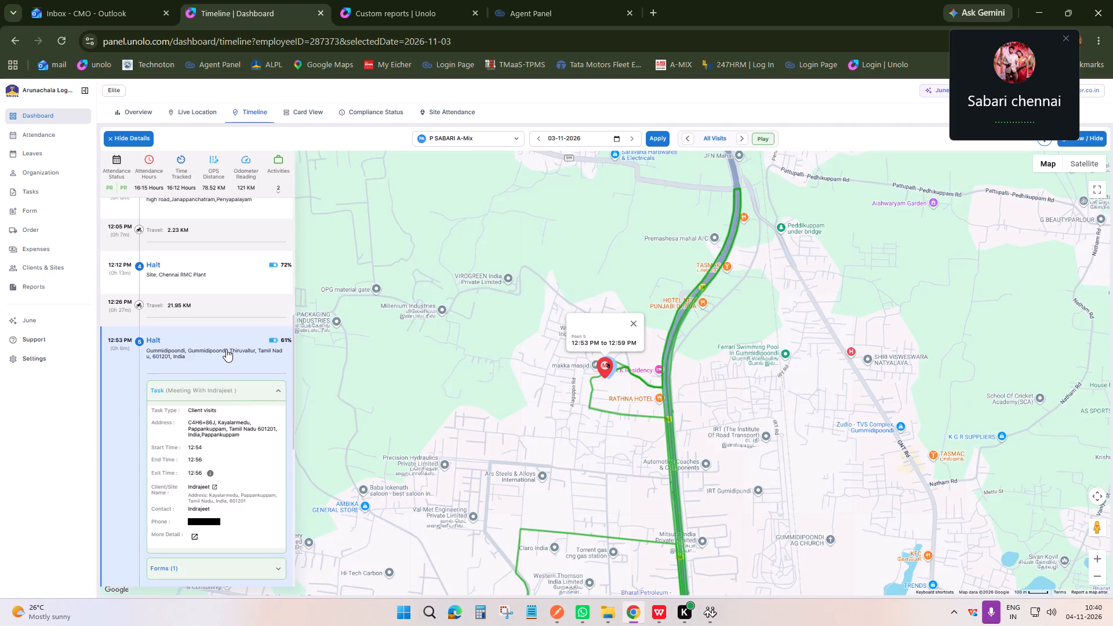
{"action": "scroll", "coordinate": [225, 344], "scroll_direction": "up", "scroll_amount": 1}
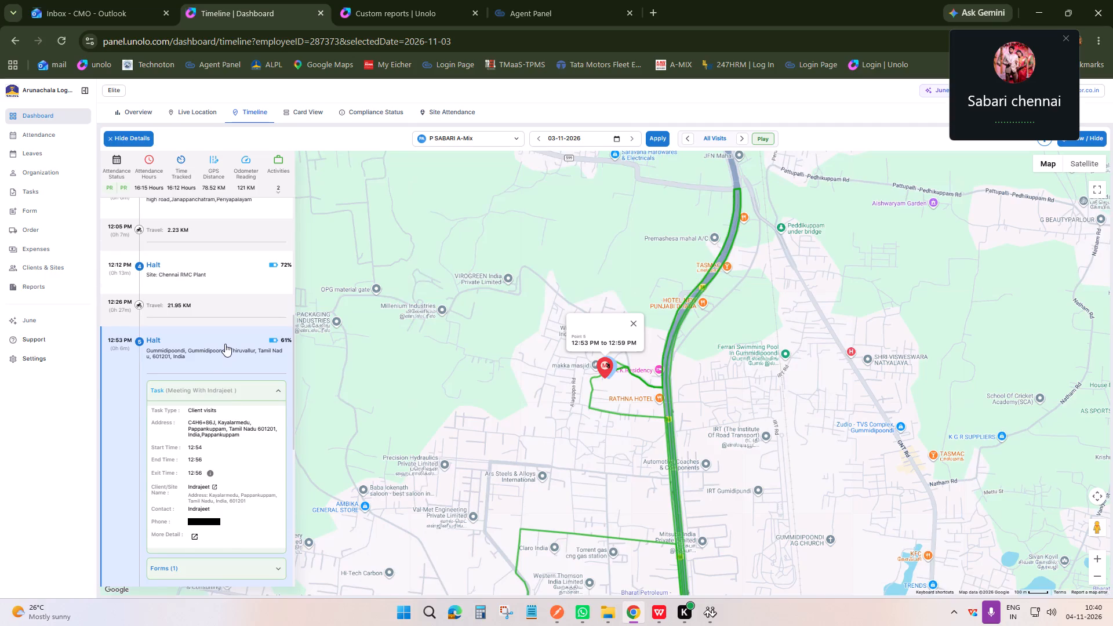
{"action": "left_click", "coordinate": [225, 334]}
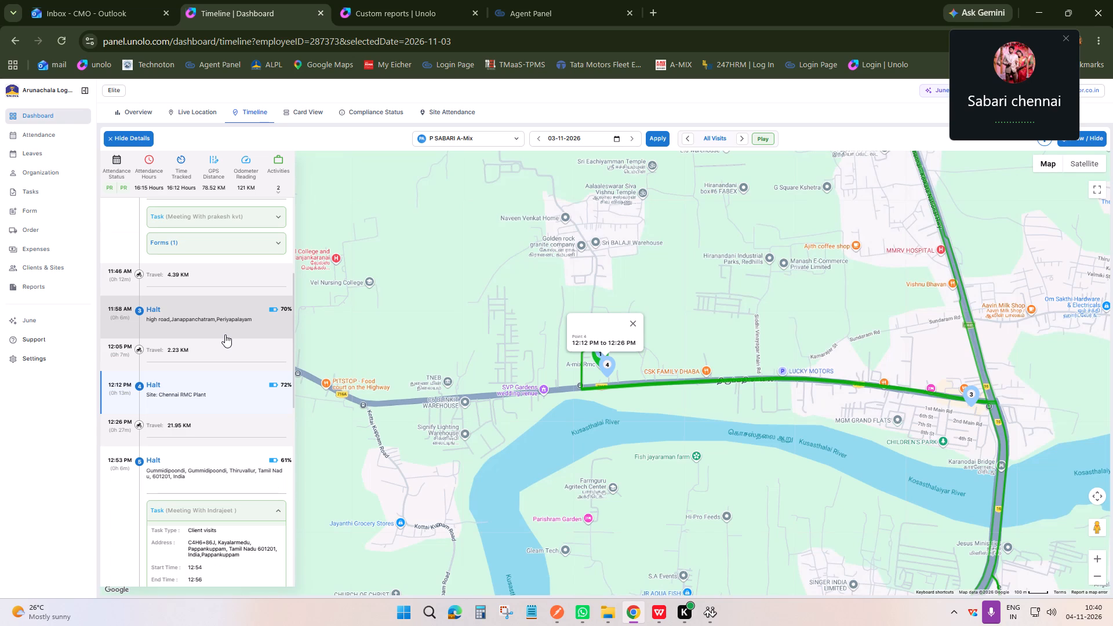
Review the timeline from the morning punch-in onward and show the 12:53 PM Gummidipoondi halt on the map.
{"action": "scroll", "coordinate": [225, 334], "scroll_direction": "up", "scroll_amount": 4}
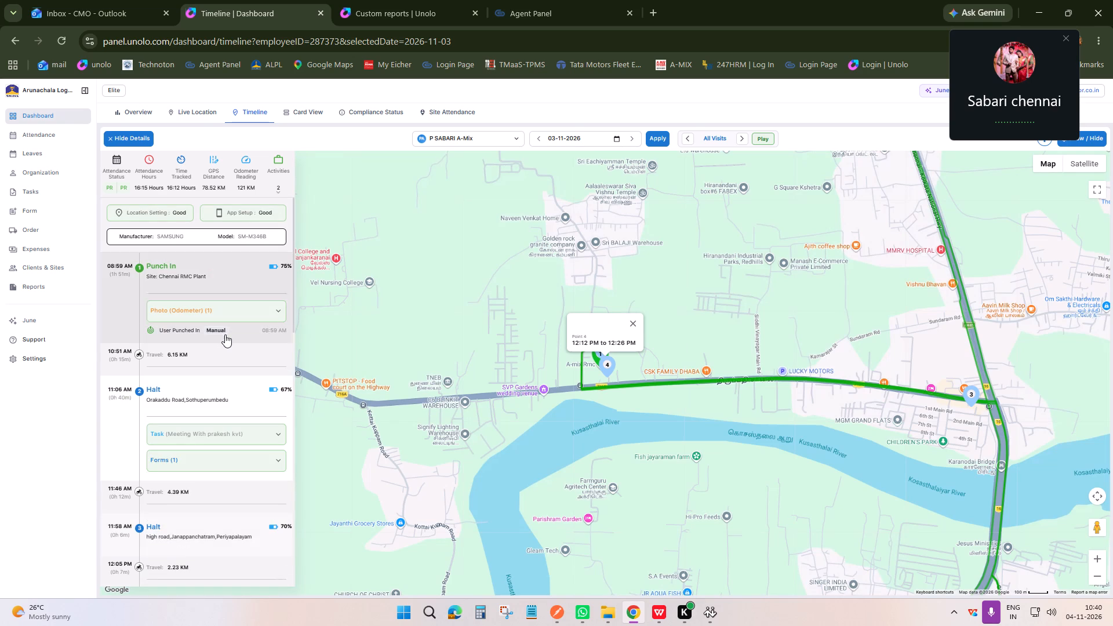
{"action": "scroll", "coordinate": [225, 334], "scroll_direction": "up", "scroll_amount": 4}
{"action": "scroll", "coordinate": [224, 301], "scroll_direction": "down", "scroll_amount": 2}
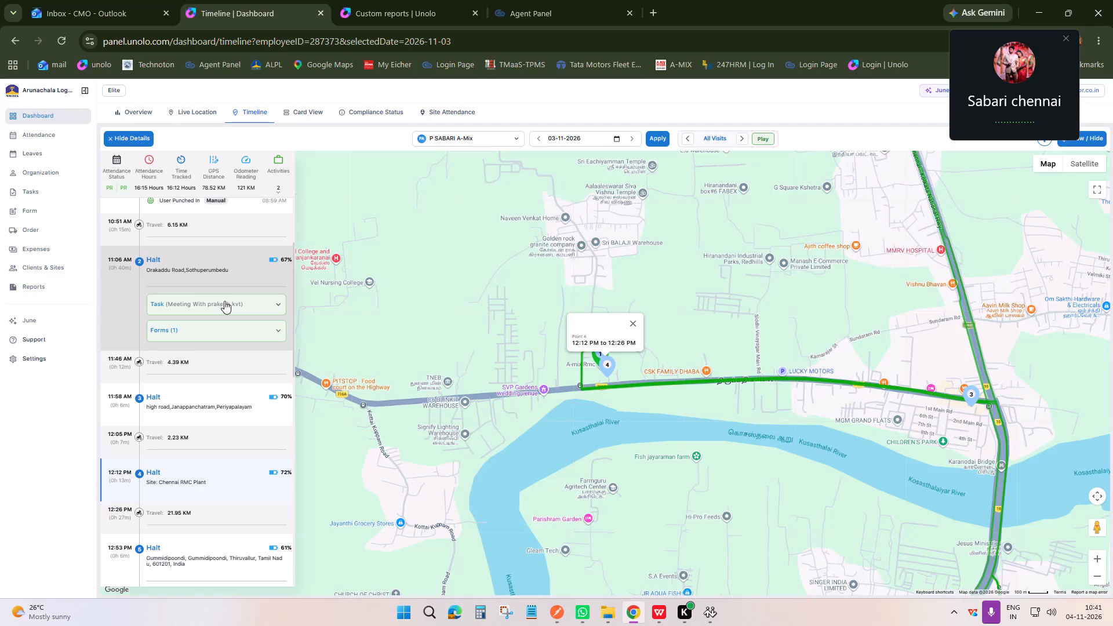
{"action": "scroll", "coordinate": [224, 301], "scroll_direction": "down", "scroll_amount": 2}
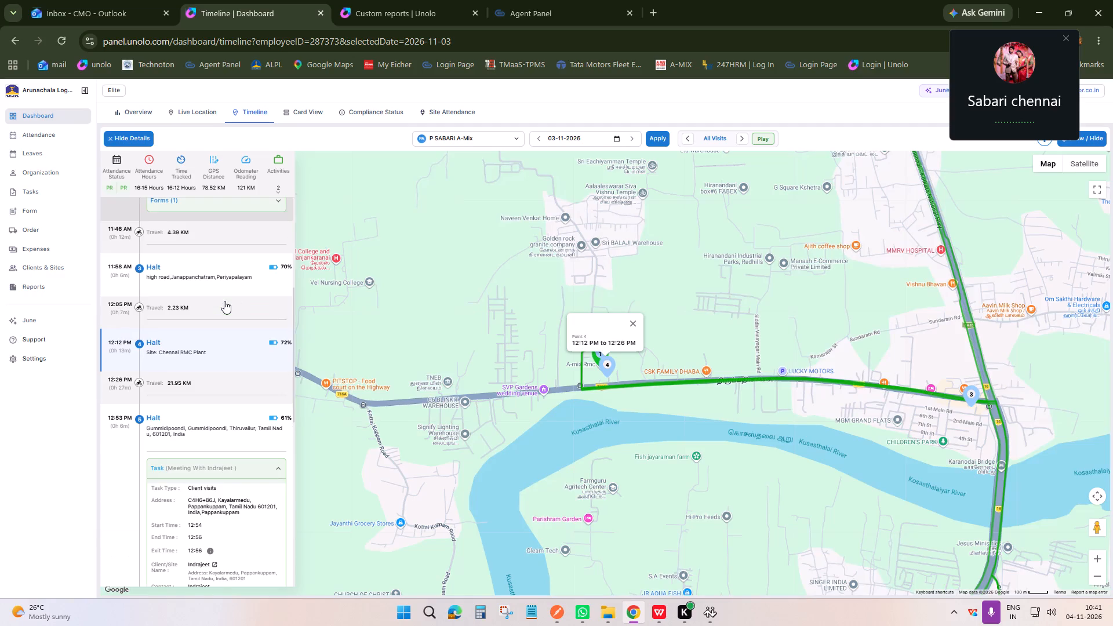
{"action": "scroll", "coordinate": [224, 301], "scroll_direction": "down", "scroll_amount": 2}
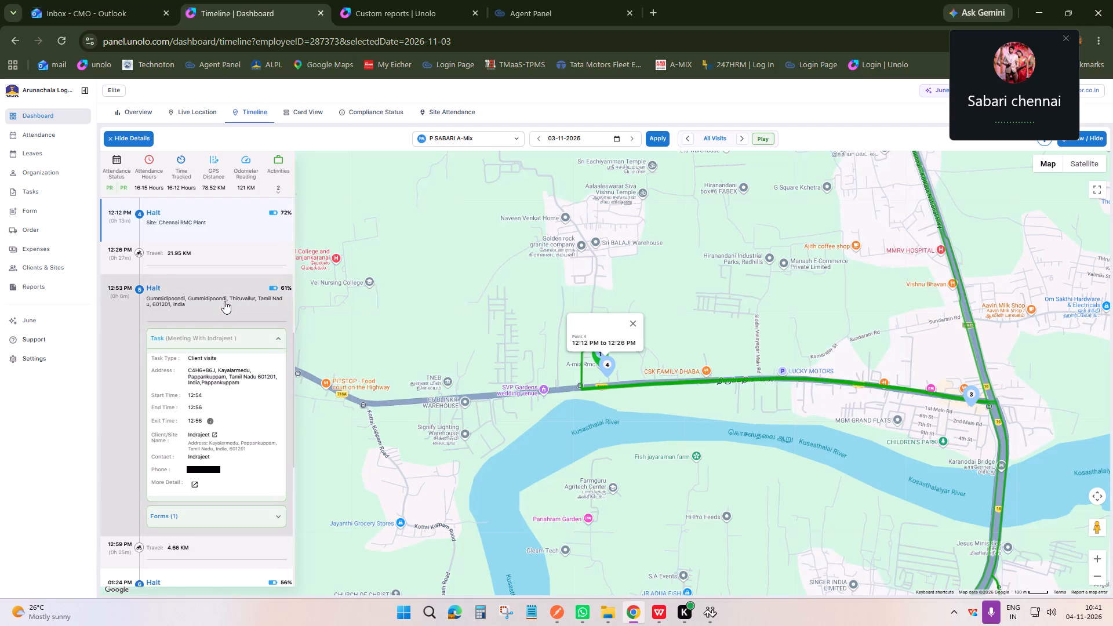
{"action": "scroll", "coordinate": [224, 301], "scroll_direction": "down", "scroll_amount": 1}
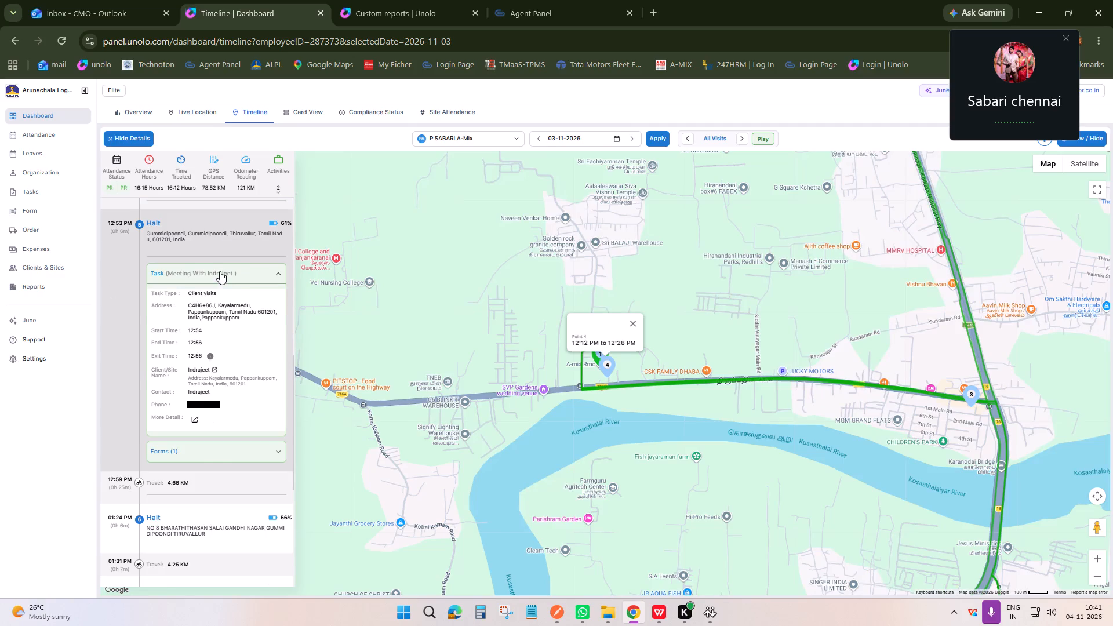
{"action": "left_click", "coordinate": [223, 239]}
Review the afternoon and evening timeline entries and show the 02:46 PM Chennai RMC Plant halt on the map.
{"action": "scroll", "coordinate": [223, 297], "scroll_direction": "down", "scroll_amount": 2}
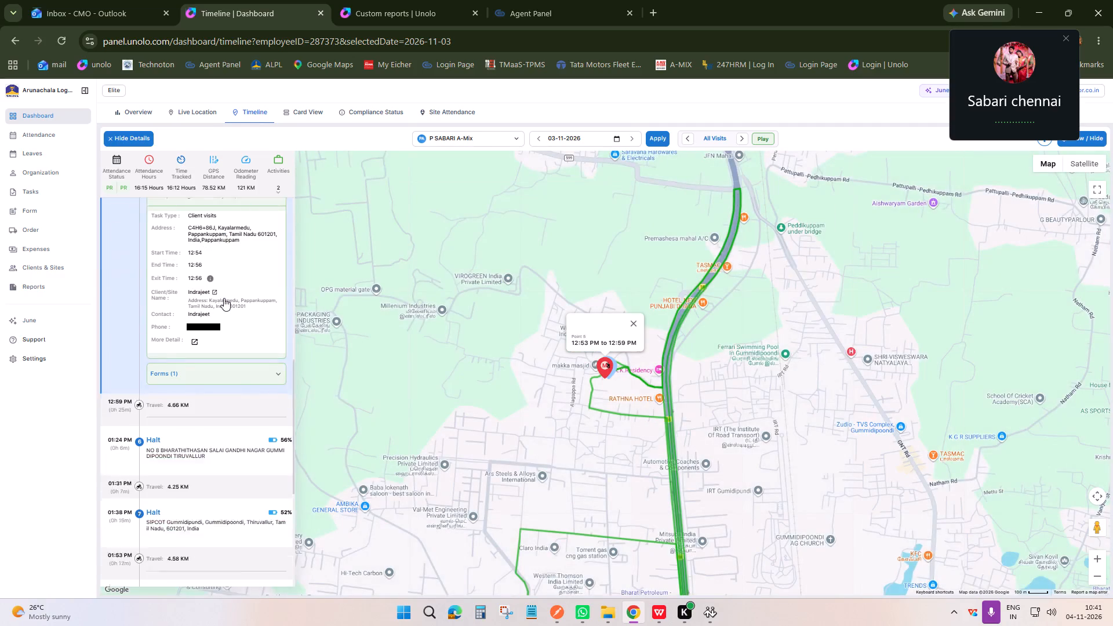
{"action": "scroll", "coordinate": [224, 298], "scroll_direction": "down", "scroll_amount": 2}
{"action": "scroll", "coordinate": [224, 329], "scroll_direction": "up", "scroll_amount": 1}
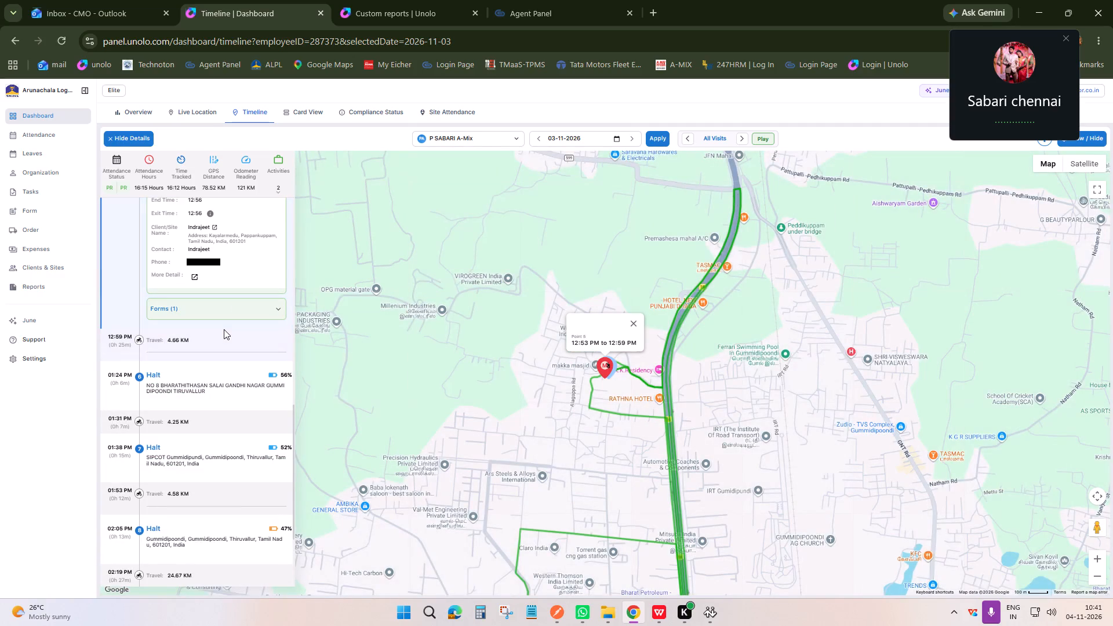
{"action": "scroll", "coordinate": [224, 329], "scroll_direction": "down", "scroll_amount": 2}
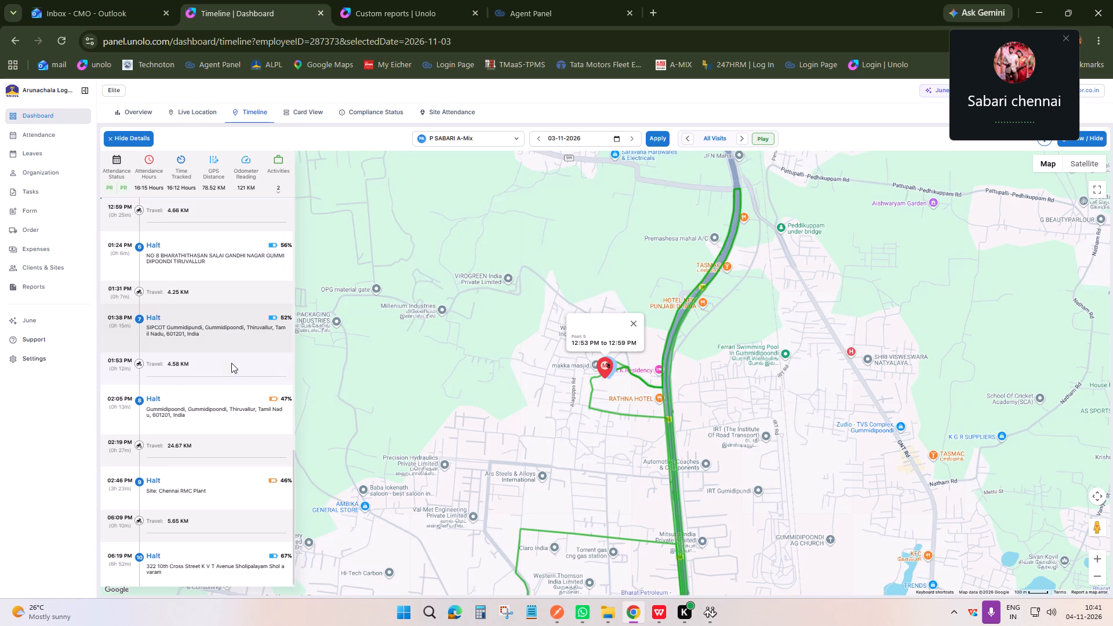
{"action": "scroll", "coordinate": [239, 383], "scroll_direction": "down", "scroll_amount": 1}
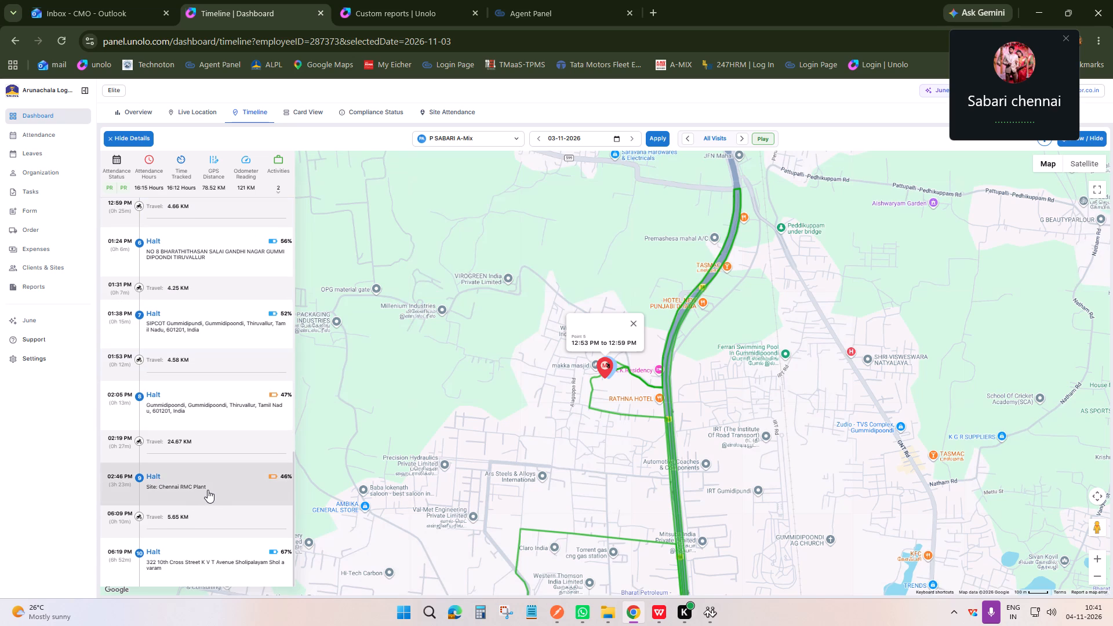
{"action": "scroll", "coordinate": [214, 416], "scroll_direction": "down", "scroll_amount": 1}
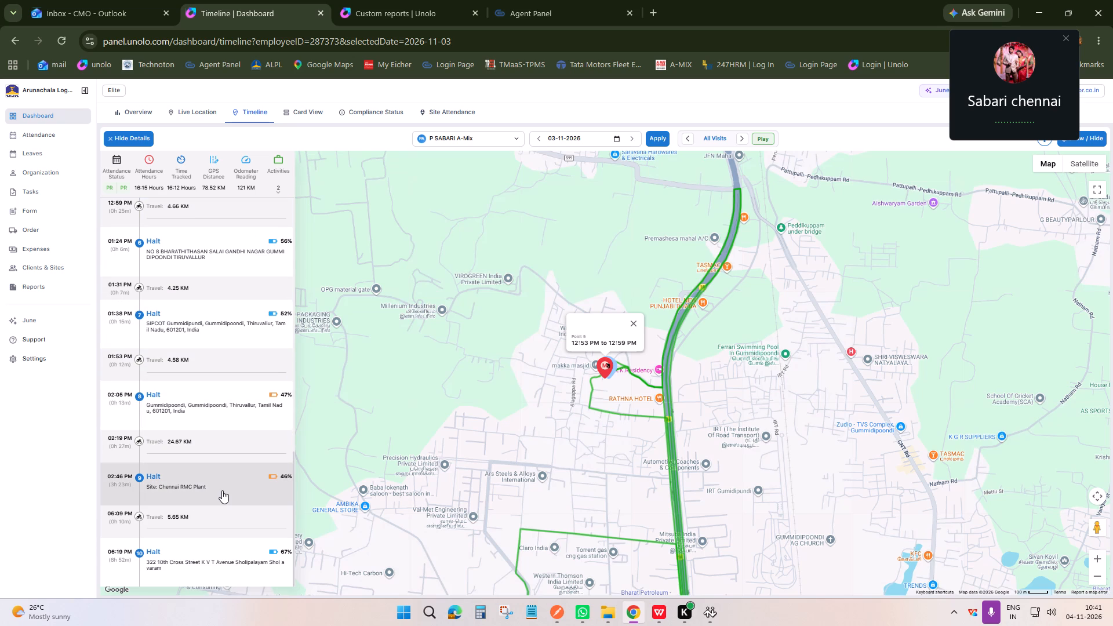
{"action": "scroll", "coordinate": [222, 490], "scroll_direction": "down", "scroll_amount": 4}
{"action": "left_click", "coordinate": [221, 487]}
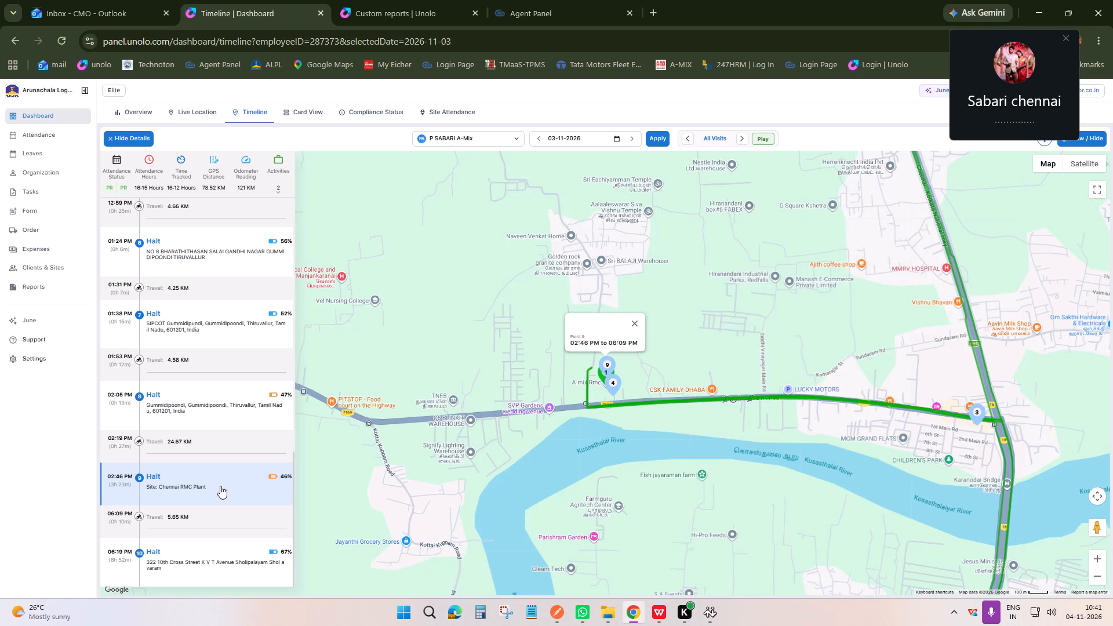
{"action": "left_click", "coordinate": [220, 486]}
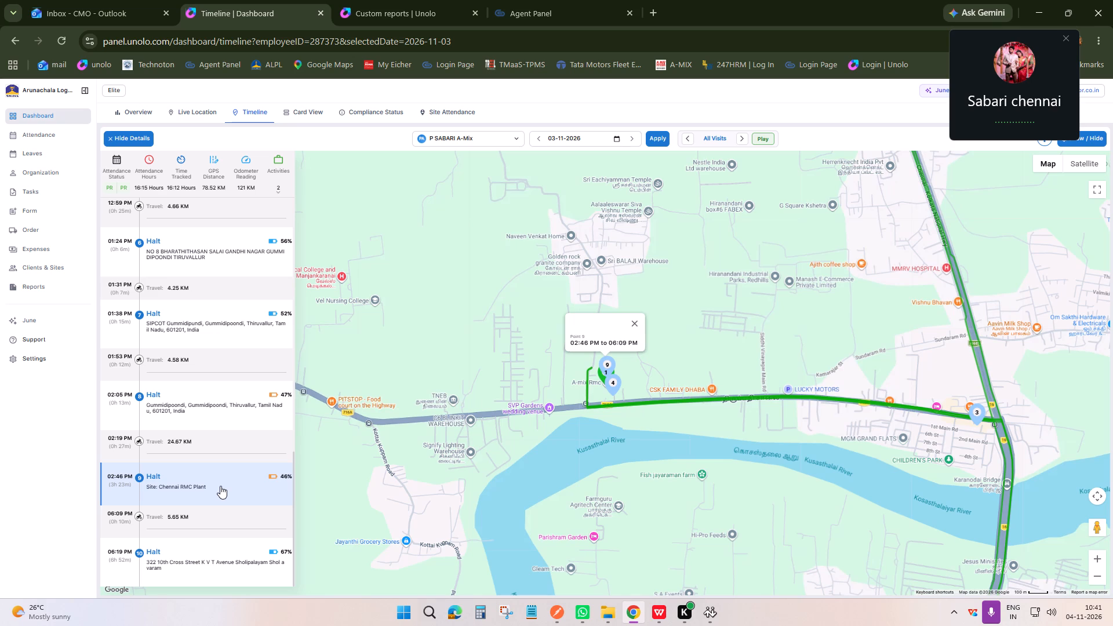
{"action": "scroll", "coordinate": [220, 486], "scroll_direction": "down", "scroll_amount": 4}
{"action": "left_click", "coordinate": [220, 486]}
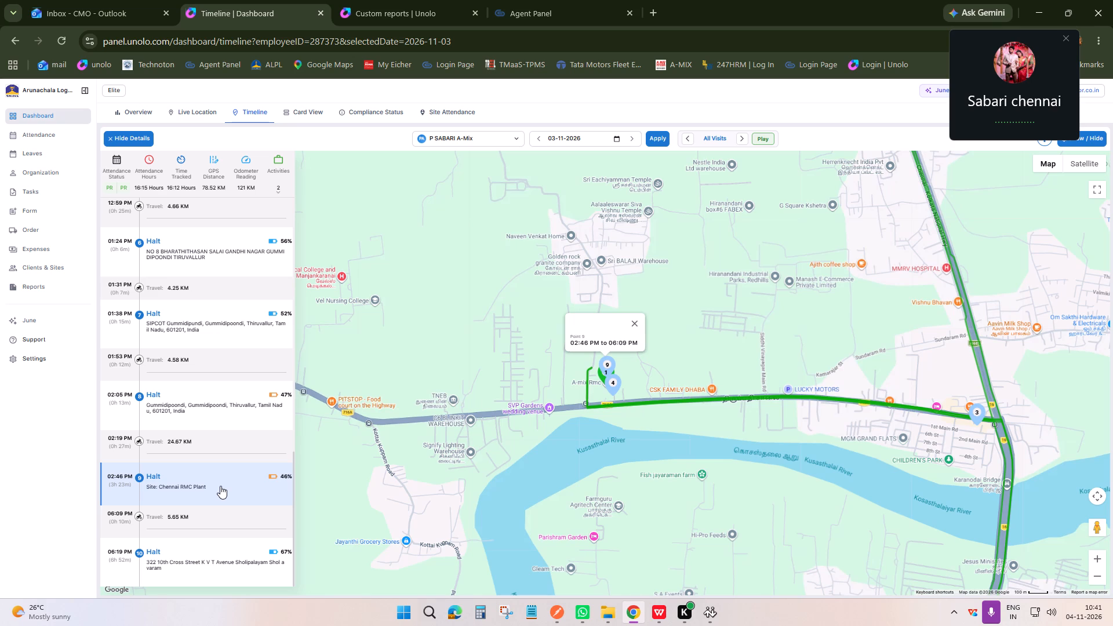
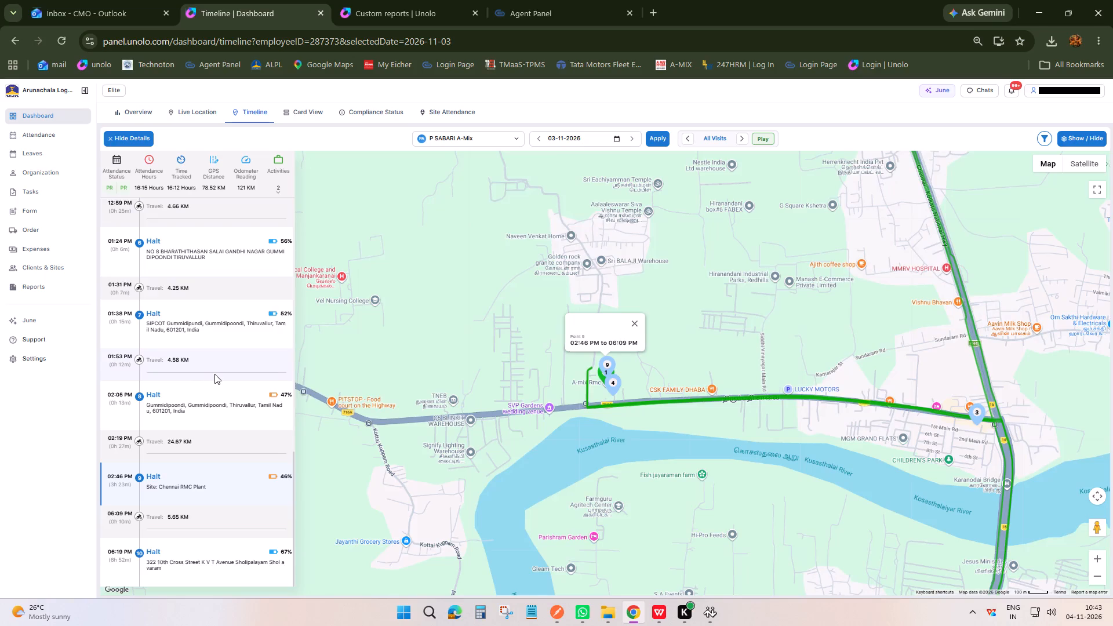
{"action": "scroll", "coordinate": [214, 374], "scroll_direction": "down", "scroll_amount": 3}
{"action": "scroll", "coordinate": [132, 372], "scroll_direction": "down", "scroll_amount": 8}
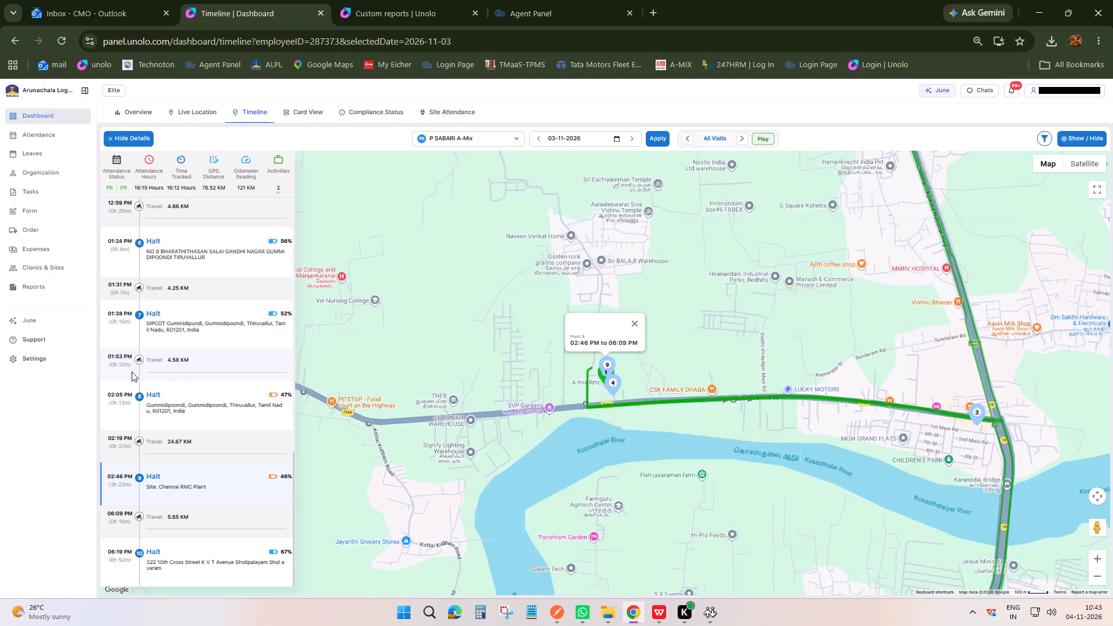
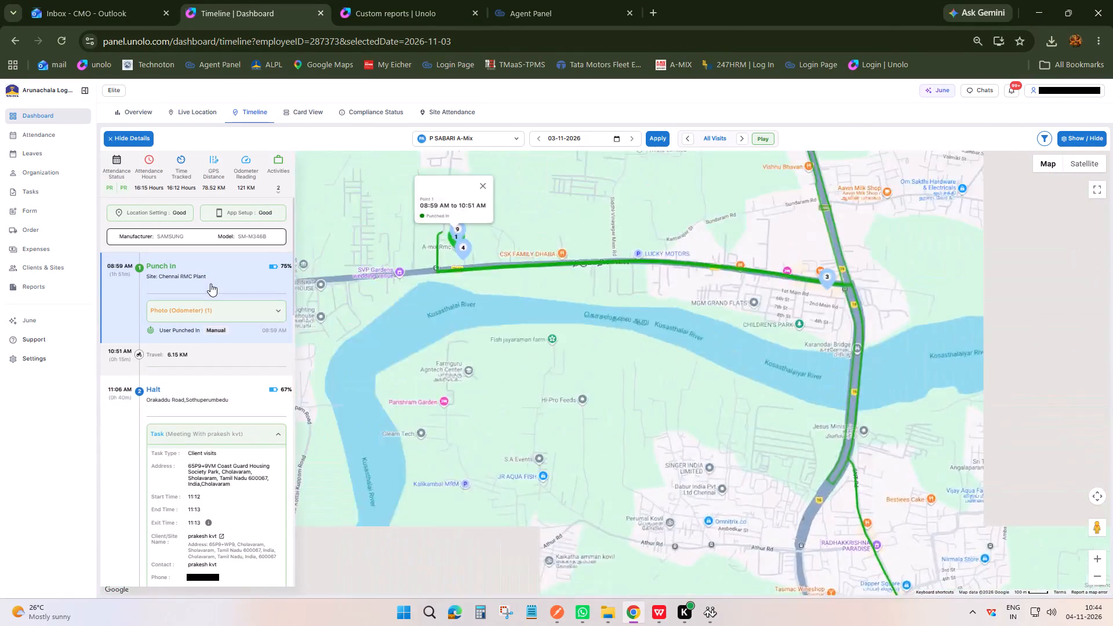
Review the employee's 03-11-2026 timeline again, from the morning punch-in through the client visit tasks to the evening halts.
{"action": "scroll", "coordinate": [206, 348], "scroll_direction": "down", "scroll_amount": 1}
{"action": "scroll", "coordinate": [206, 352], "scroll_direction": "up", "scroll_amount": 1}
{"action": "scroll", "coordinate": [204, 366], "scroll_direction": "down", "scroll_amount": 11}
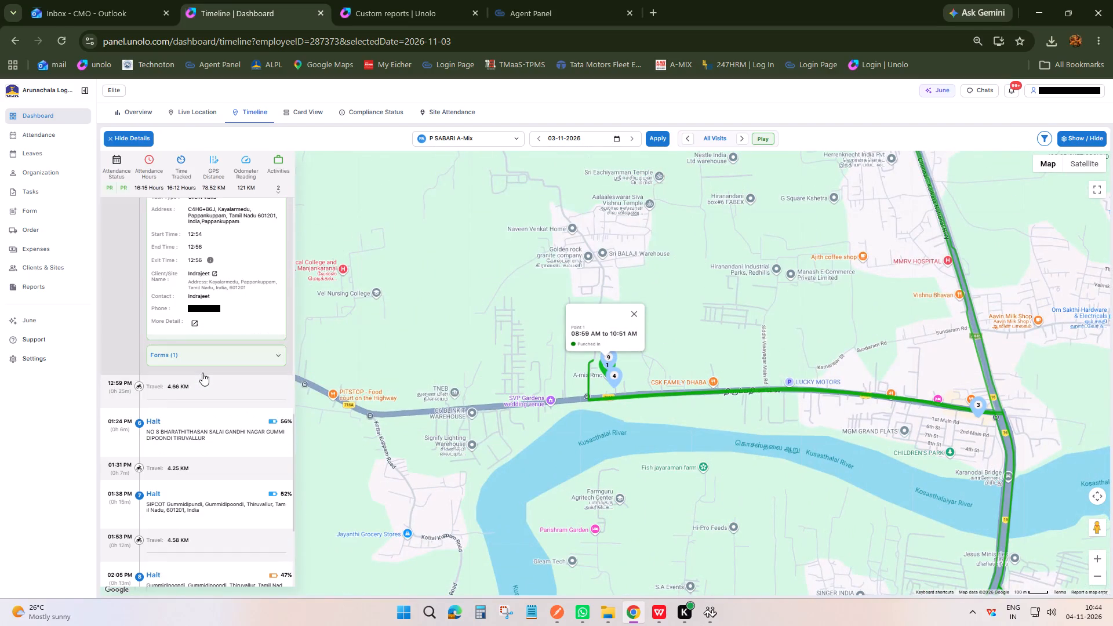
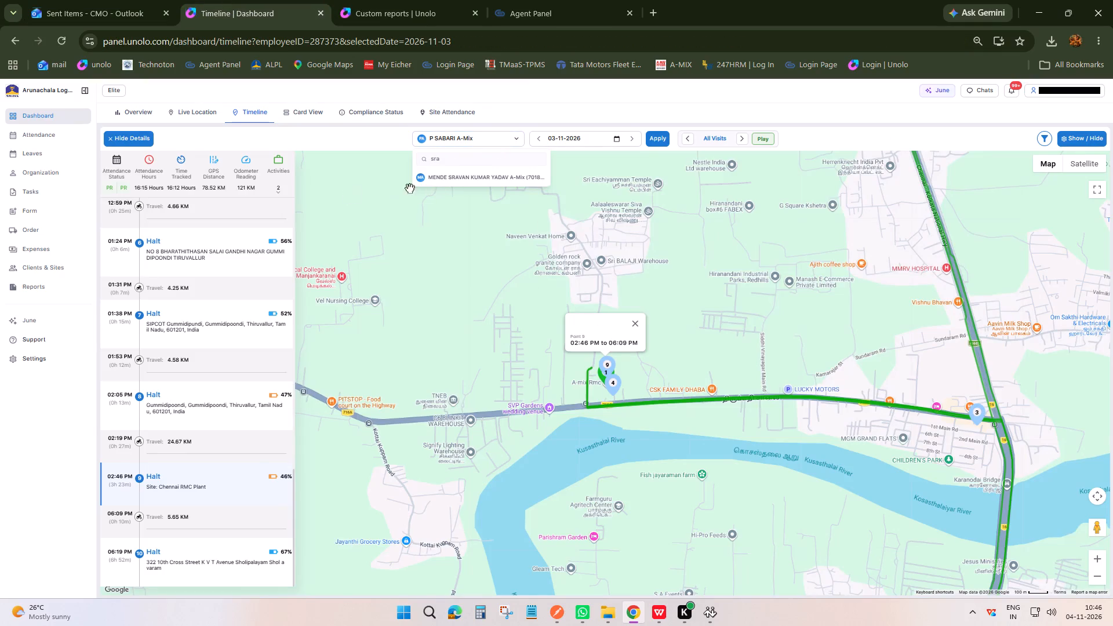
Load the 03-11-2026 timeline for the A-Mix employee matching the search "sra".
{"action": "left_click", "coordinate": [456, 174]}
{"action": "left_click", "coordinate": [664, 140]}
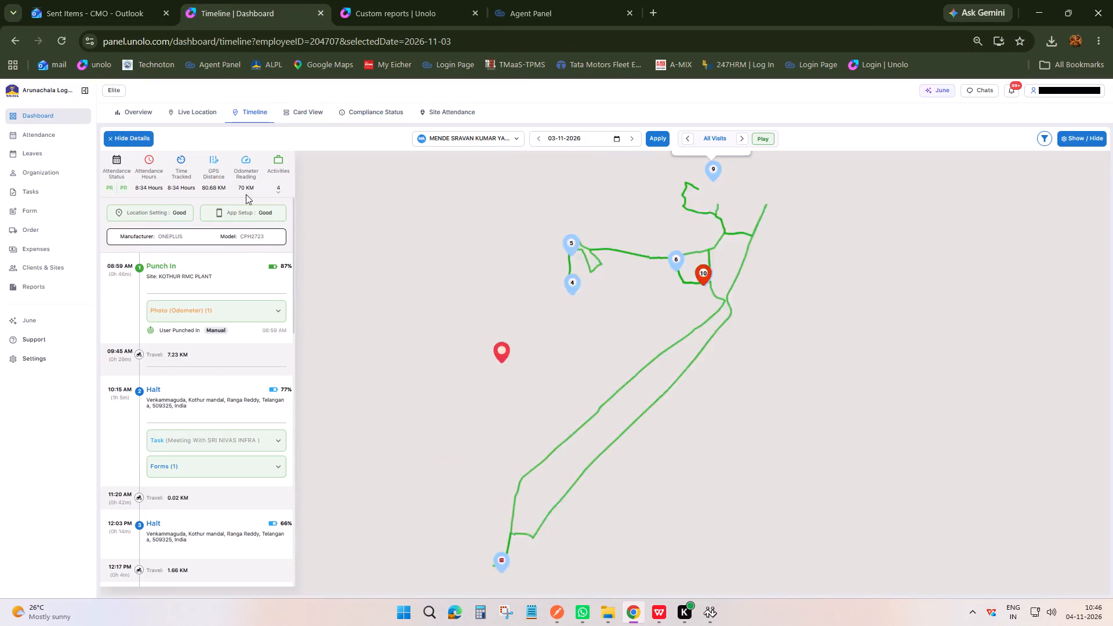
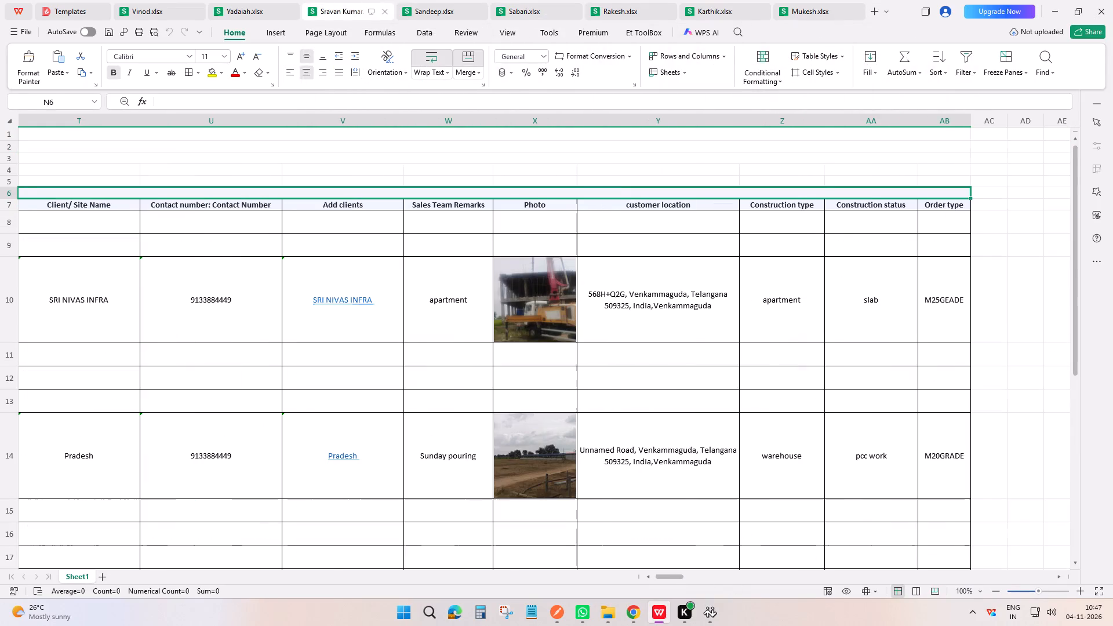
Select the entire Photo column in the employee's client visit report sheet.
{"action": "left_click", "coordinate": [550, 125]}
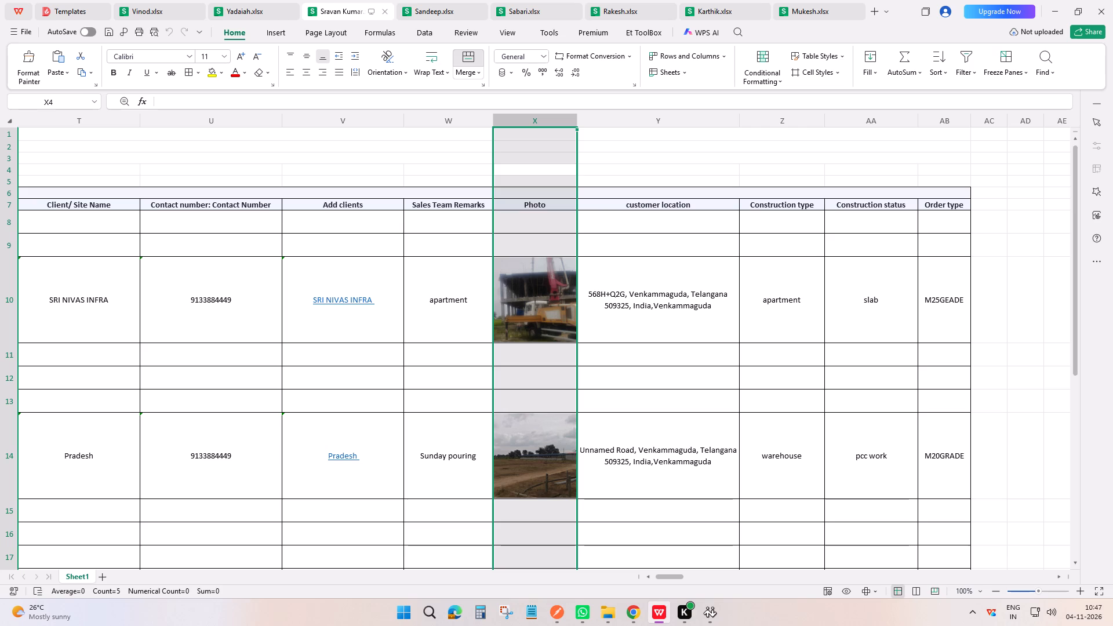
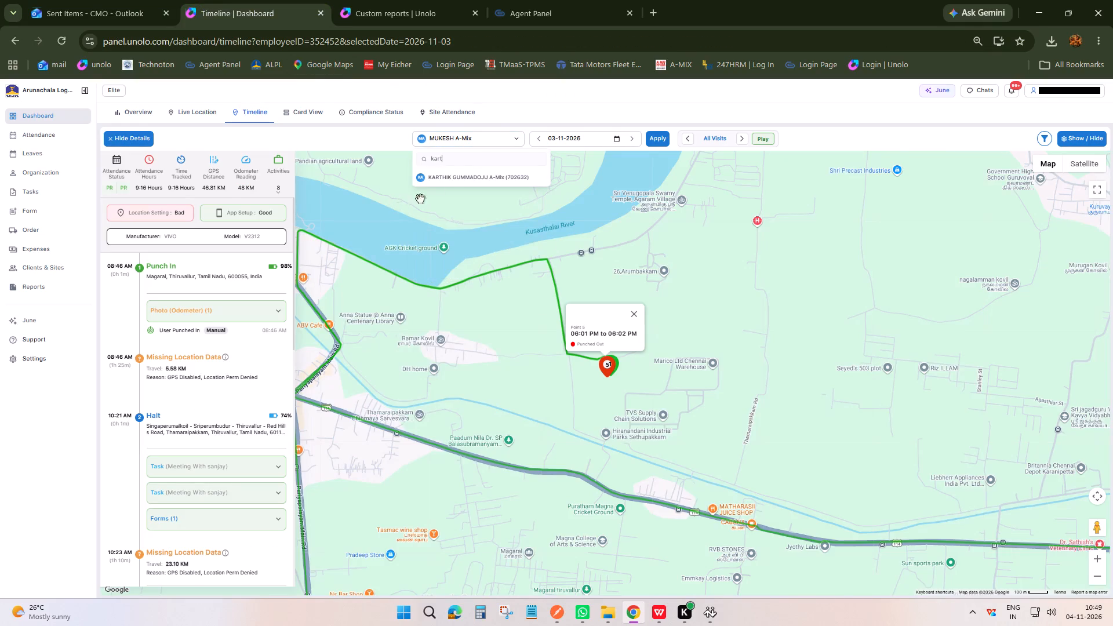
Load the timeline of A-Mix employee Karthik for 03-11-2026 and show the Punch In point on the map.
{"action": "left_click", "coordinate": [451, 181]}
{"action": "left_click", "coordinate": [661, 140]}
{"action": "scroll", "coordinate": [203, 293], "scroll_direction": "up", "scroll_amount": 4}
{"action": "left_click", "coordinate": [224, 273]}
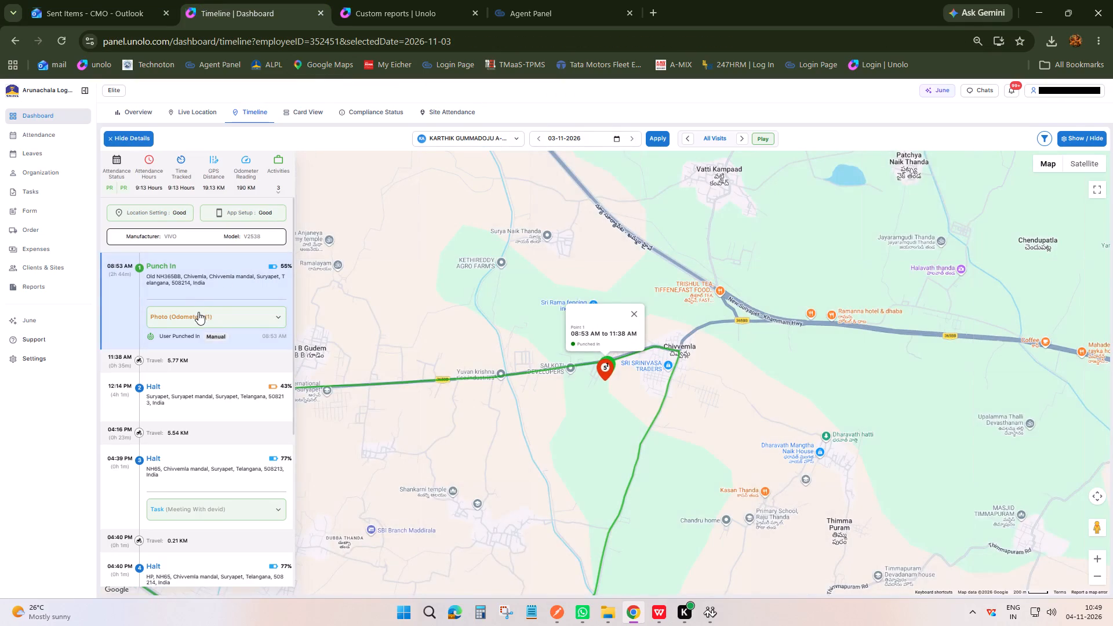
Examine the Punch In odometer photo at full size and compare it with the entered In Reading.
{"action": "left_click", "coordinate": [198, 311]}
{"action": "left_click", "coordinate": [232, 290]}
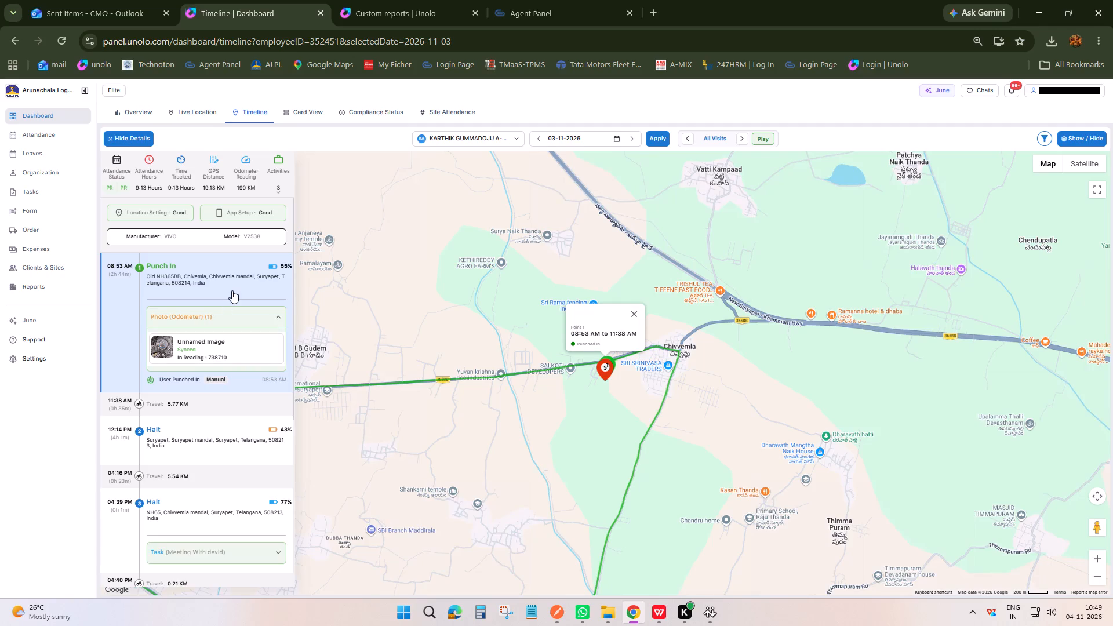
{"action": "left_click", "coordinate": [154, 343]}
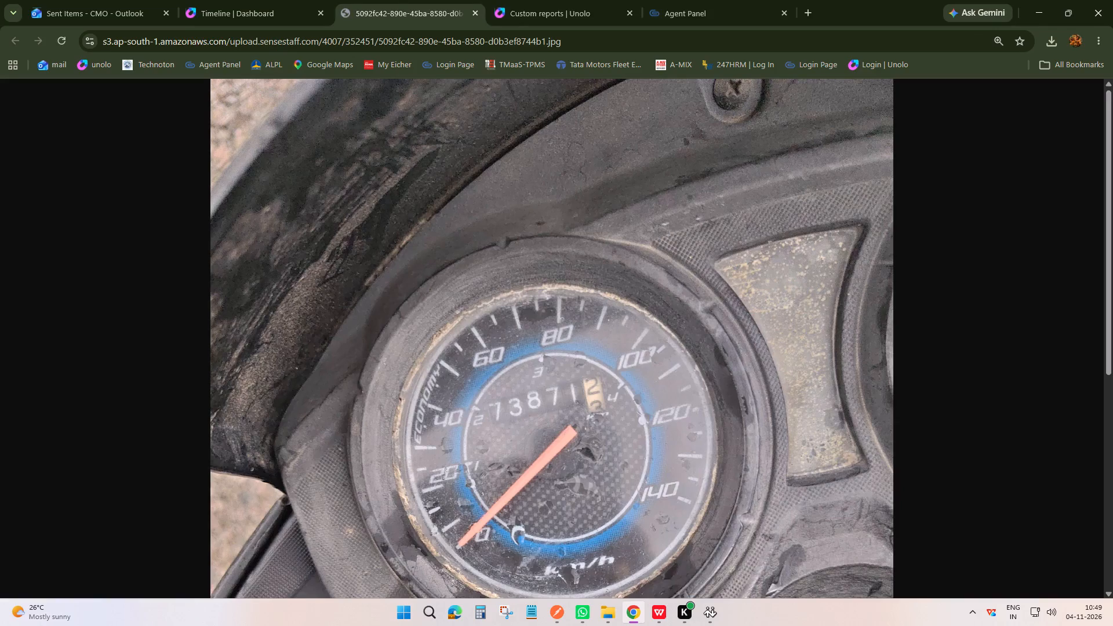
{"action": "key", "text": "ctrl+w"}
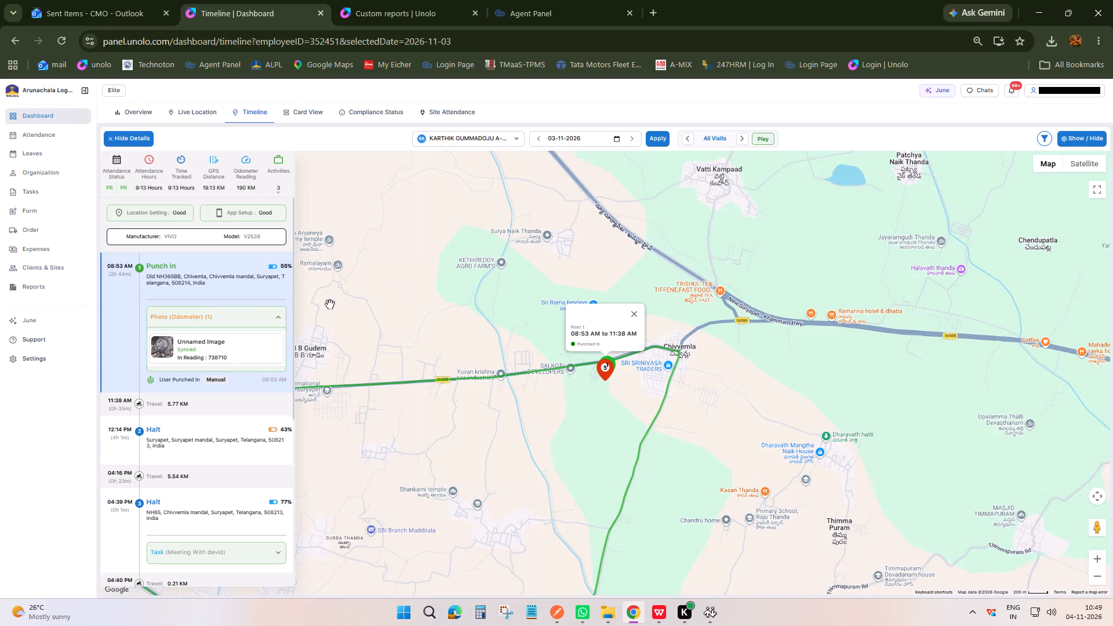
{"action": "left_click", "coordinate": [169, 343]}
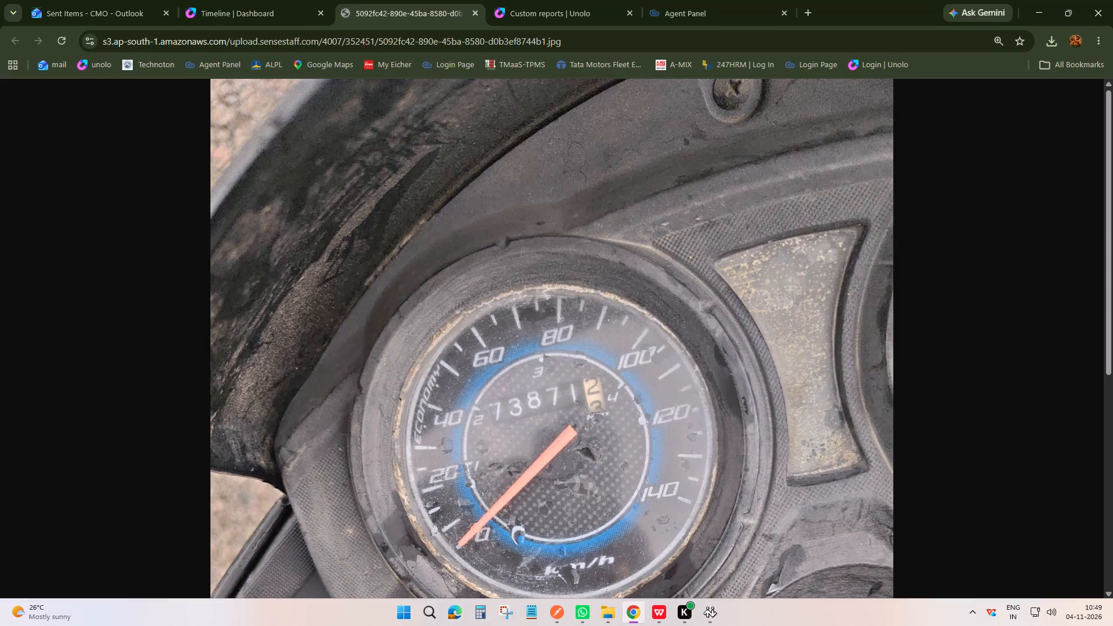
{"action": "key", "text": "ctrl+w"}
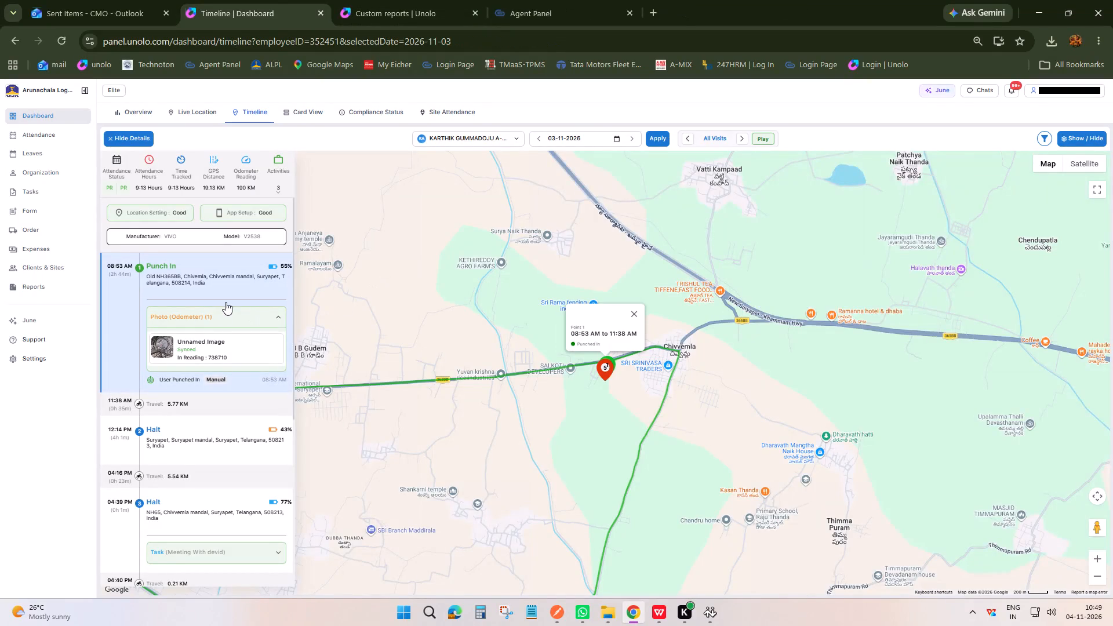
{"action": "left_click", "coordinate": [161, 352]}
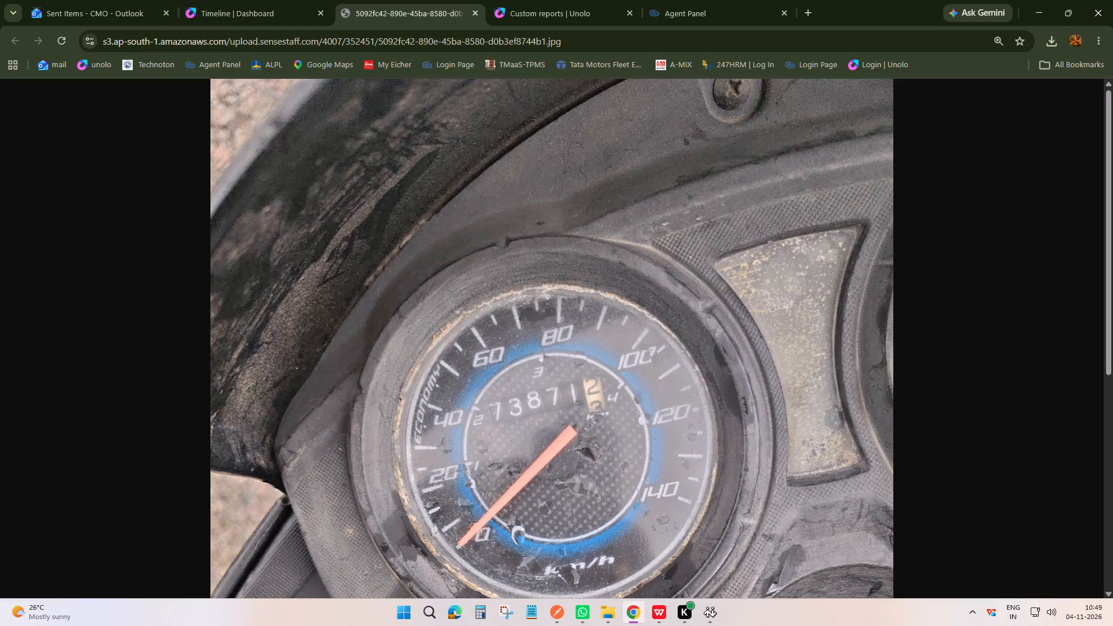
{"action": "key", "text": "ctrl+w"}
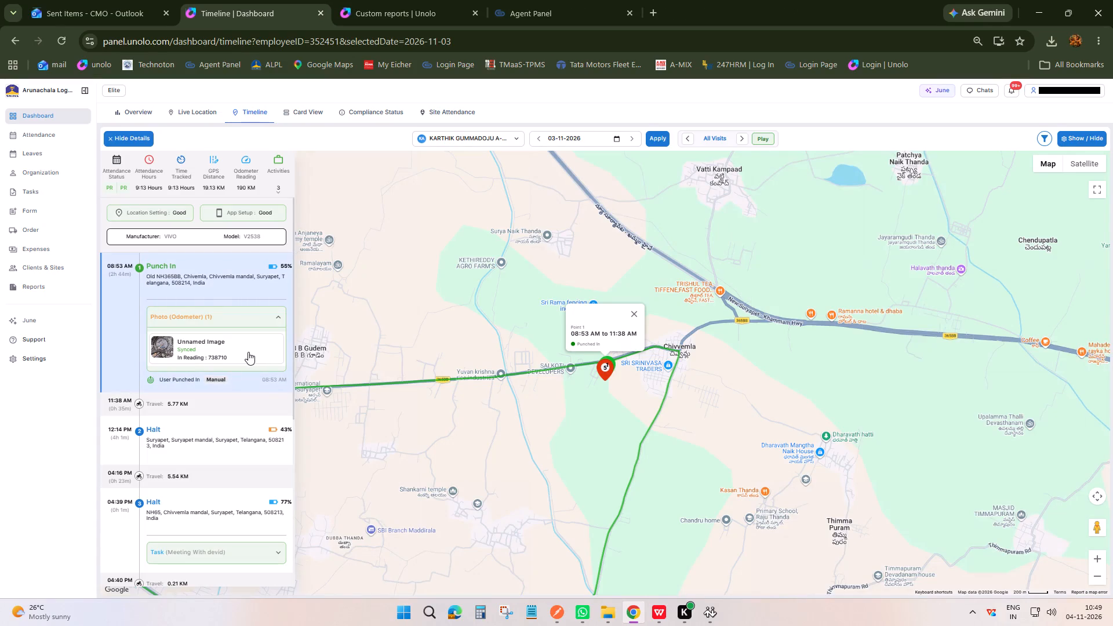
In Calculator, start a subtraction with the punch-in odometer figure 73871.
{"action": "left_click", "coordinate": [471, 613]}
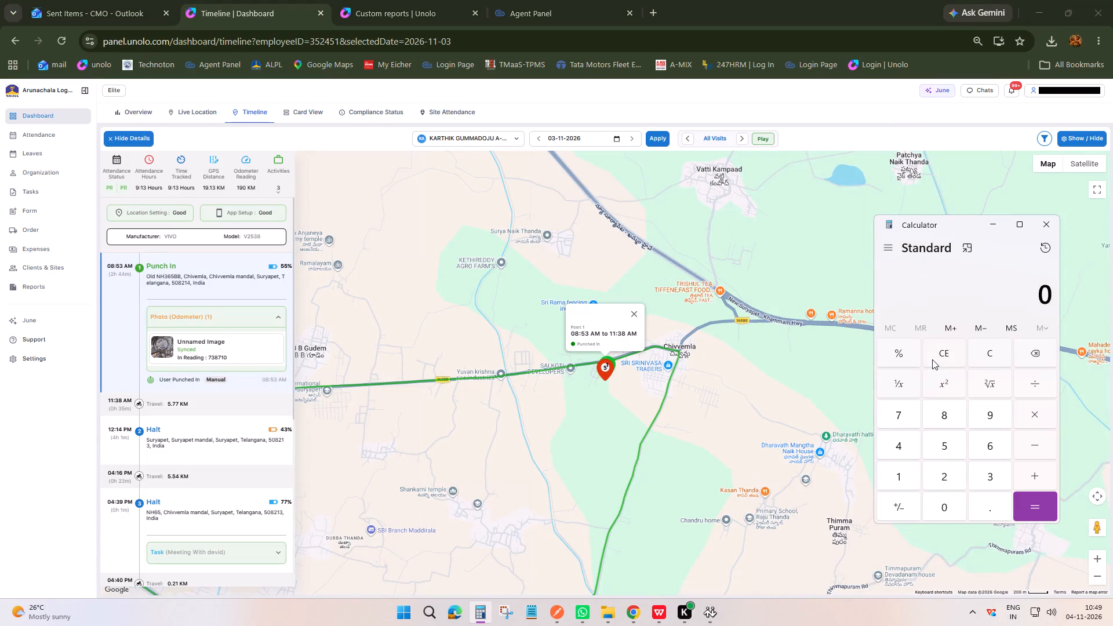
{"action": "left_click", "coordinate": [901, 416]}
{"action": "left_click", "coordinate": [990, 476]}
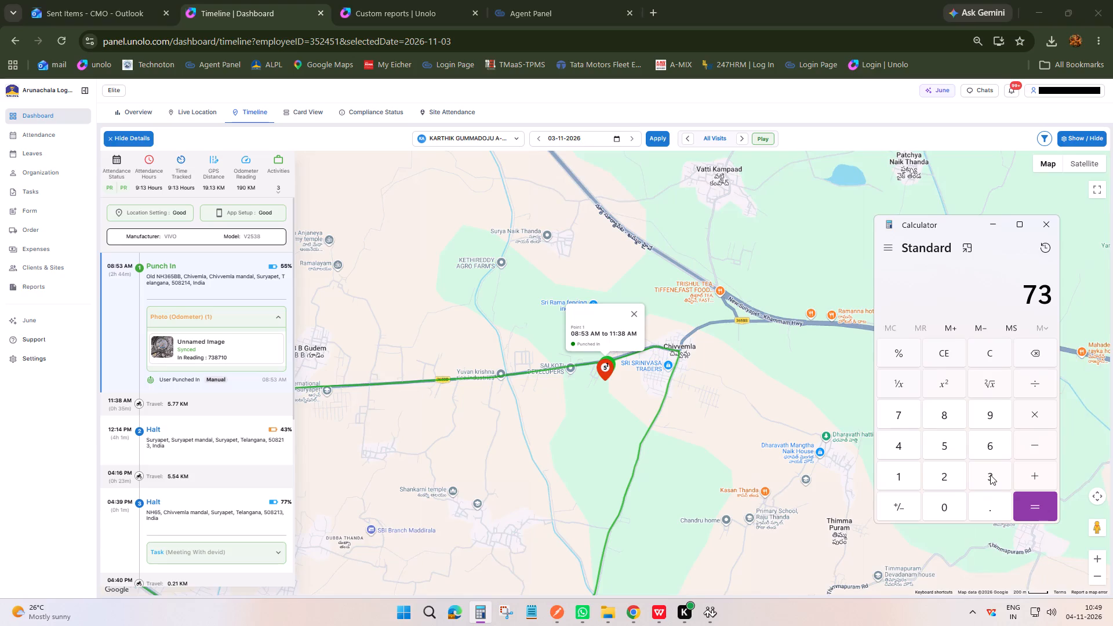
{"action": "left_click", "coordinate": [956, 414]}
{"action": "left_click", "coordinate": [896, 413]}
{"action": "left_click", "coordinate": [907, 485]}
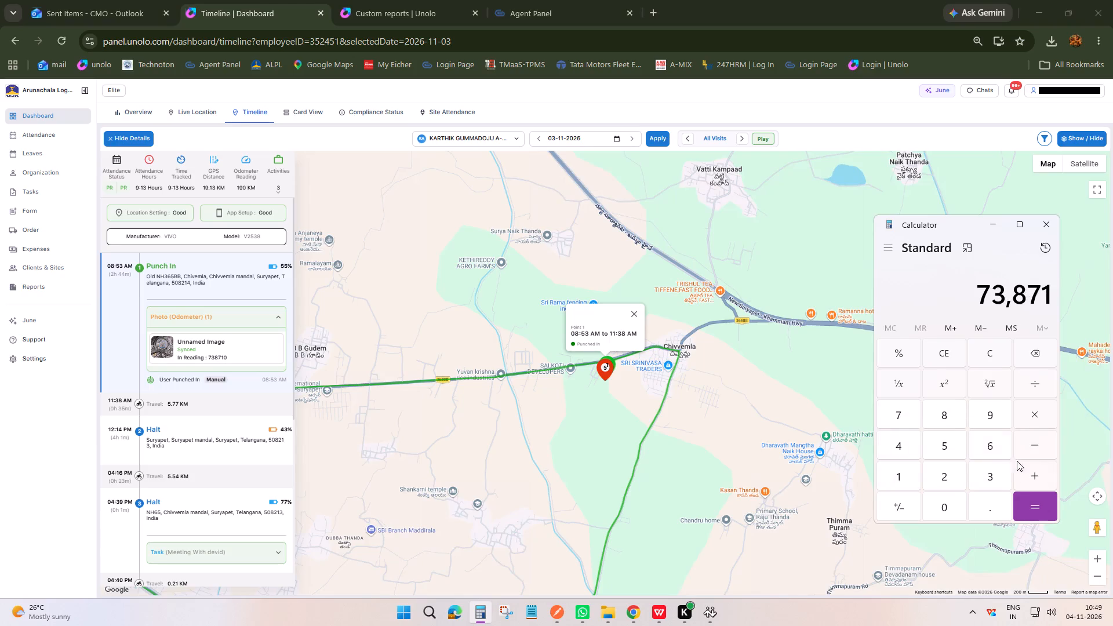
{"action": "left_click", "coordinate": [1032, 446]}
Expand the odometer photo entry of the 05:24 PM halt to read the punch-out odometer figure.
{"action": "scroll", "coordinate": [252, 431], "scroll_direction": "down", "scroll_amount": 4}
{"action": "scroll", "coordinate": [252, 431], "scroll_direction": "up", "scroll_amount": 1}
{"action": "scroll", "coordinate": [252, 431], "scroll_direction": "down", "scroll_amount": 14}
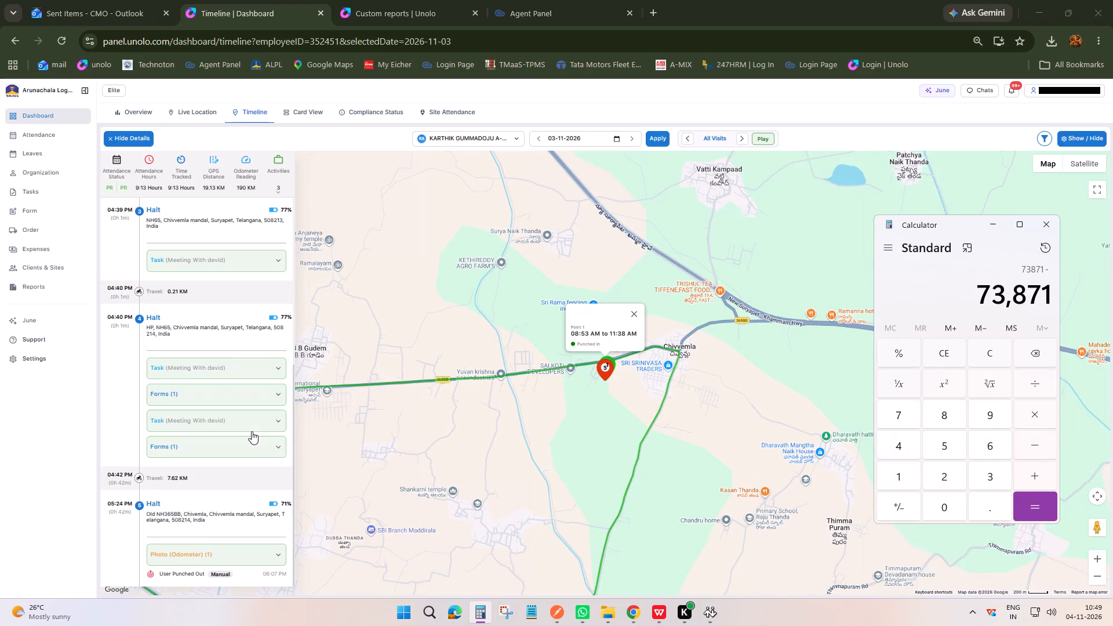
{"action": "left_click", "coordinate": [197, 555]}
{"action": "scroll", "coordinate": [208, 519], "scroll_direction": "down", "scroll_amount": 3}
{"action": "scroll", "coordinate": [208, 519], "scroll_direction": "up", "scroll_amount": 1}
{"action": "scroll", "coordinate": [183, 510], "scroll_direction": "down", "scroll_amount": 3}
{"action": "scroll", "coordinate": [184, 510], "scroll_direction": "up", "scroll_amount": 1}
{"action": "scroll", "coordinate": [184, 510], "scroll_direction": "down", "scroll_amount": 1}
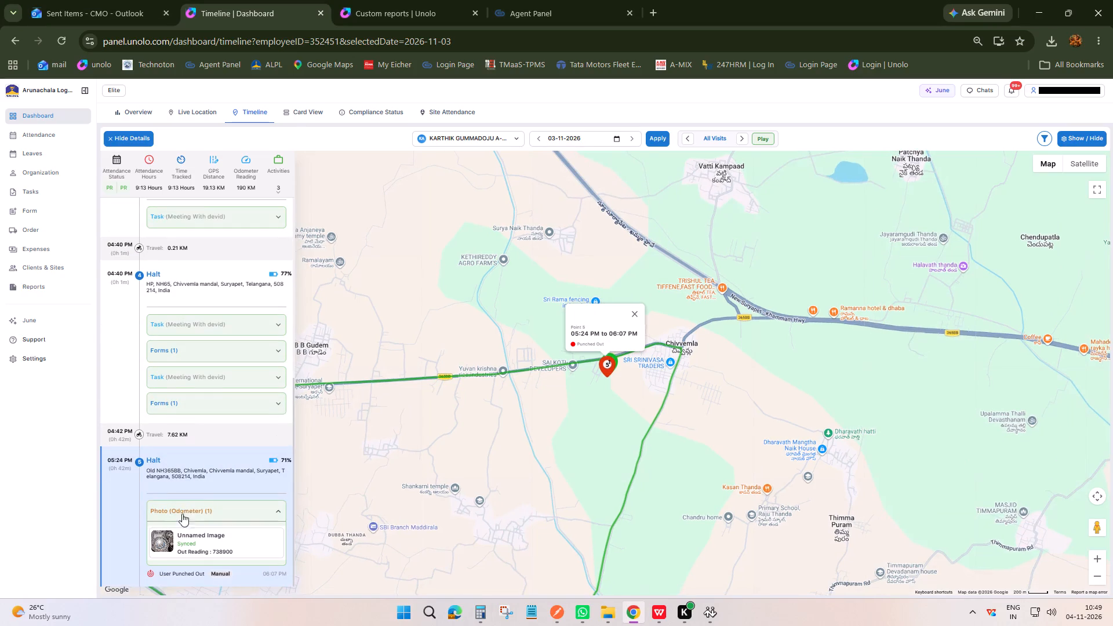
Switch to Notepad.
{"action": "left_click", "coordinate": [535, 612]}
In Calculator, complete the subtraction with the punch-out odometer figure 73890 to work out the distance travelled, then return to the timeline.
{"action": "left_click", "coordinate": [481, 614]}
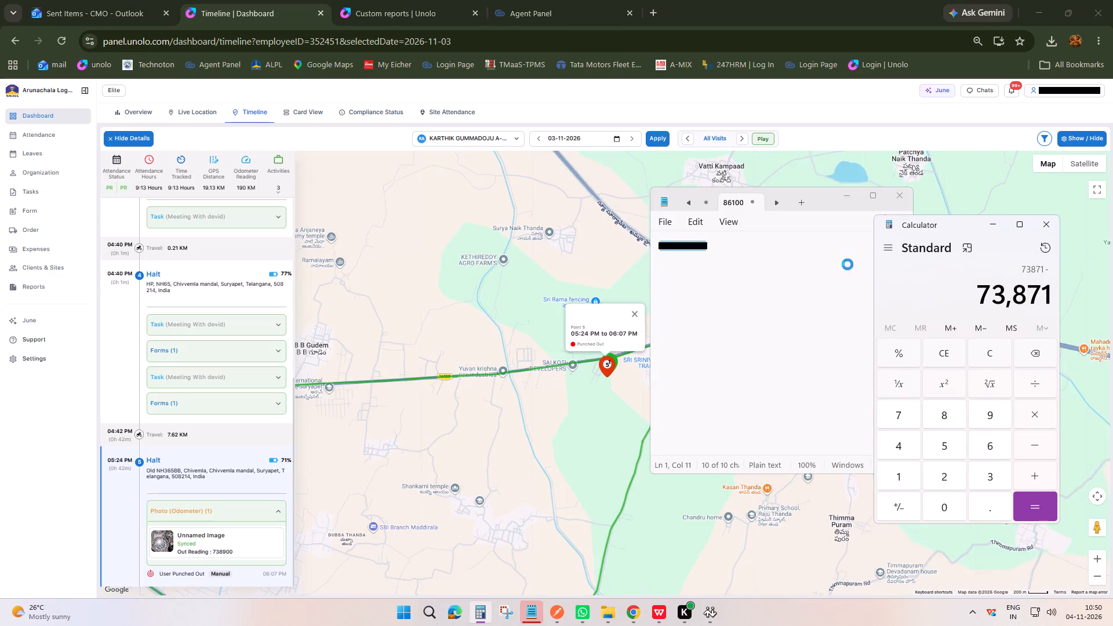
{"action": "left_click", "coordinate": [843, 194]}
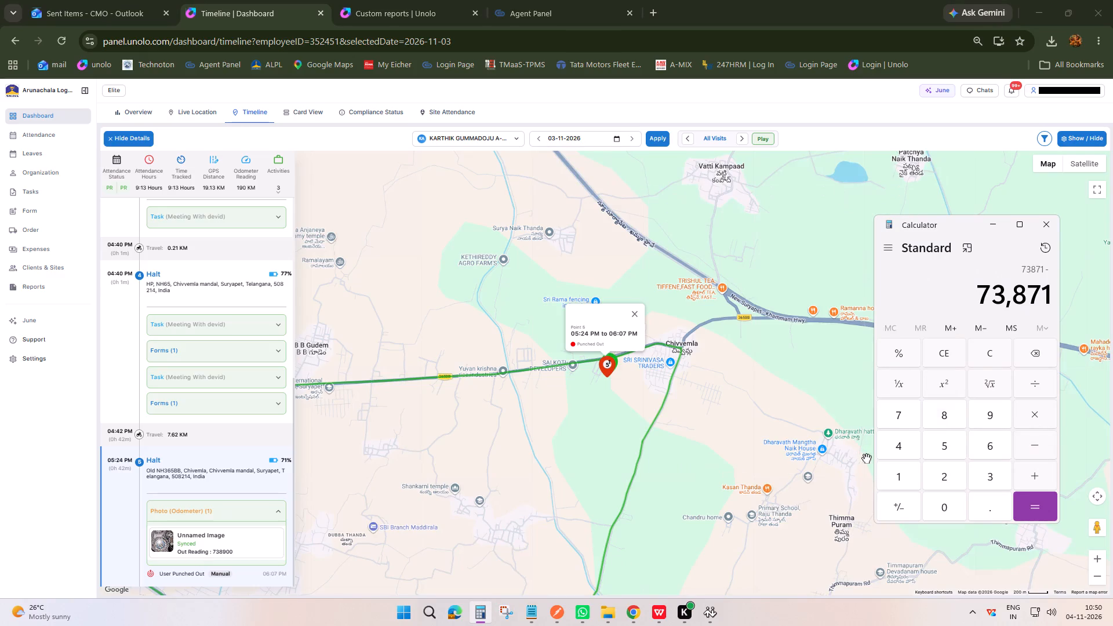
{"action": "left_click", "coordinate": [903, 418]}
{"action": "left_click", "coordinate": [985, 474]}
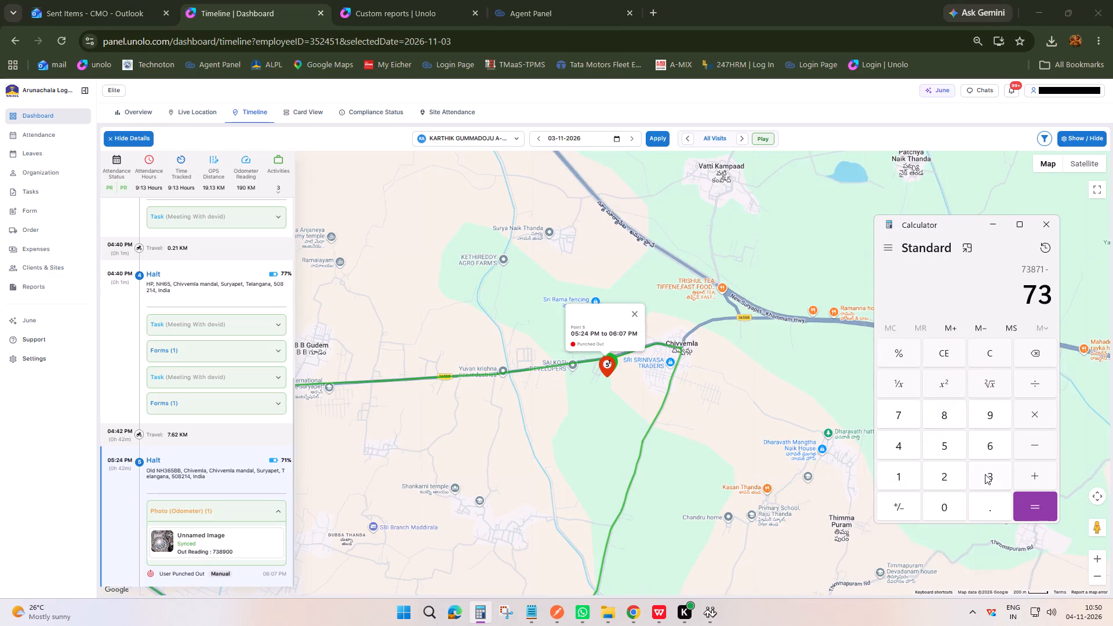
{"action": "left_click", "coordinate": [954, 418]}
{"action": "left_click", "coordinate": [987, 403]}
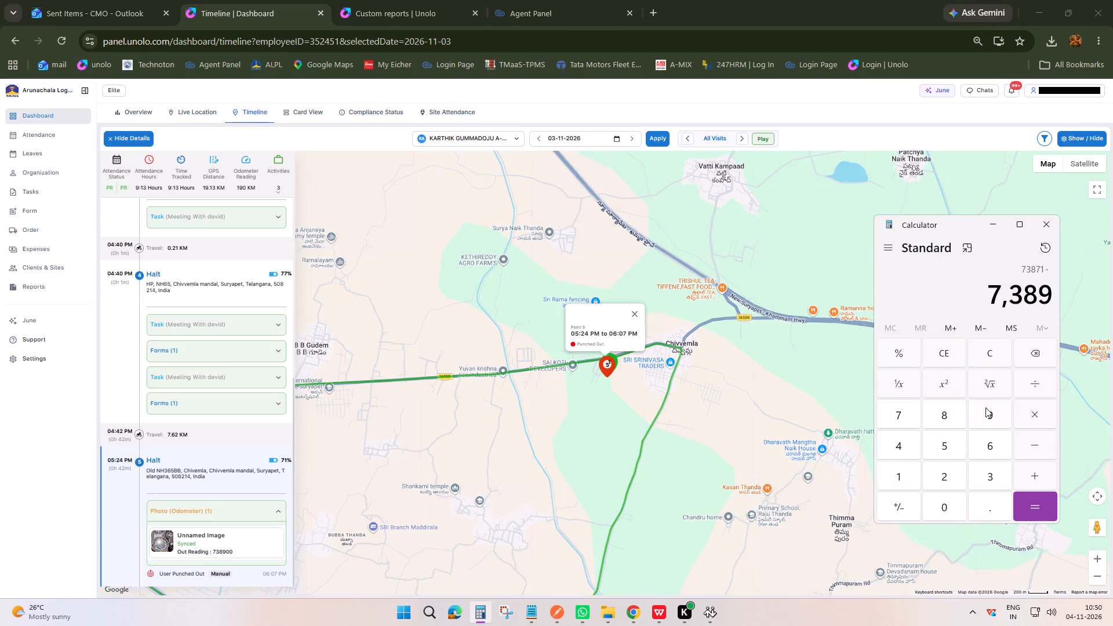
{"action": "left_click", "coordinate": [939, 512]}
{"action": "left_click", "coordinate": [1041, 505]}
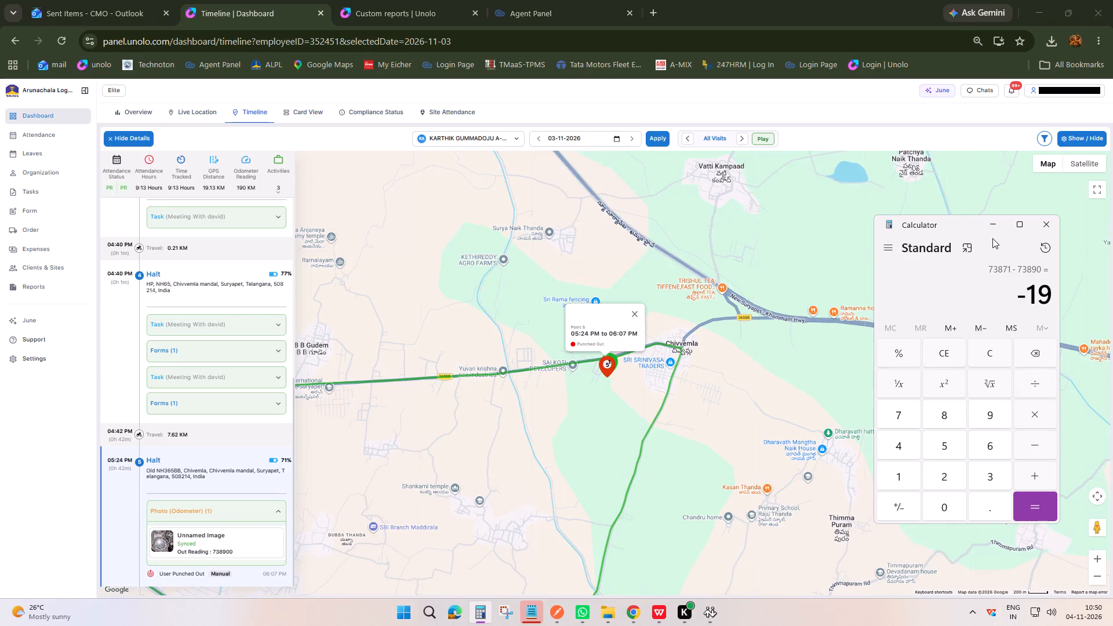
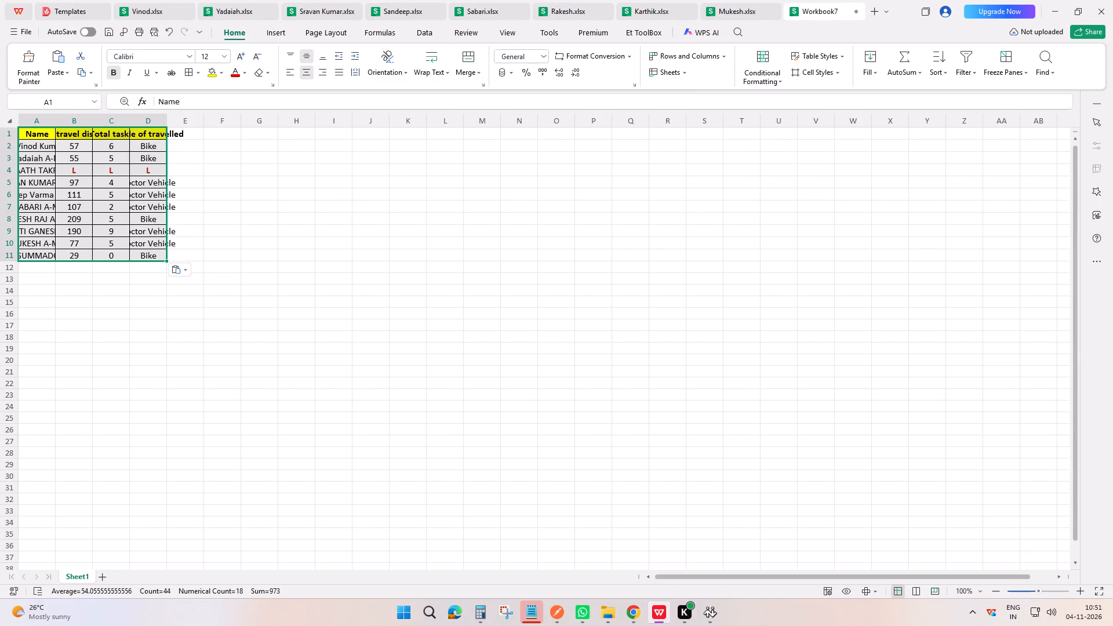
Undo the table paste at A1 and paste the employee travel table at cell L13 instead.
{"action": "key", "text": "ctrl+z"}
{"action": "left_click", "coordinate": [436, 274]}
{"action": "key", "text": "ctrl+v"}
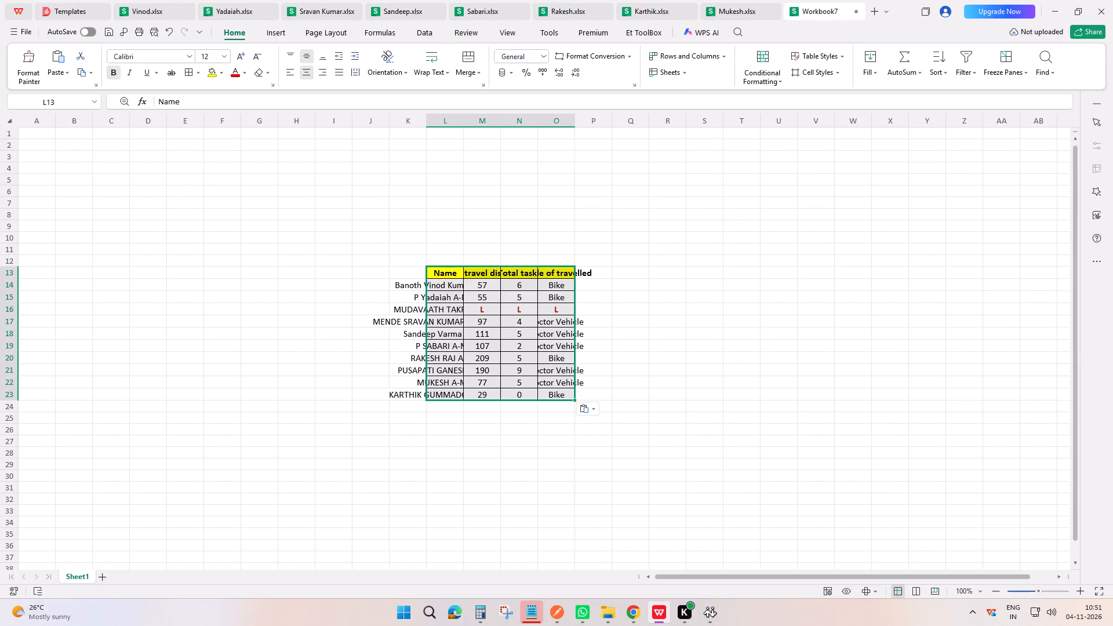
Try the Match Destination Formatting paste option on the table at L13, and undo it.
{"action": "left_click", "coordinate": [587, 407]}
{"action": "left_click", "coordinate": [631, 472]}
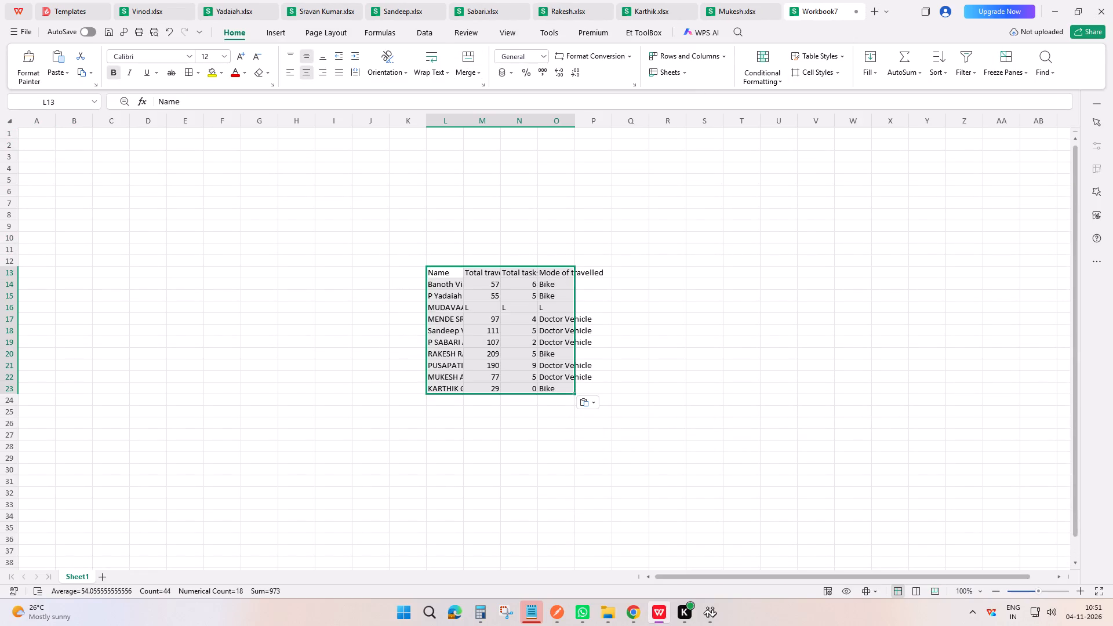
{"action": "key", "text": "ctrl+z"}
Paste the employee travel table again at L13 with its original formatting.
{"action": "key", "text": "ctrl+v"}
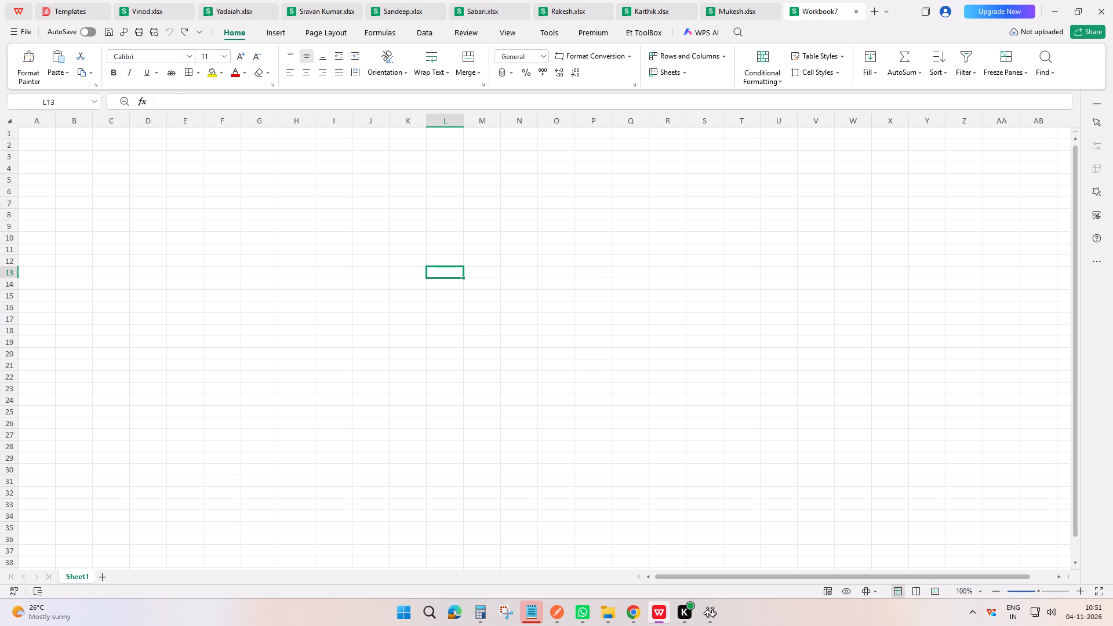
{"action": "left_click", "coordinate": [580, 407]}
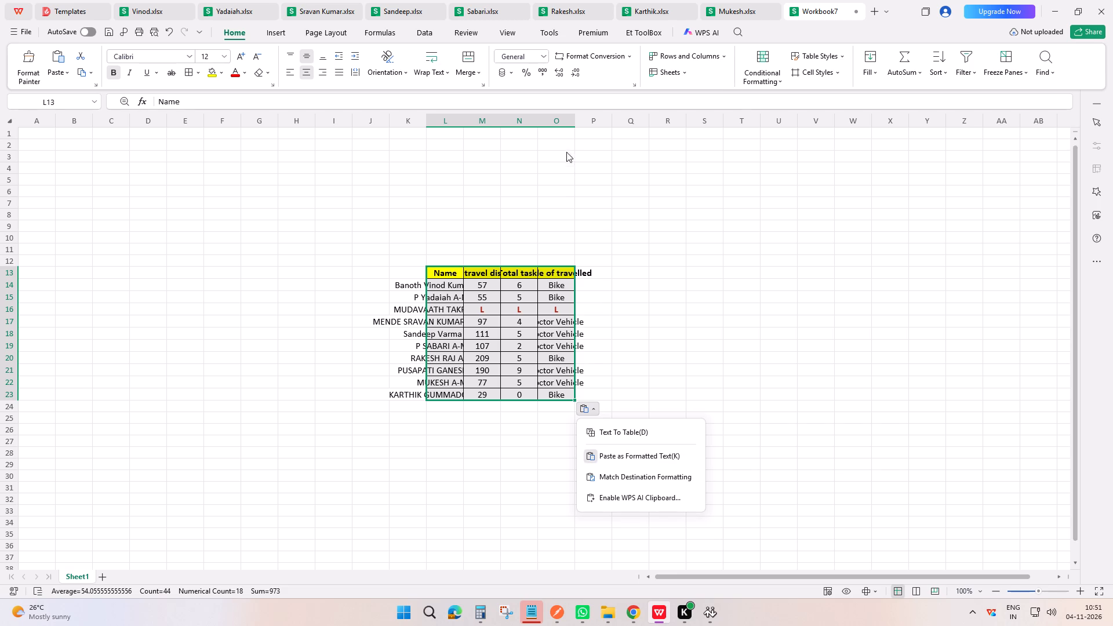
{"action": "left_click", "coordinate": [579, 124]}
Widen columns L to O so the names, Total travel distance, Total tasks and Mode of travelled text fit.
{"action": "left_click_drag", "start_coordinate": [574, 123], "coordinate": [639, 123]}
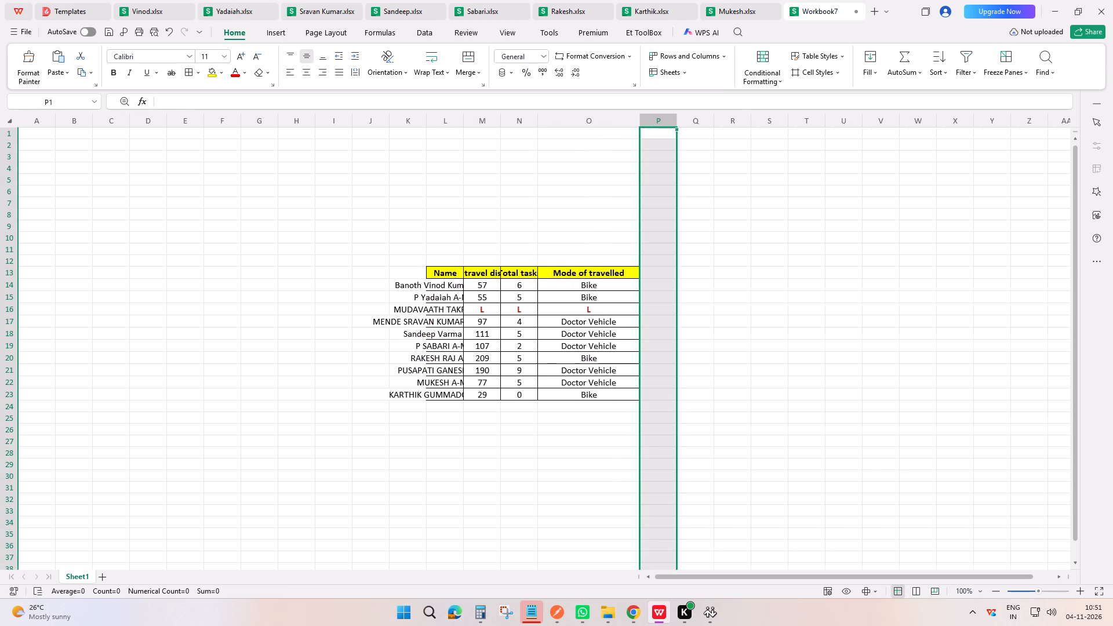
{"action": "left_click_drag", "start_coordinate": [536, 122], "coordinate": [556, 130]}
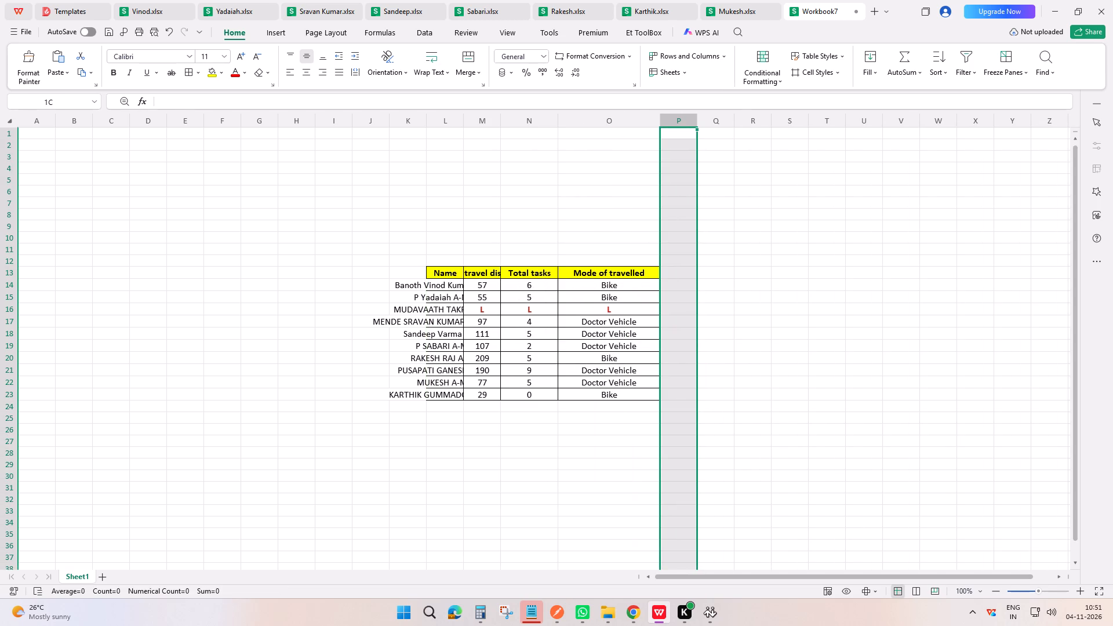
{"action": "left_click_drag", "start_coordinate": [499, 123], "coordinate": [541, 124]}
{"action": "left_click_drag", "start_coordinate": [541, 119], "coordinate": [566, 128]}
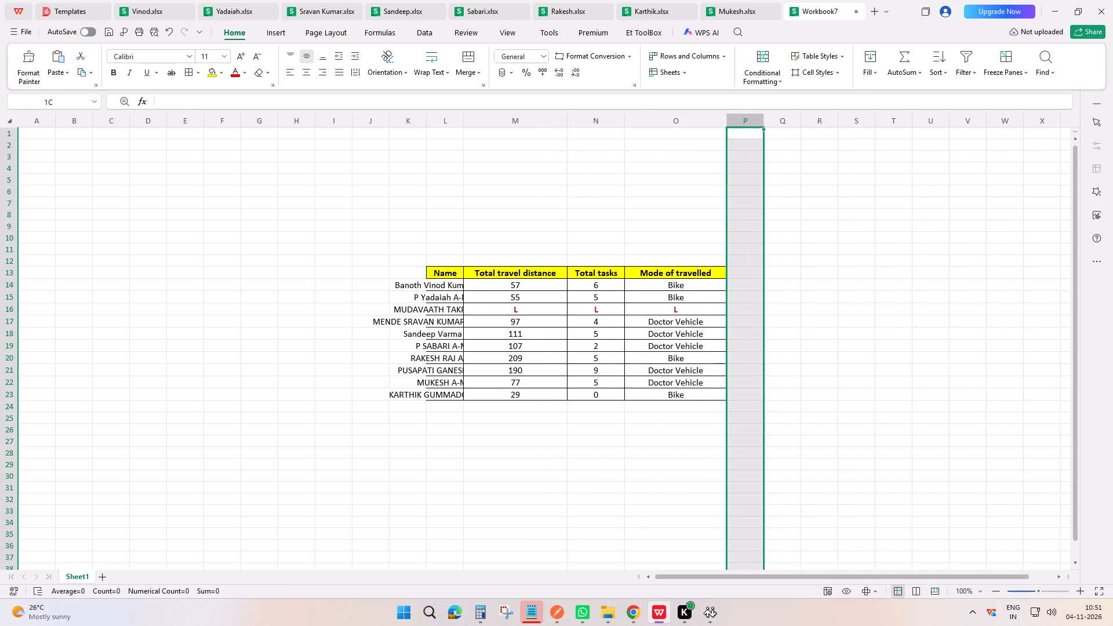
{"action": "left_click_drag", "start_coordinate": [463, 118], "coordinate": [573, 132]}
{"action": "left_click", "coordinate": [636, 228]}
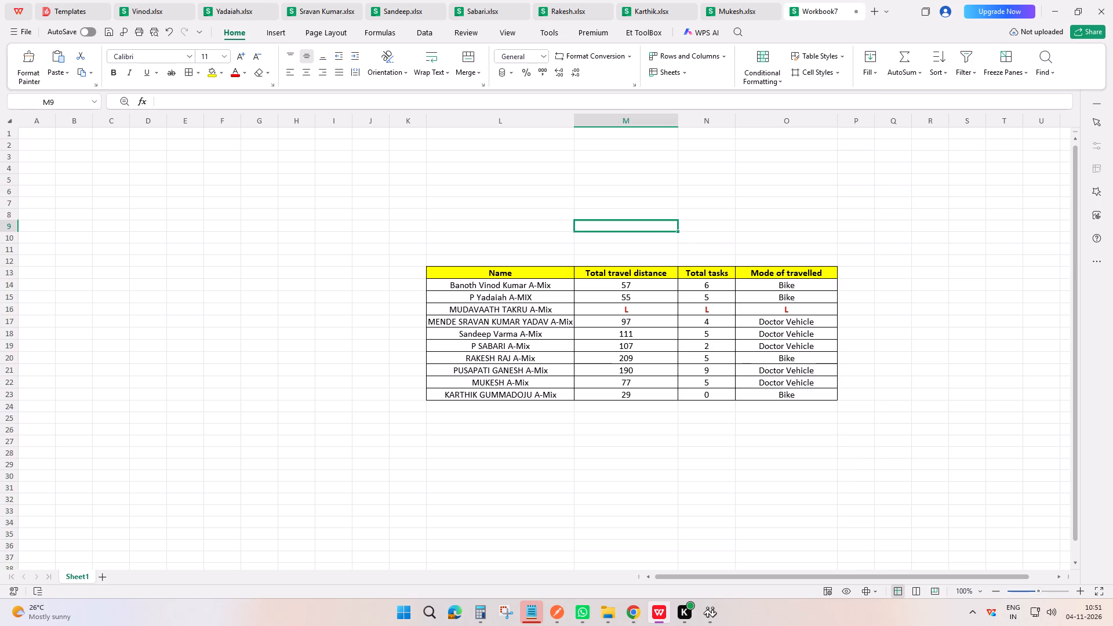
Check the distance, tasks and travel mode entries for the employees in rows 14 to 18.
{"action": "left_click", "coordinate": [900, 286]}
{"action": "left_click_drag", "start_coordinate": [518, 279], "coordinate": [796, 283]}
{"action": "left_click_drag", "start_coordinate": [551, 300], "coordinate": [792, 299]}
{"action": "left_click", "coordinate": [545, 311]}
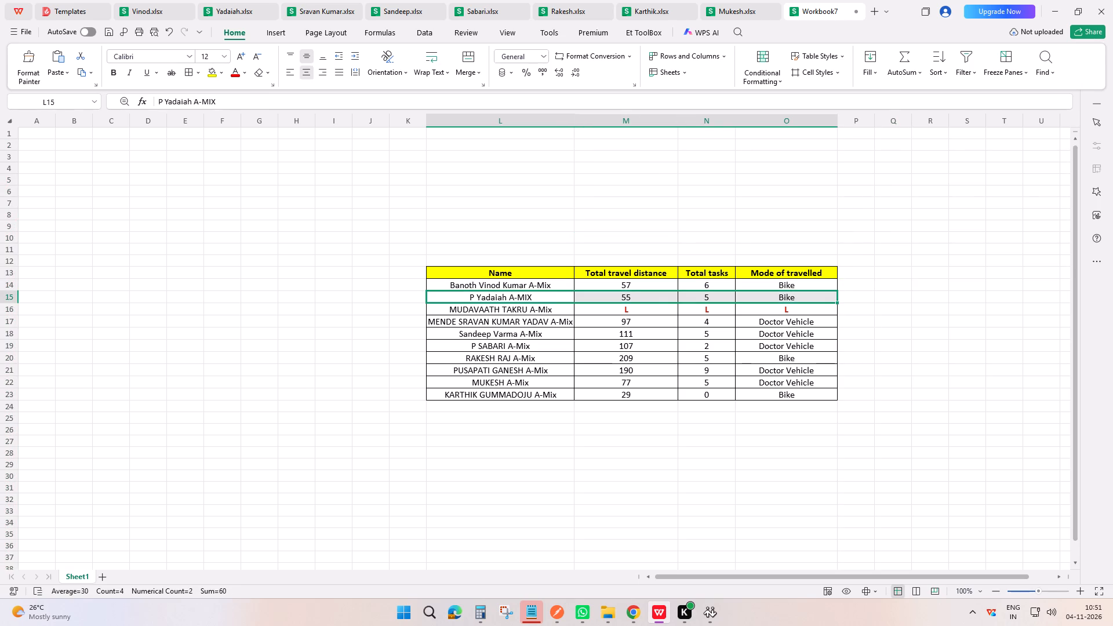
{"action": "left_click_drag", "start_coordinate": [649, 310], "coordinate": [756, 305]}
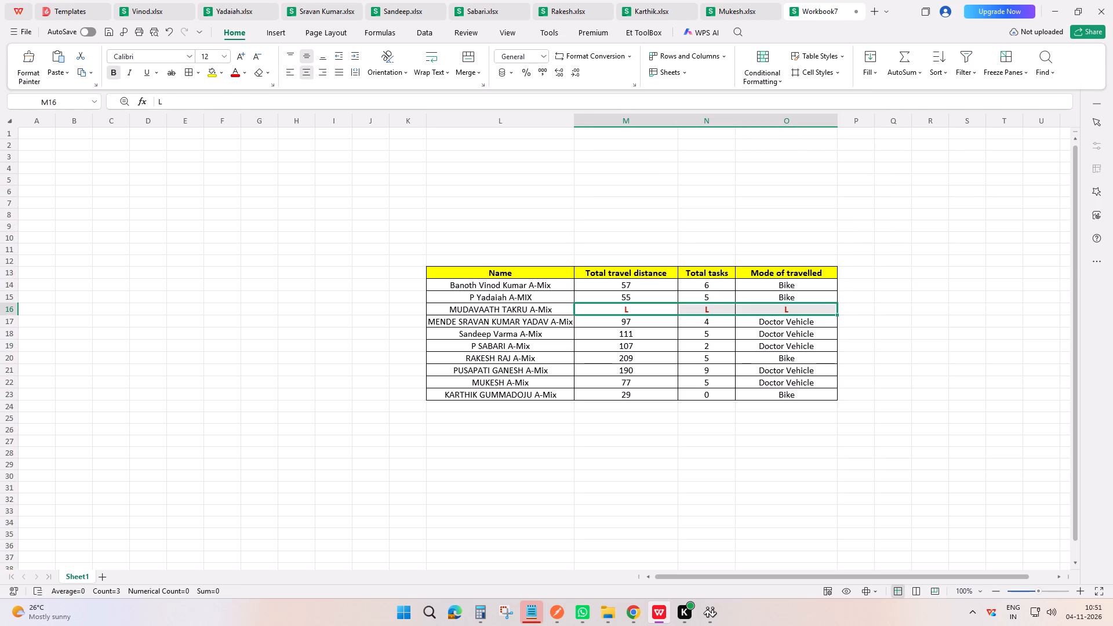
{"action": "left_click_drag", "start_coordinate": [527, 298], "coordinate": [791, 293]}
{"action": "left_click_drag", "start_coordinate": [794, 323], "coordinate": [539, 326]}
{"action": "left_click_drag", "start_coordinate": [570, 334], "coordinate": [758, 328]}
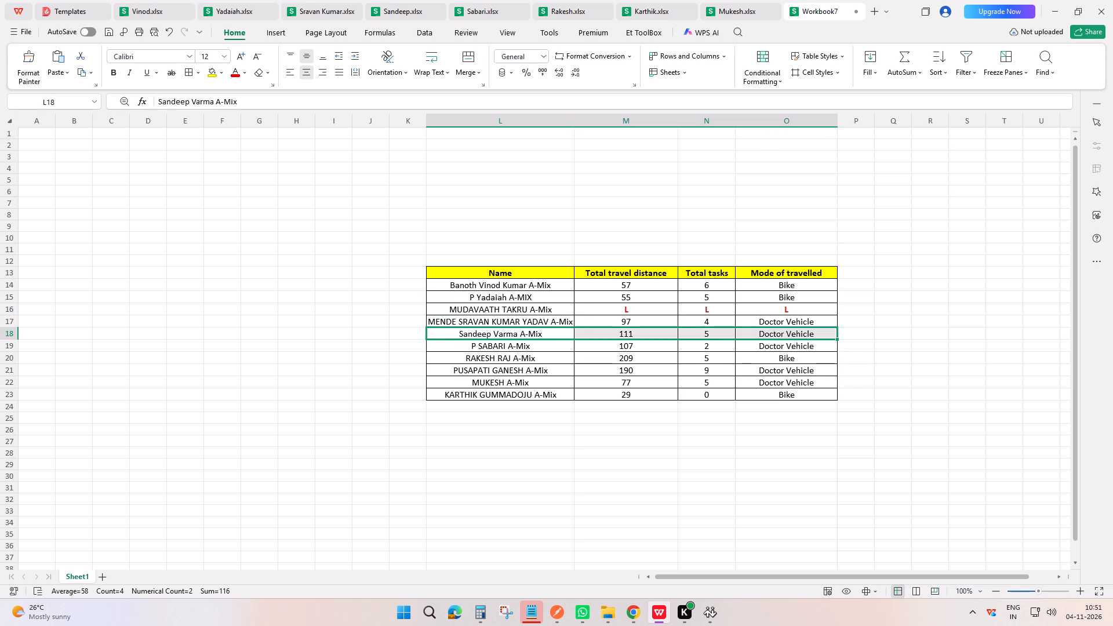
Set the Total travel distance in row 19, cell M19, to 72.
{"action": "left_click_drag", "start_coordinate": [544, 346], "coordinate": [768, 343]}
{"action": "left_click", "coordinate": [638, 348]}
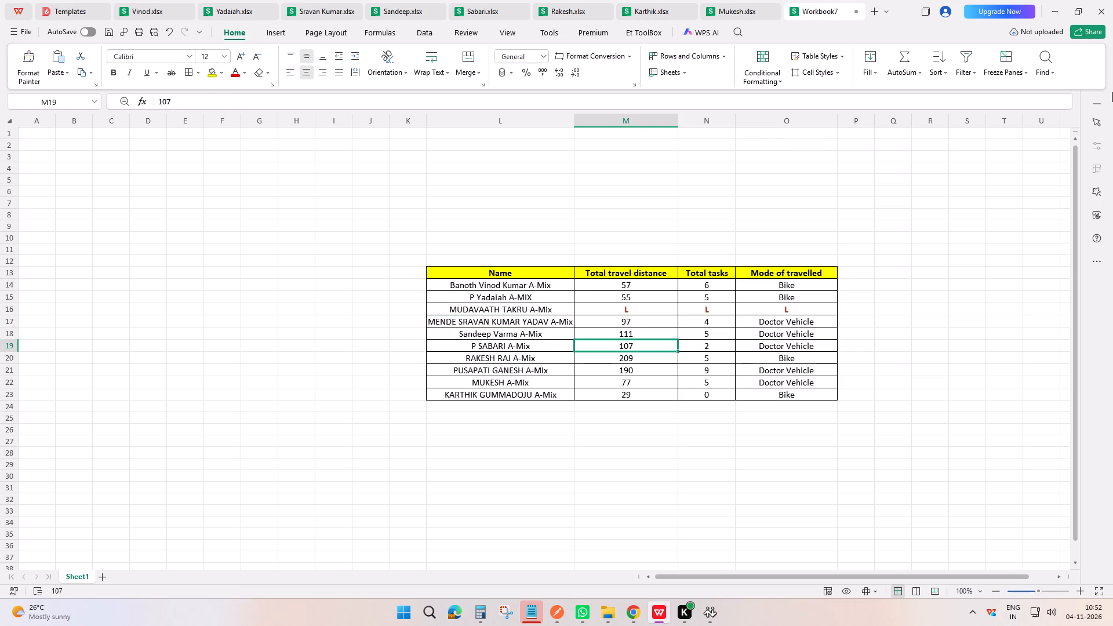
{"action": "key", "text": "7"}
{"action": "key", "text": "2"}
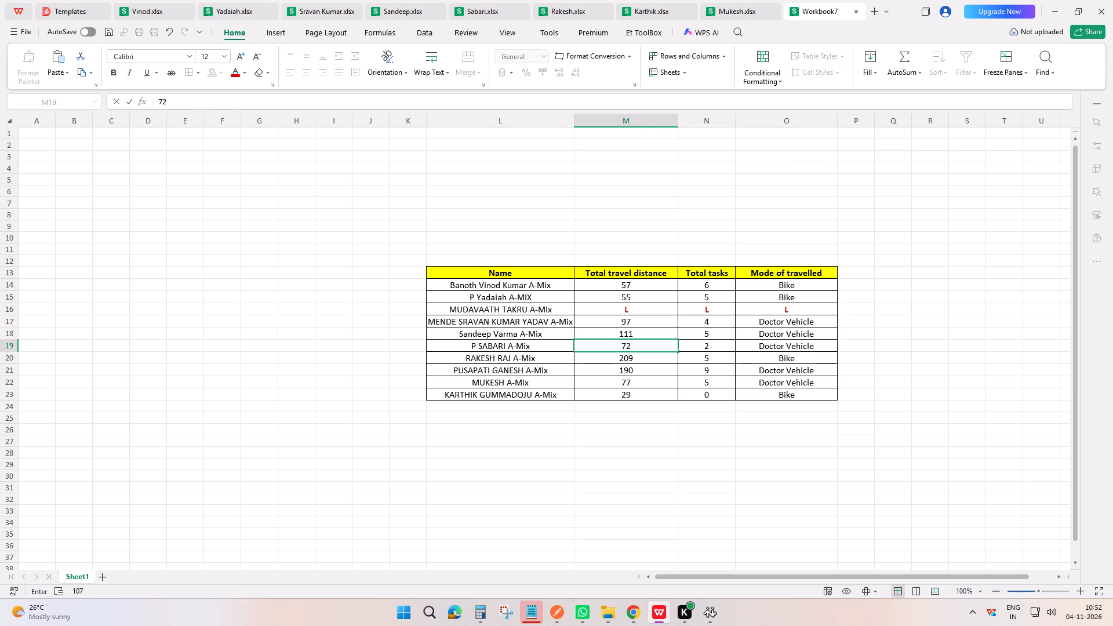
{"action": "left_click", "coordinate": [719, 341]}
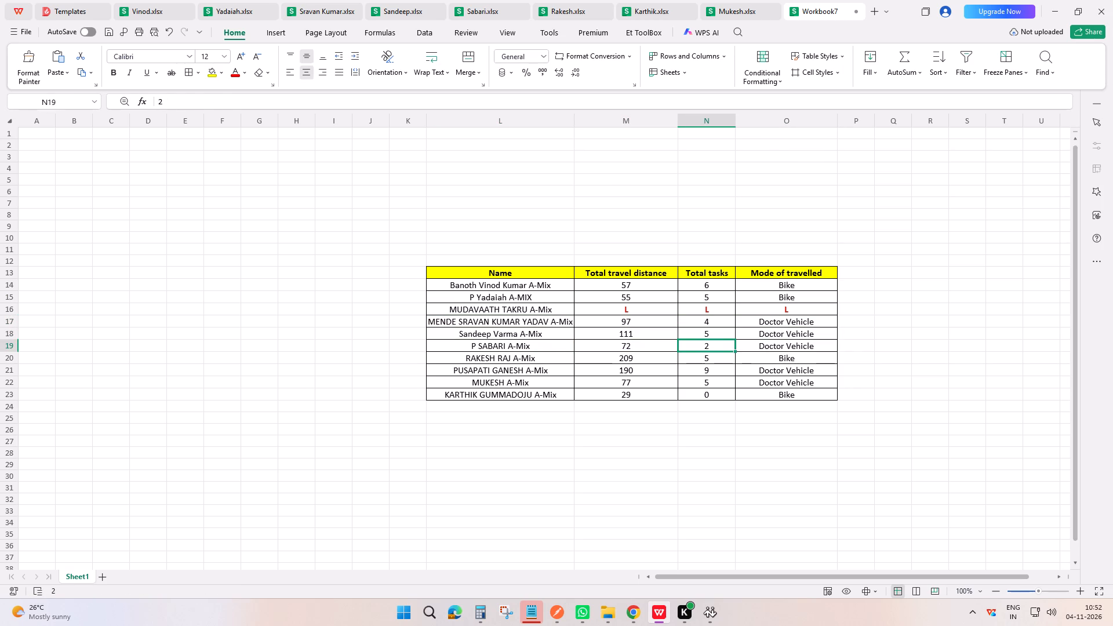
Copy the red L entries from M16:O16 onto M21:O21.
{"action": "left_click_drag", "start_coordinate": [517, 361], "coordinate": [767, 359]}
{"action": "left_click", "coordinate": [646, 362]}
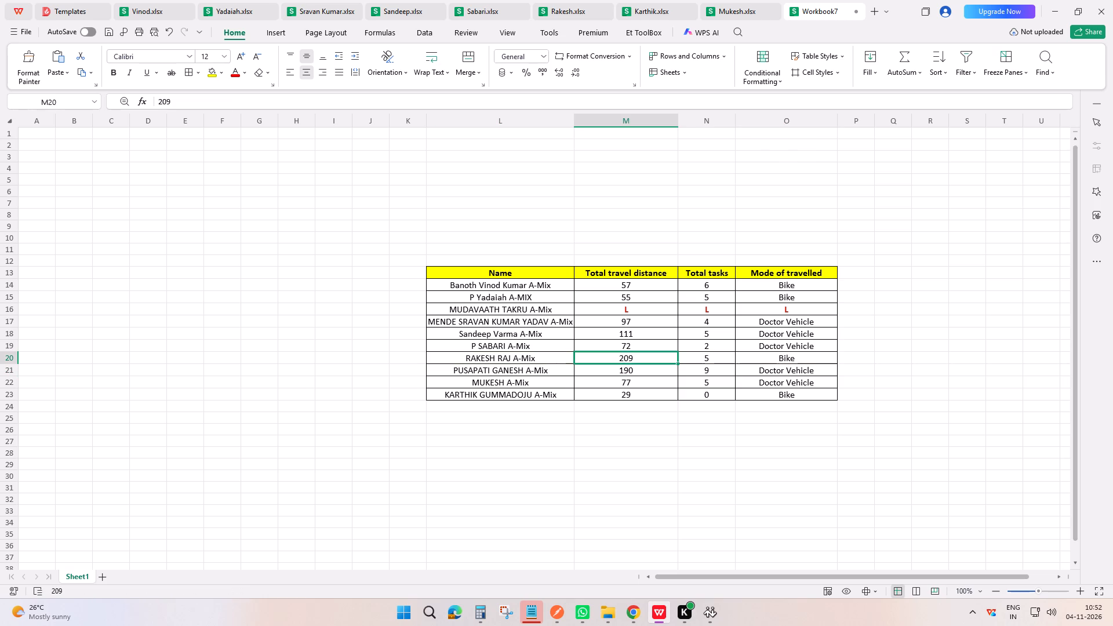
{"action": "left_click", "coordinate": [630, 374]}
{"action": "left_click", "coordinate": [634, 391]}
{"action": "left_click", "coordinate": [608, 371]}
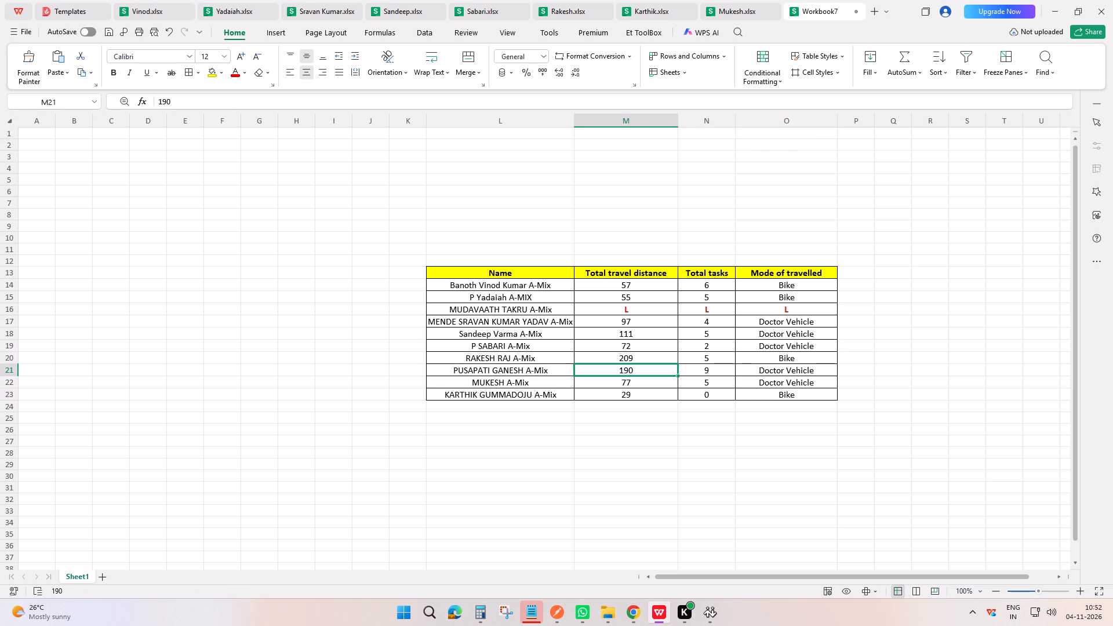
{"action": "left_click_drag", "start_coordinate": [627, 313], "coordinate": [795, 311]}
{"action": "key", "text": "ctrl+c"}
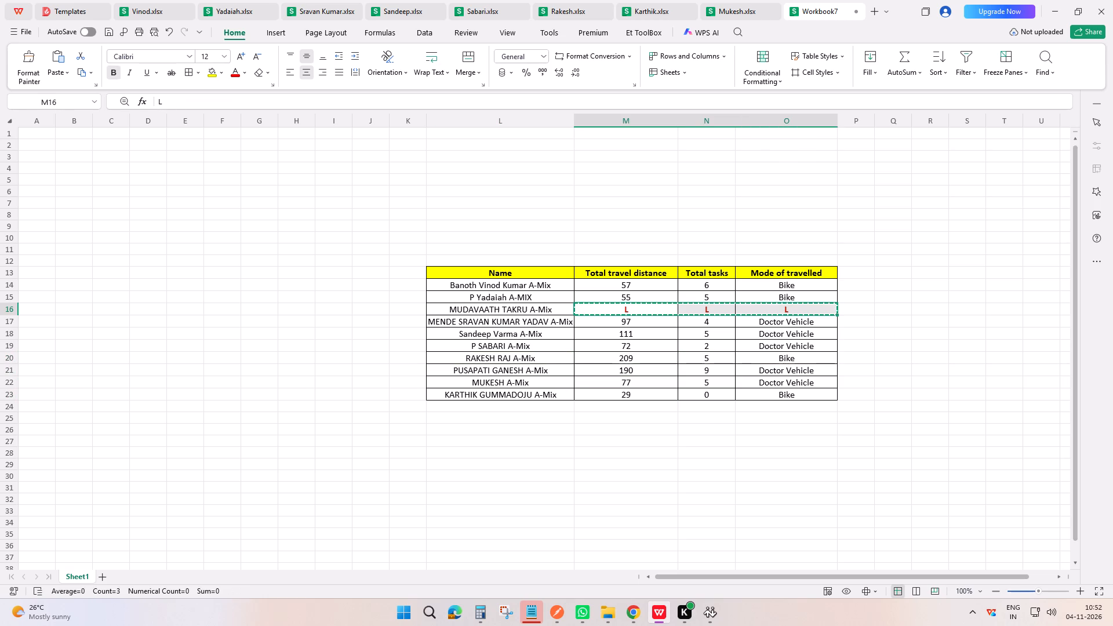
{"action": "left_click_drag", "start_coordinate": [604, 374], "coordinate": [787, 369]}
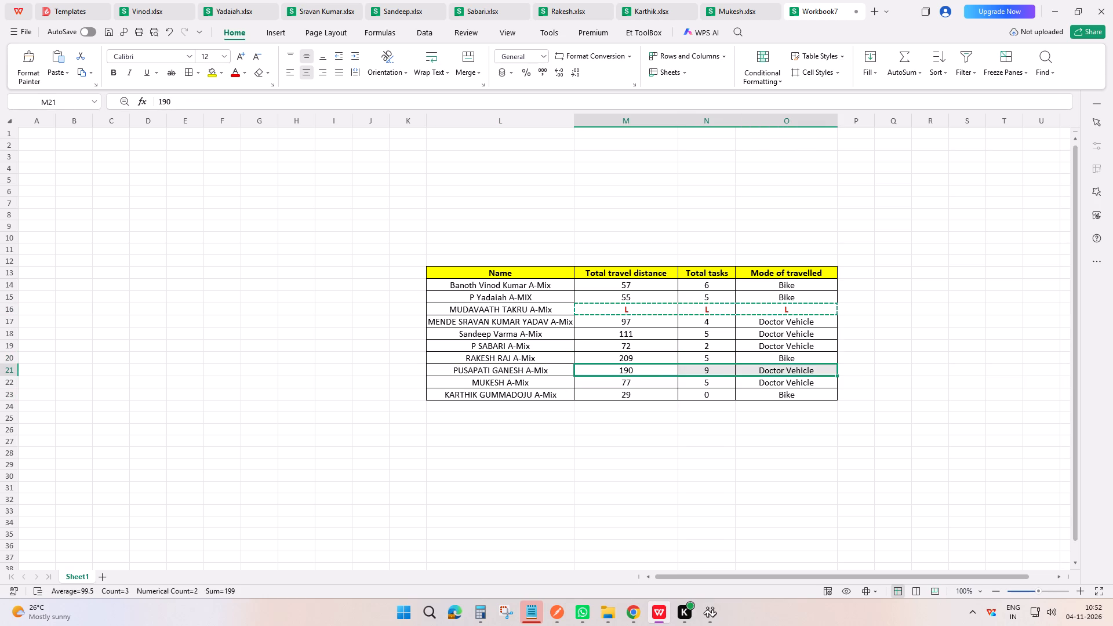
Paste the copied red L entries over the distance, tasks and travel mode cells M21:O21.
{"action": "key", "text": "ctrl+v"}
{"action": "left_click", "coordinate": [894, 324]}
{"action": "key", "text": "Escape"}
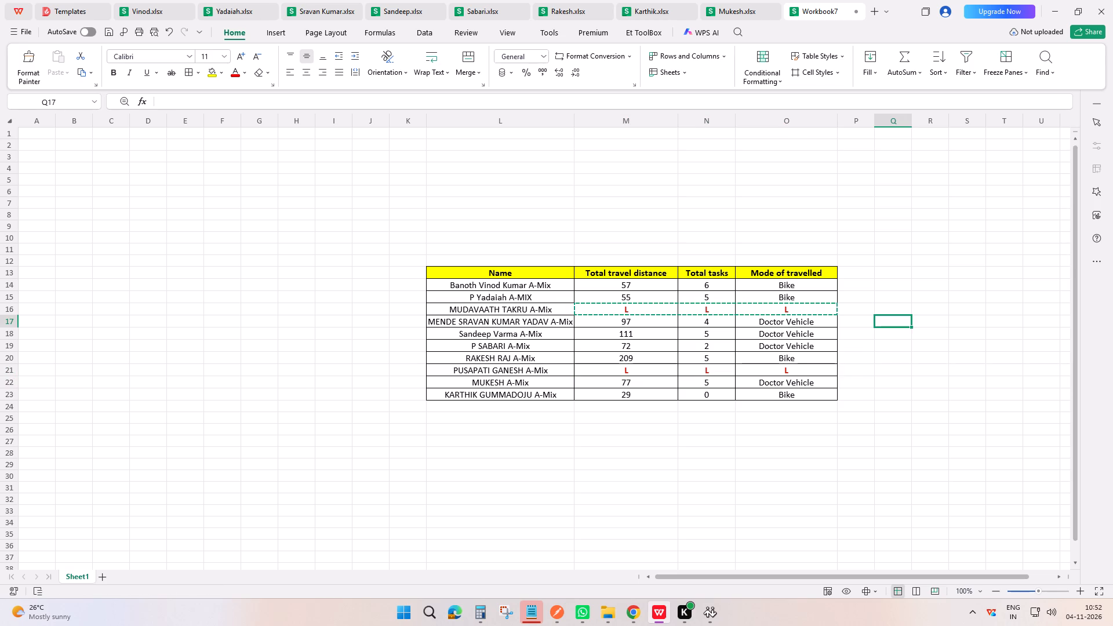
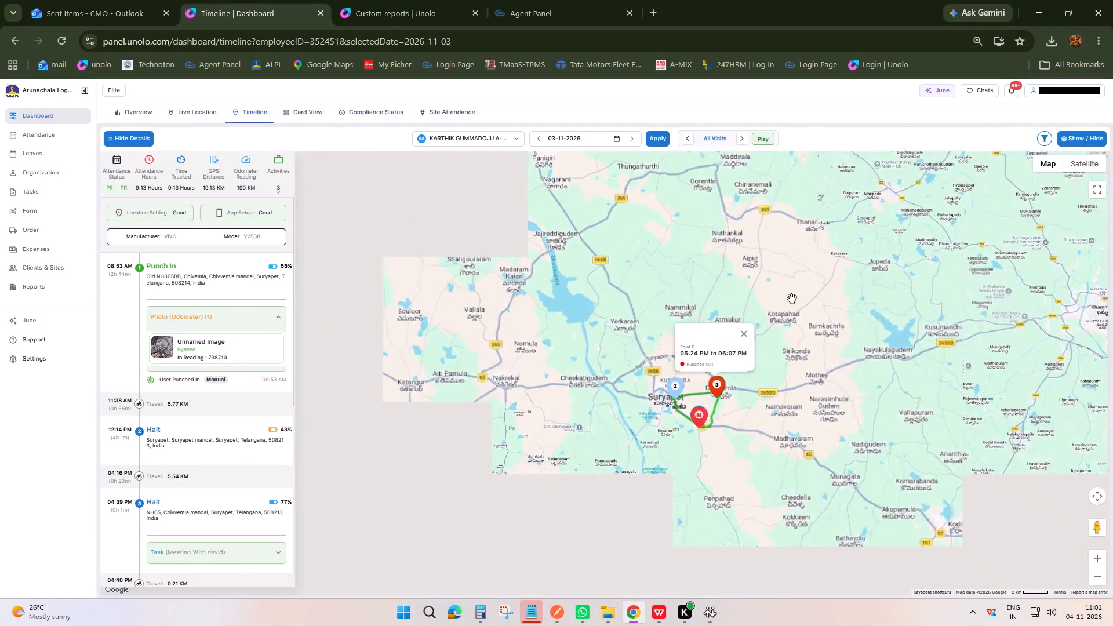
Examine the selected employee's travel route and halts around Suryapet on the timeline map for 03-11-2026.
{"action": "scroll", "coordinate": [792, 298], "scroll_direction": "up", "scroll_amount": 5}
{"action": "left_click_drag", "start_coordinate": [791, 295], "coordinate": [844, 260]}
{"action": "scroll", "coordinate": [839, 263], "scroll_direction": "up", "scroll_amount": 5}
{"action": "left_click_drag", "start_coordinate": [683, 282], "coordinate": [813, 235]}
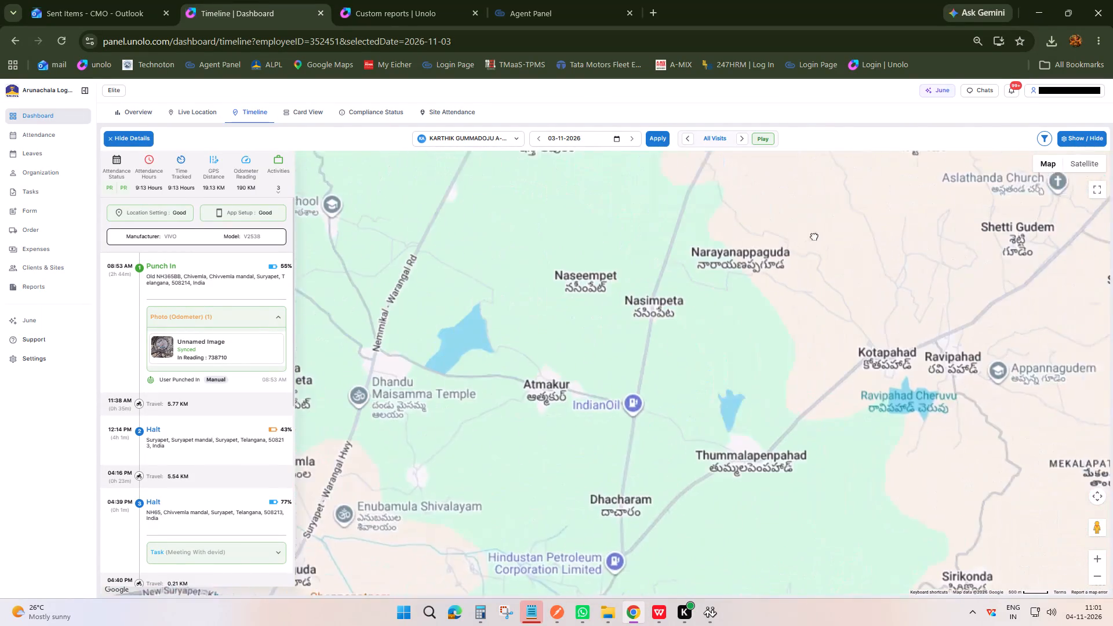
{"action": "left_click_drag", "start_coordinate": [813, 235], "coordinate": [814, 235]}
{"action": "scroll", "coordinate": [813, 236], "scroll_direction": "down", "scroll_amount": 2}
{"action": "left_click_drag", "start_coordinate": [737, 306], "coordinate": [820, 223]}
{"action": "scroll", "coordinate": [778, 320], "scroll_direction": "down", "scroll_amount": 1}
{"action": "scroll", "coordinate": [778, 322], "scroll_direction": "up", "scroll_amount": 6}
{"action": "left_click_drag", "start_coordinate": [821, 361], "coordinate": [899, 264]}
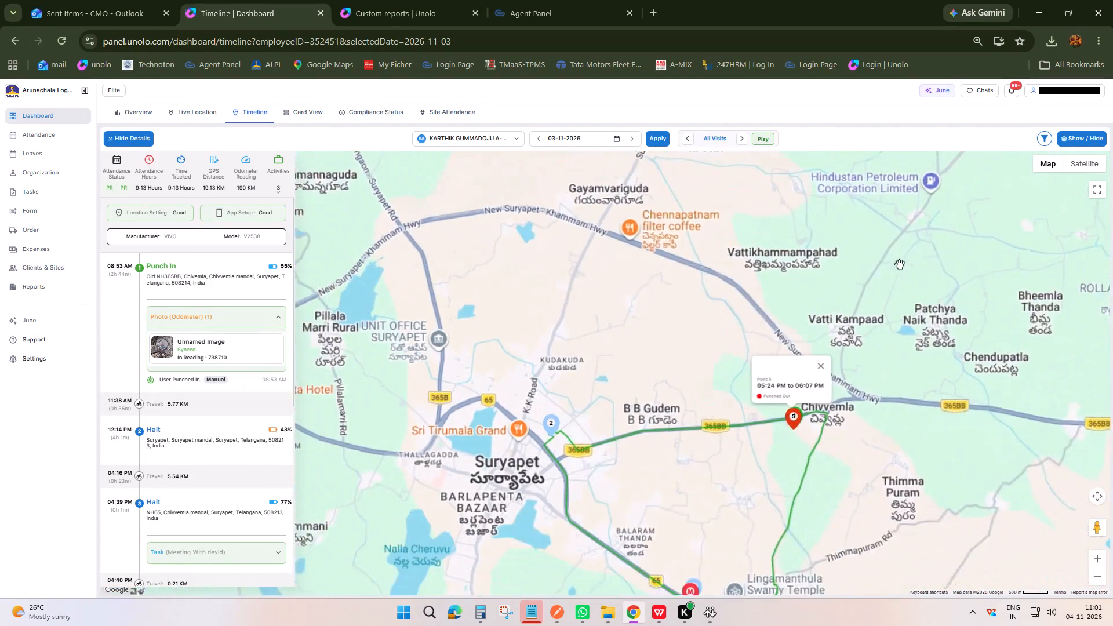
{"action": "scroll", "coordinate": [897, 265], "scroll_direction": "down", "scroll_amount": 2}
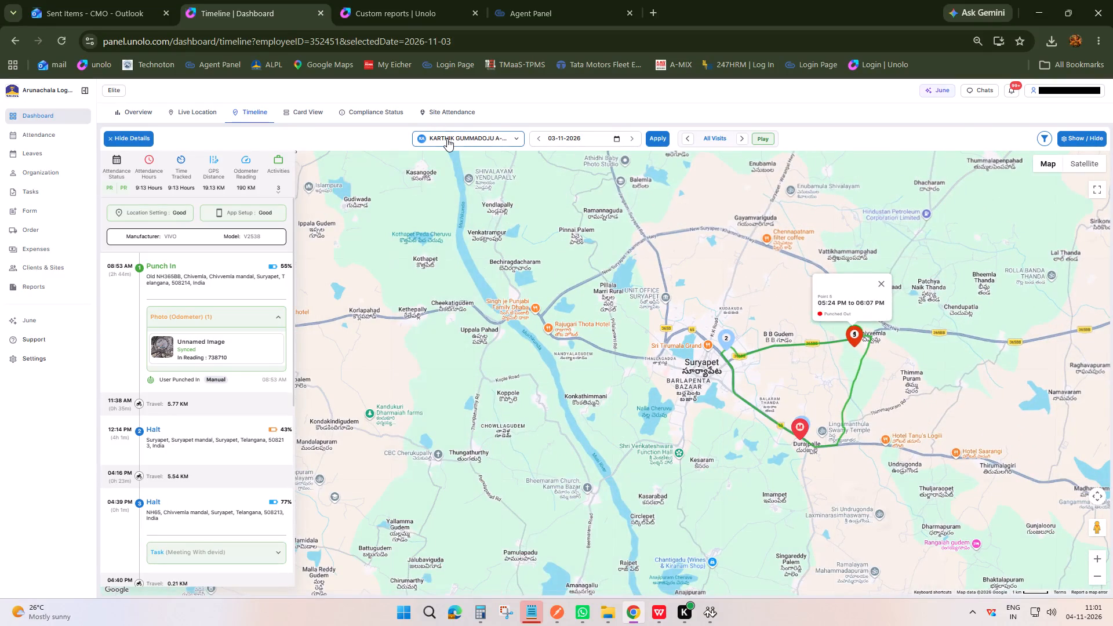
{"action": "left_click", "coordinate": [461, 136]}
{"action": "left_click", "coordinate": [465, 156]}
{"action": "left_click", "coordinate": [648, 236]}
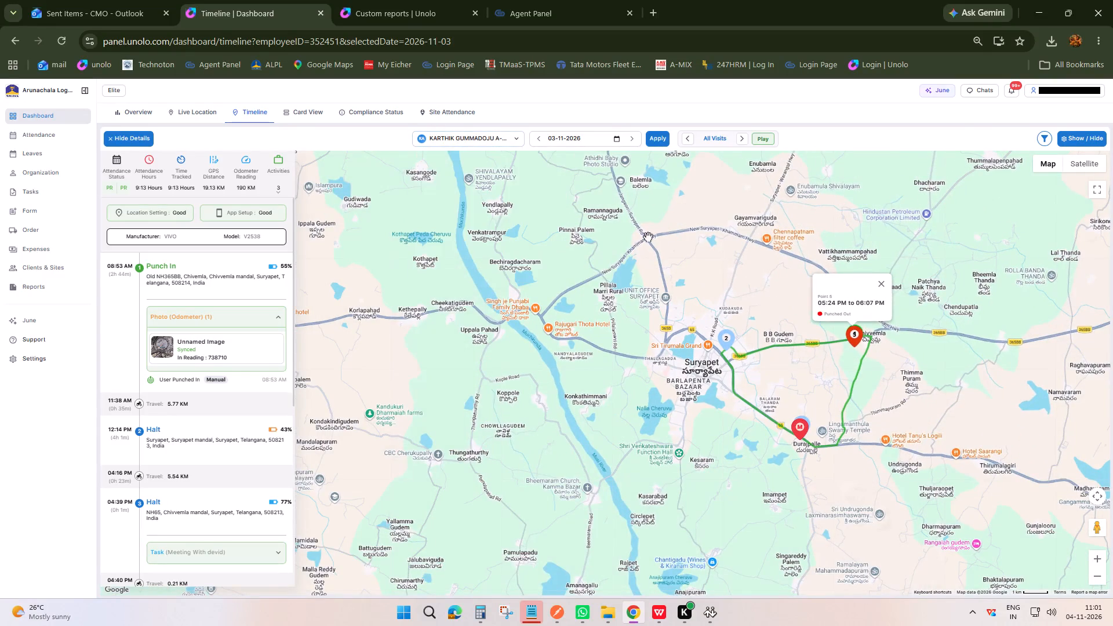
{"action": "scroll", "coordinate": [610, 281], "scroll_direction": "down", "scroll_amount": 4}
{"action": "left_click_drag", "start_coordinate": [640, 274], "coordinate": [647, 274]}
{"action": "scroll", "coordinate": [622, 282], "scroll_direction": "up", "scroll_amount": 1}
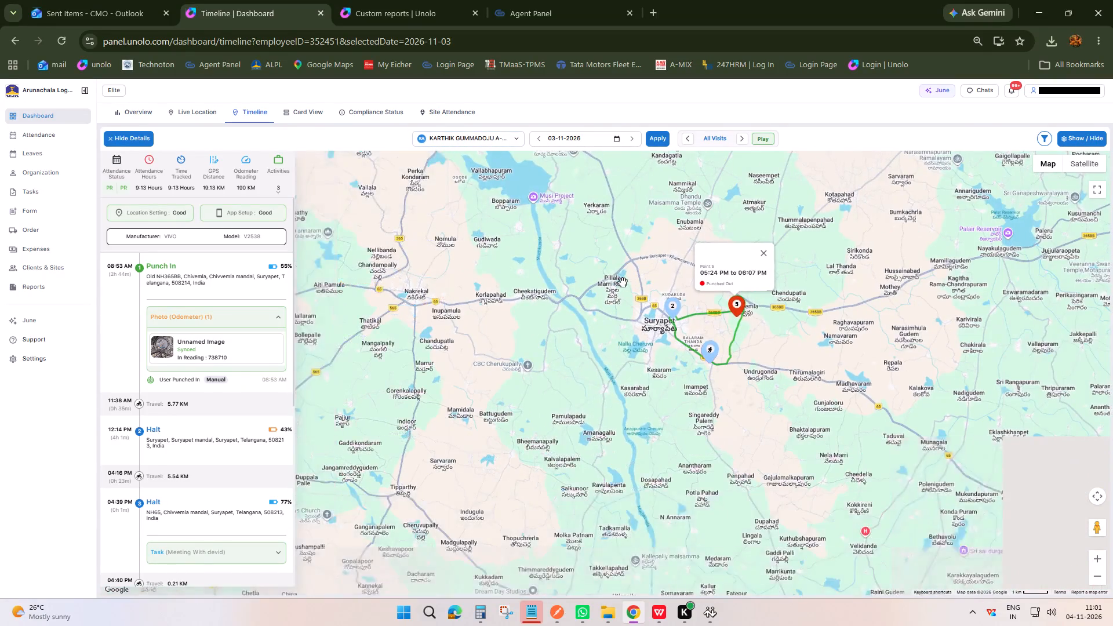
{"action": "scroll", "coordinate": [622, 282], "scroll_direction": "up", "scroll_amount": 1}
{"action": "left_click_drag", "start_coordinate": [623, 260], "coordinate": [619, 198]}
{"action": "scroll", "coordinate": [746, 367], "scroll_direction": "up", "scroll_amount": 5}
{"action": "left_click_drag", "start_coordinate": [736, 308], "coordinate": [743, 380]}
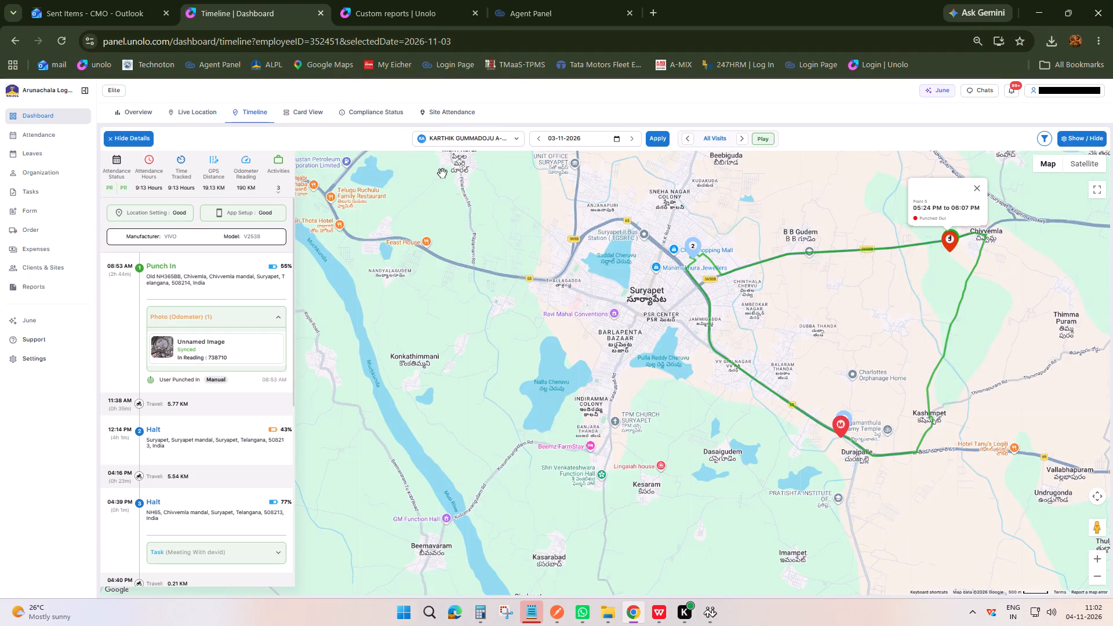
Examine the selected employee's 03-11-2026 route and halts around Suryapet on the Unolo timeline map.
{"action": "left_click_drag", "start_coordinate": [685, 365], "coordinate": [667, 423]}
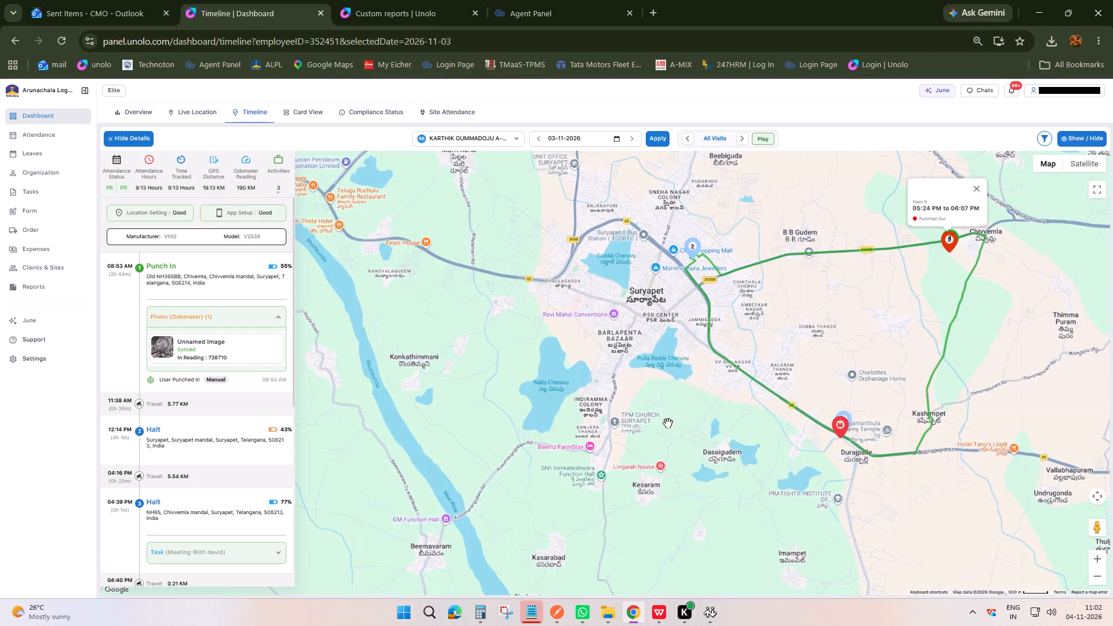
{"action": "scroll", "coordinate": [665, 411], "scroll_direction": "down", "scroll_amount": 3}
{"action": "left_click_drag", "start_coordinate": [672, 392], "coordinate": [679, 355]}
{"action": "scroll", "coordinate": [679, 355], "scroll_direction": "up", "scroll_amount": 4}
{"action": "left_click_drag", "start_coordinate": [679, 355], "coordinate": [671, 384]}
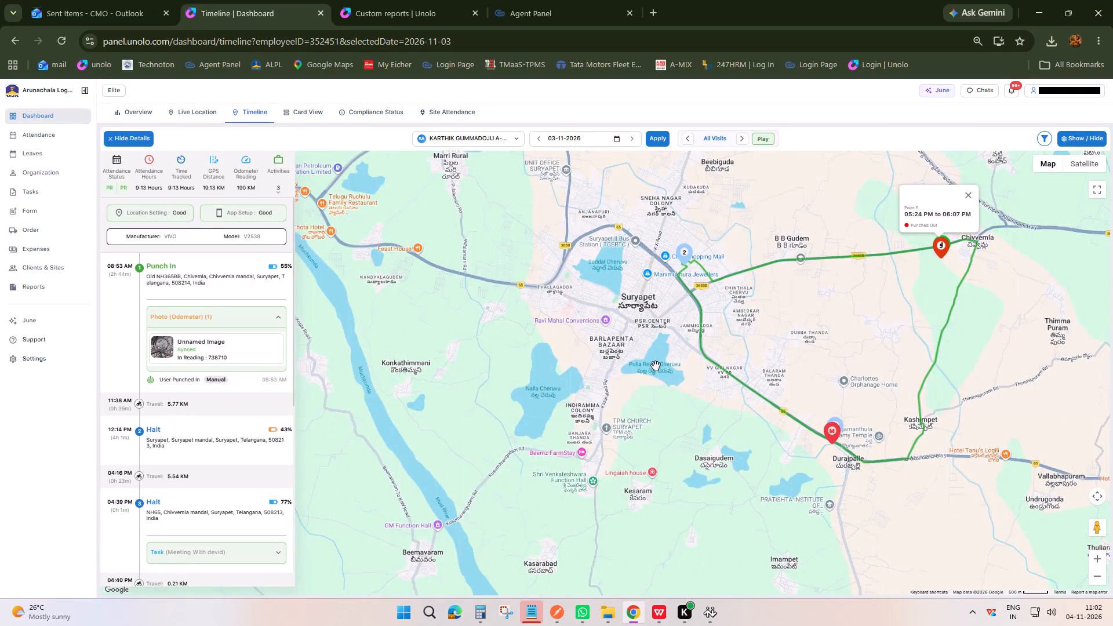
{"action": "left_click_drag", "start_coordinate": [655, 365], "coordinate": [692, 394]}
{"action": "scroll", "coordinate": [692, 394], "scroll_direction": "up", "scroll_amount": 3}
{"action": "left_click_drag", "start_coordinate": [694, 359], "coordinate": [605, 410]}
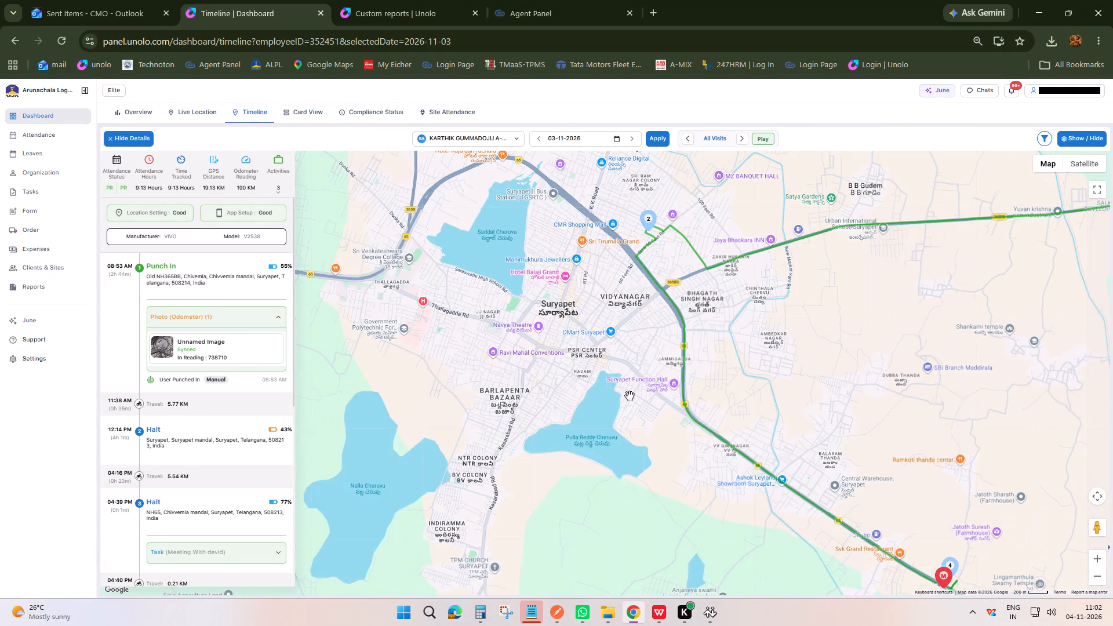
{"action": "left_click_drag", "start_coordinate": [645, 344], "coordinate": [697, 371]}
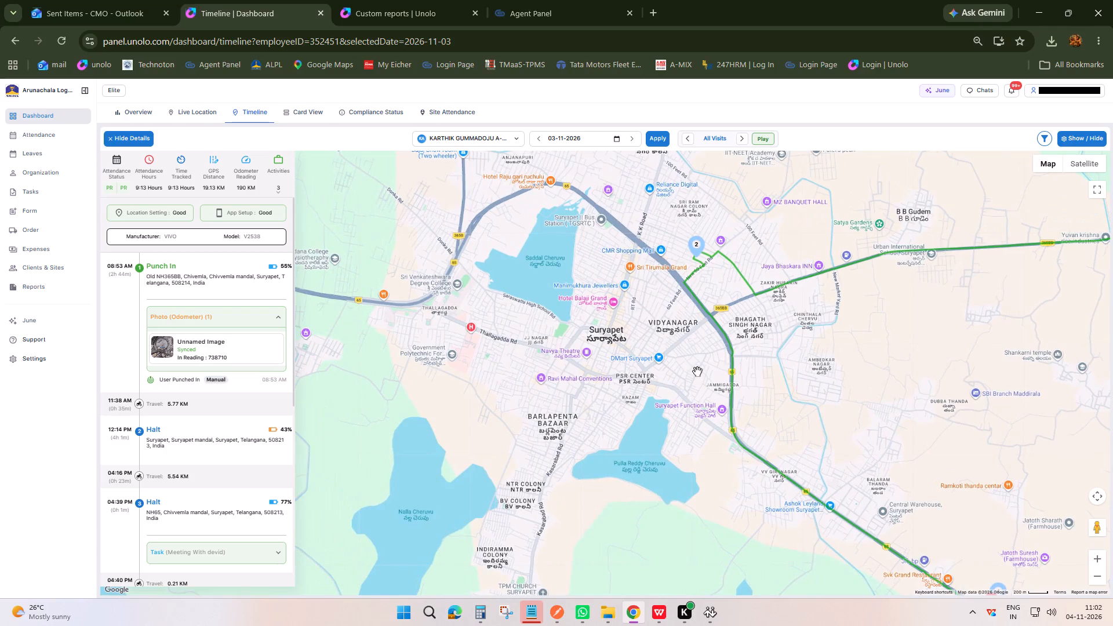
{"action": "left_click_drag", "start_coordinate": [705, 348], "coordinate": [742, 373]}
{"action": "scroll", "coordinate": [662, 401], "scroll_direction": "down", "scroll_amount": 3}
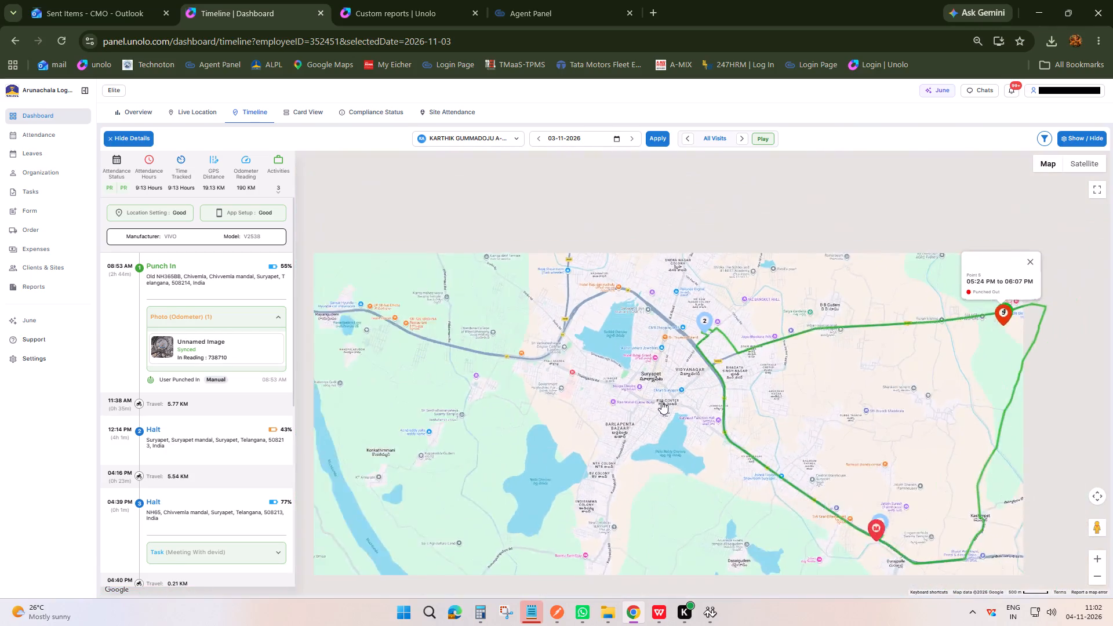
{"action": "left_click_drag", "start_coordinate": [784, 286], "coordinate": [758, 362]}
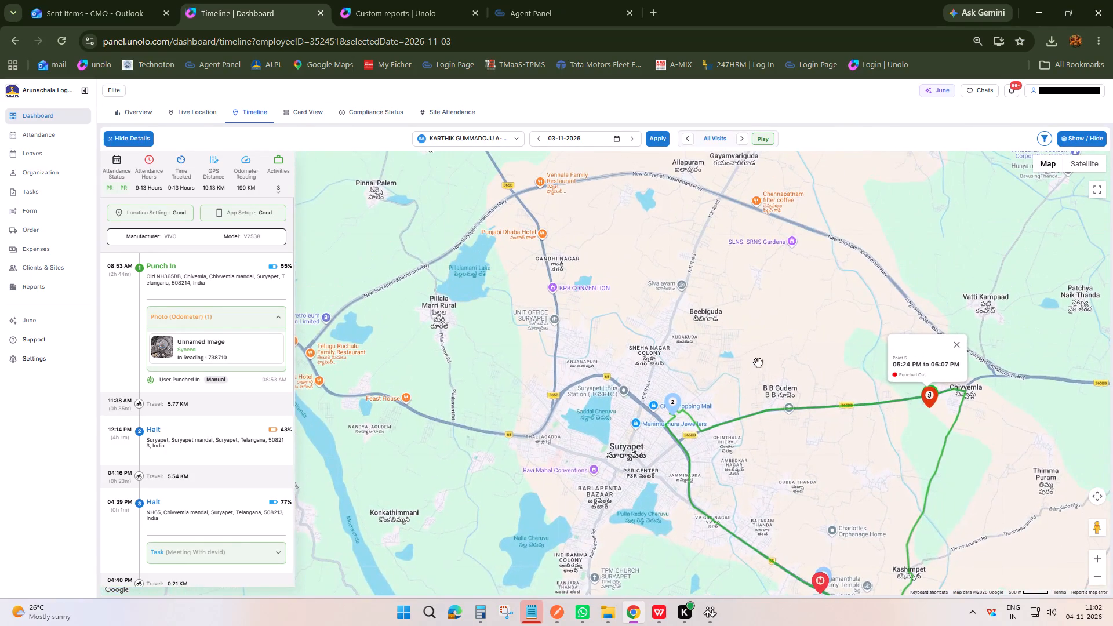
{"action": "scroll", "coordinate": [758, 362], "scroll_direction": "down", "scroll_amount": 3}
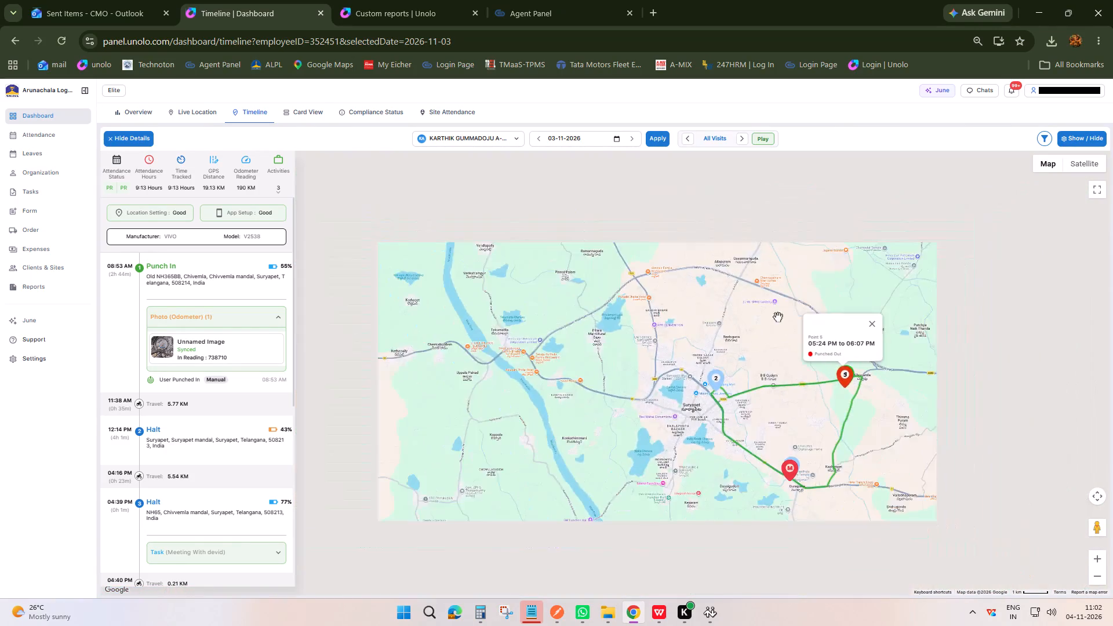
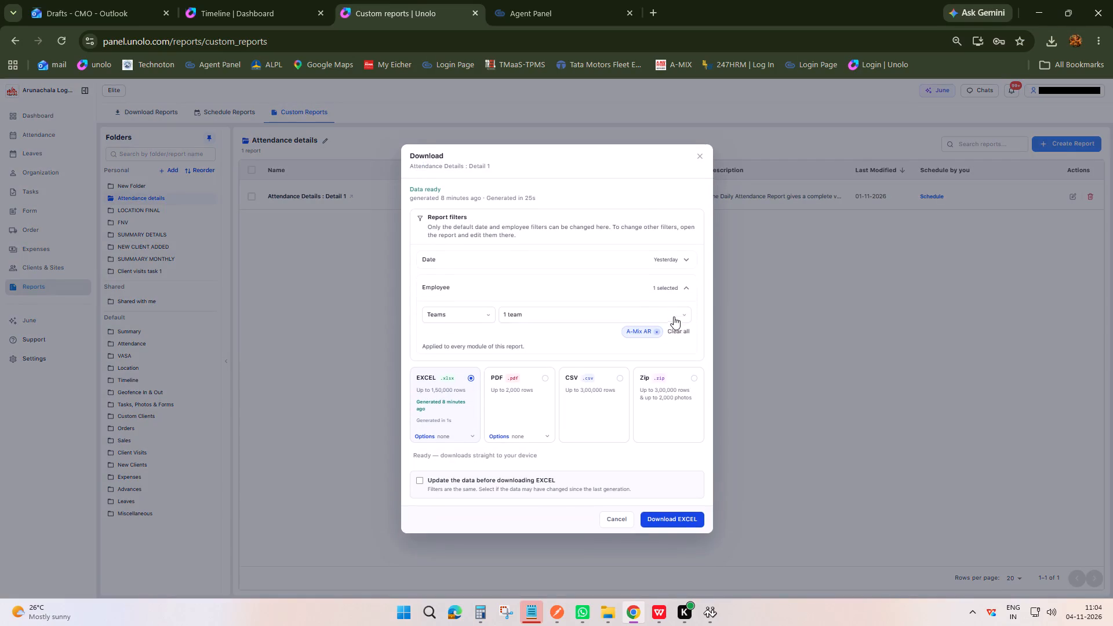
Filter the Attendance Details report to only the Sales Ap-Rylsm team for yesterday and generate its data as an Excel file.
{"action": "left_click", "coordinate": [680, 323]}
{"action": "left_click", "coordinate": [676, 336]}
{"action": "left_click", "coordinate": [679, 329]}
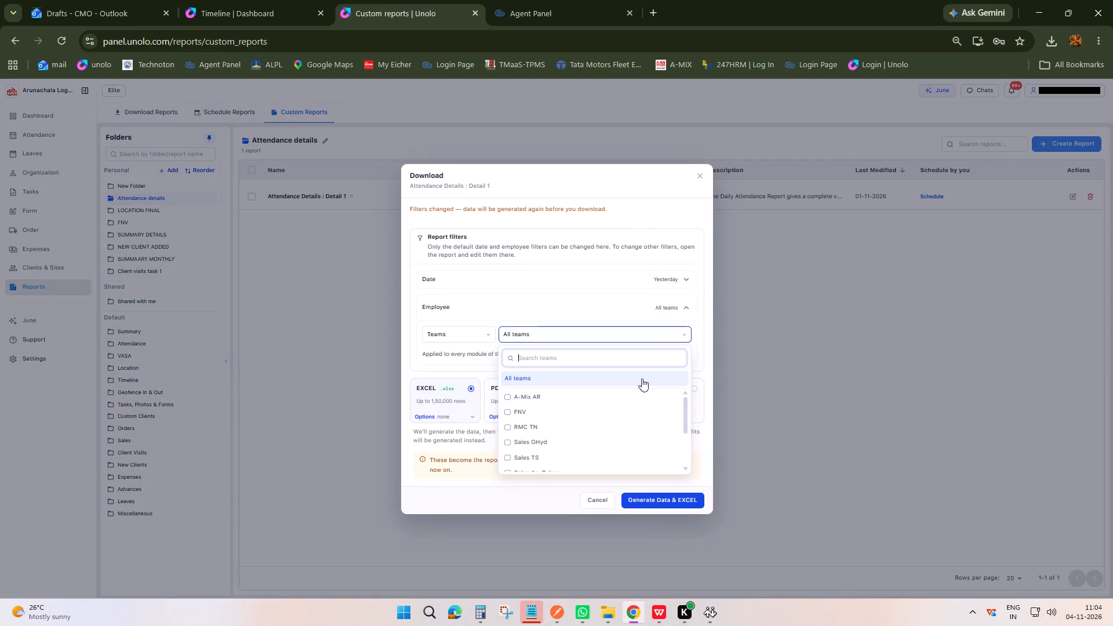
{"action": "scroll", "coordinate": [546, 407], "scroll_direction": "down", "scroll_amount": 3}
{"action": "scroll", "coordinate": [585, 408], "scroll_direction": "up", "scroll_amount": 4}
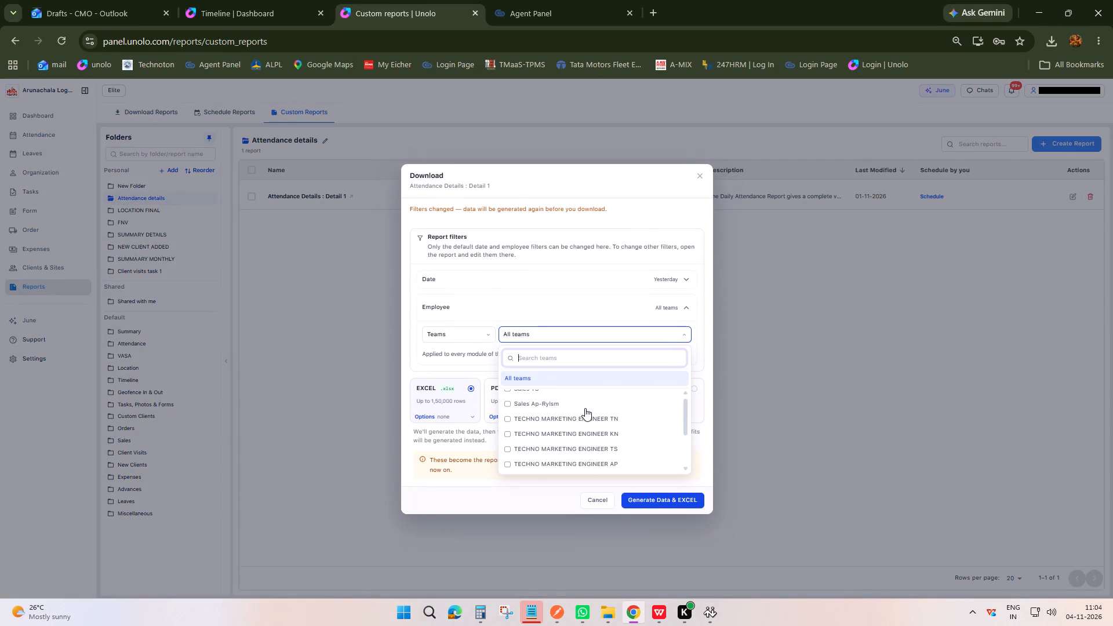
{"action": "scroll", "coordinate": [574, 395], "scroll_direction": "down", "scroll_amount": 2}
{"action": "left_click", "coordinate": [539, 404]}
{"action": "left_click", "coordinate": [669, 505]}
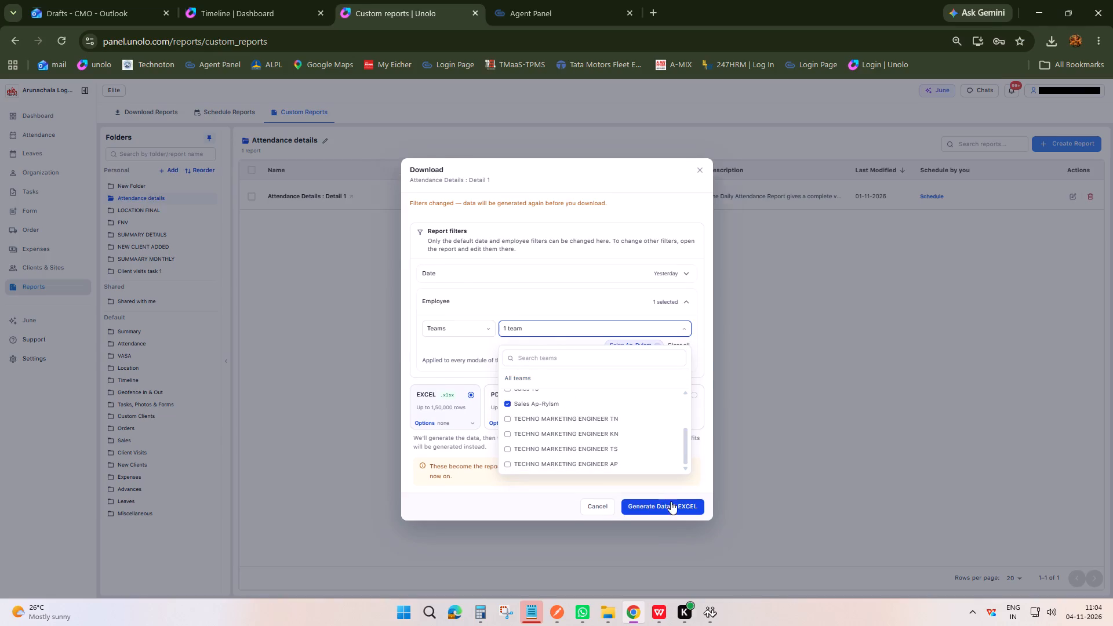
Leave the Attendance Details report's download dialog while its data is being generated.
{"action": "left_click", "coordinate": [693, 420]}
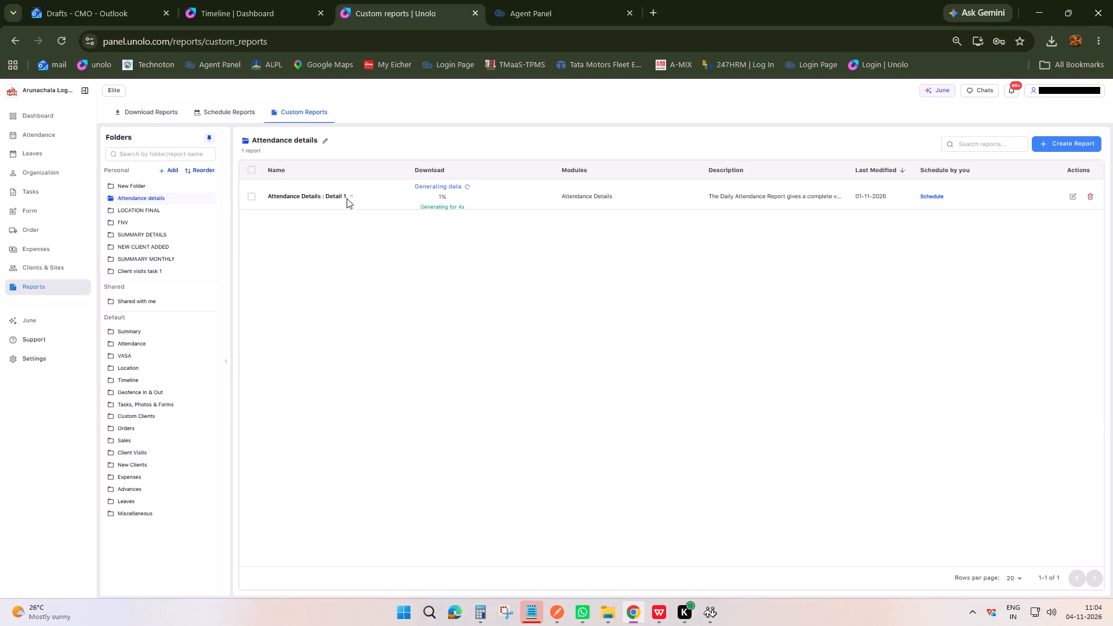
Generate the Location Details 1 report from the LOCATION FINAL folder as Excel, replacing its team filter with Sales Ap-Rylsm only.
{"action": "left_click", "coordinate": [146, 207]}
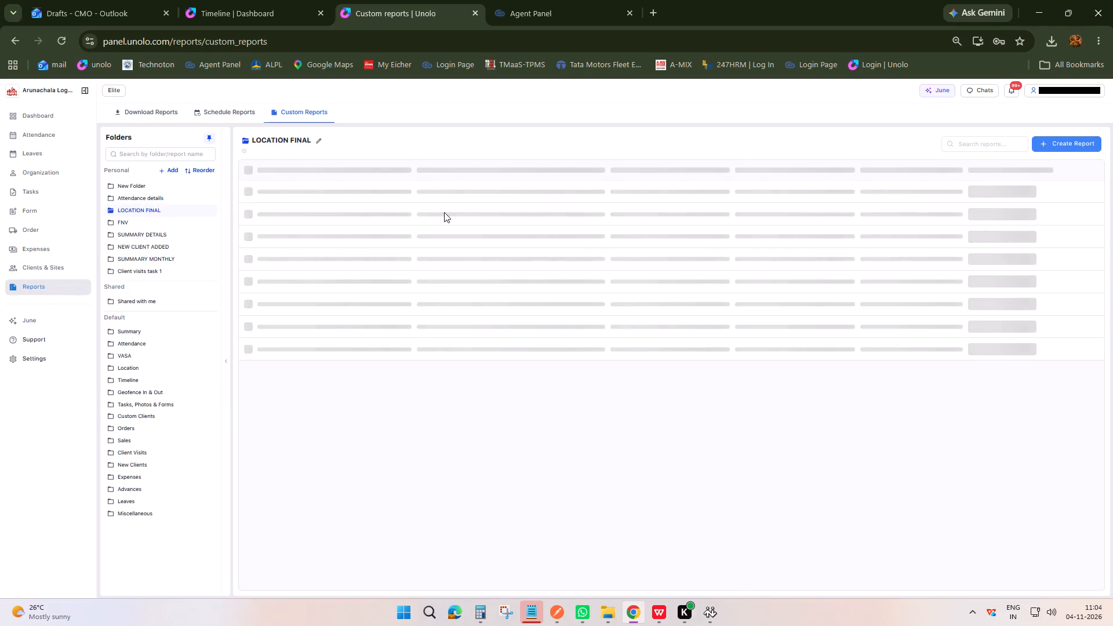
{"action": "left_click", "coordinate": [432, 358]}
{"action": "left_click", "coordinate": [437, 192]}
{"action": "left_click", "coordinate": [689, 288]}
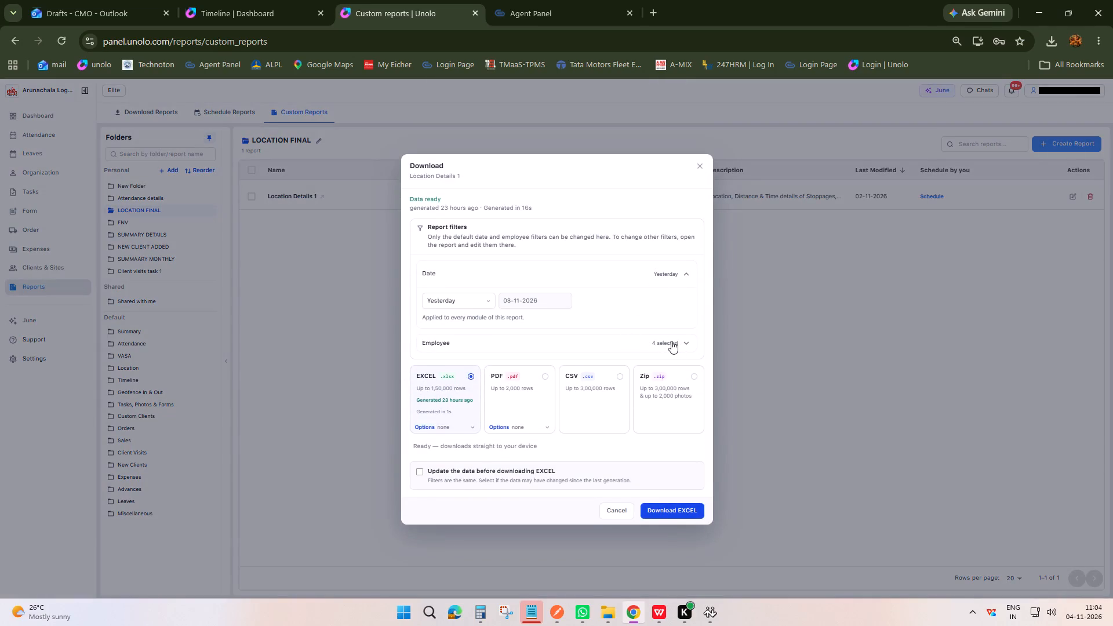
{"action": "left_click", "coordinate": [679, 340]}
{"action": "left_click", "coordinate": [684, 241]}
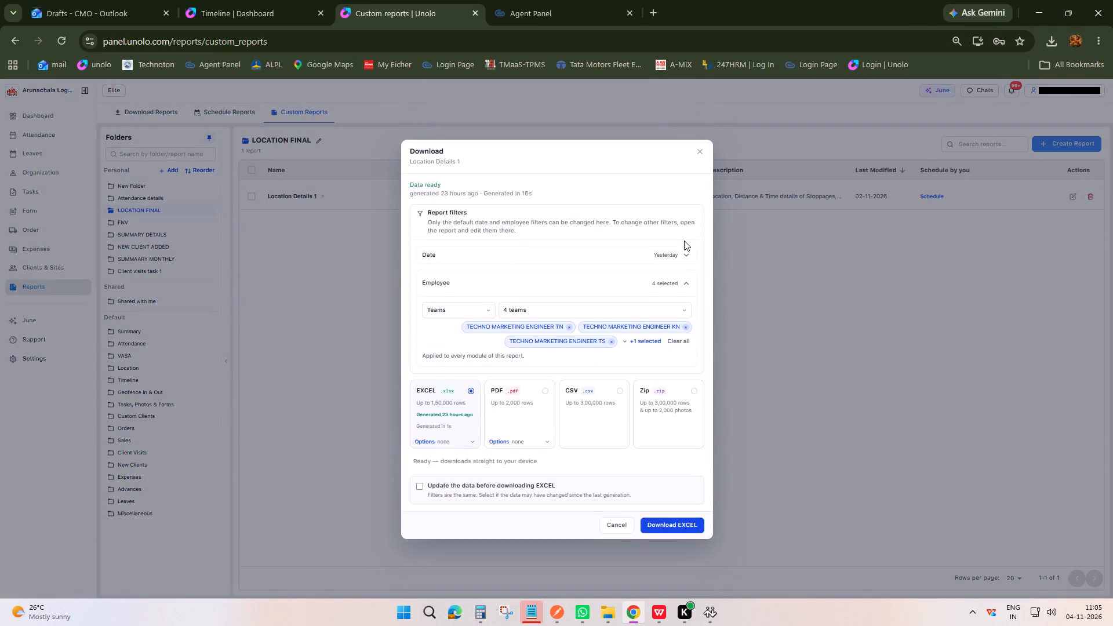
{"action": "left_click", "coordinate": [685, 343]}
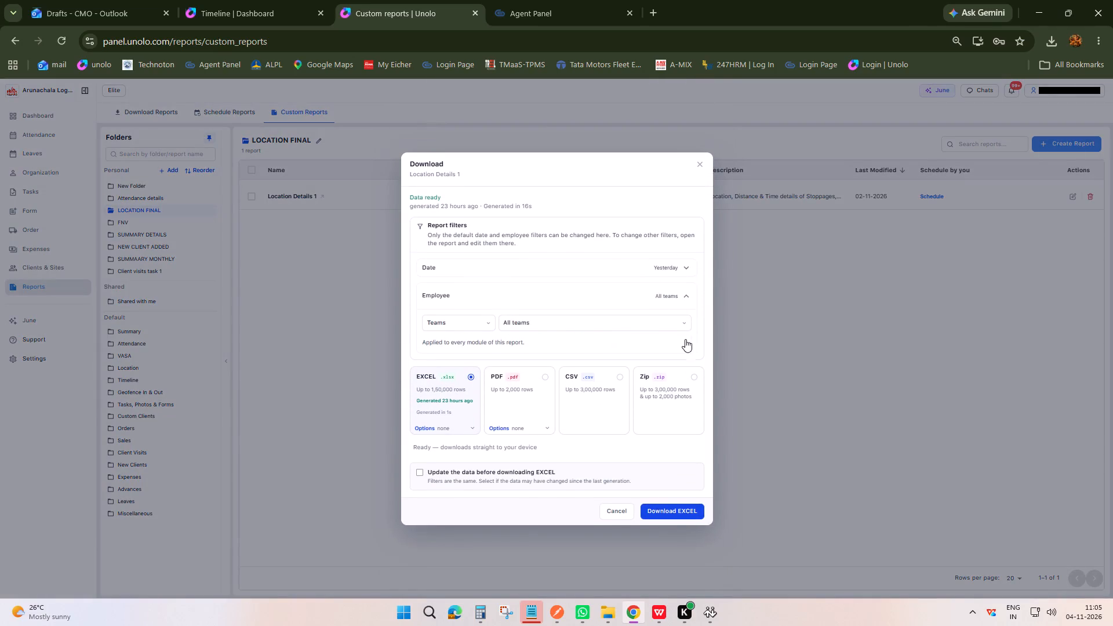
{"action": "left_click", "coordinate": [685, 339]}
{"action": "scroll", "coordinate": [572, 402], "scroll_direction": "down", "scroll_amount": 2}
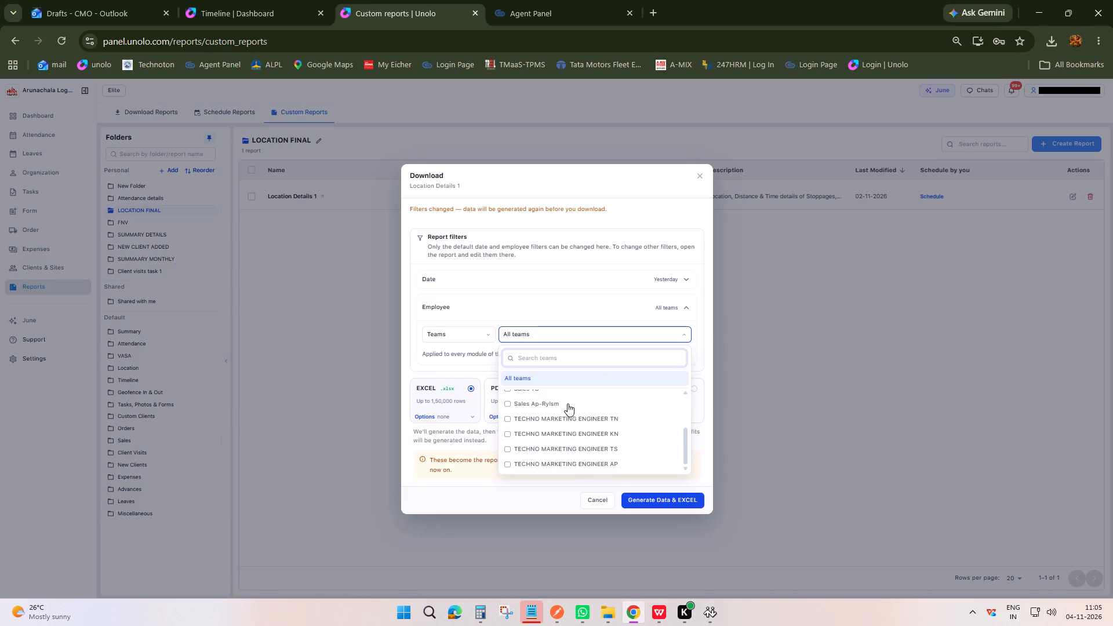
{"action": "left_click", "coordinate": [561, 405]}
{"action": "left_click", "coordinate": [661, 512]}
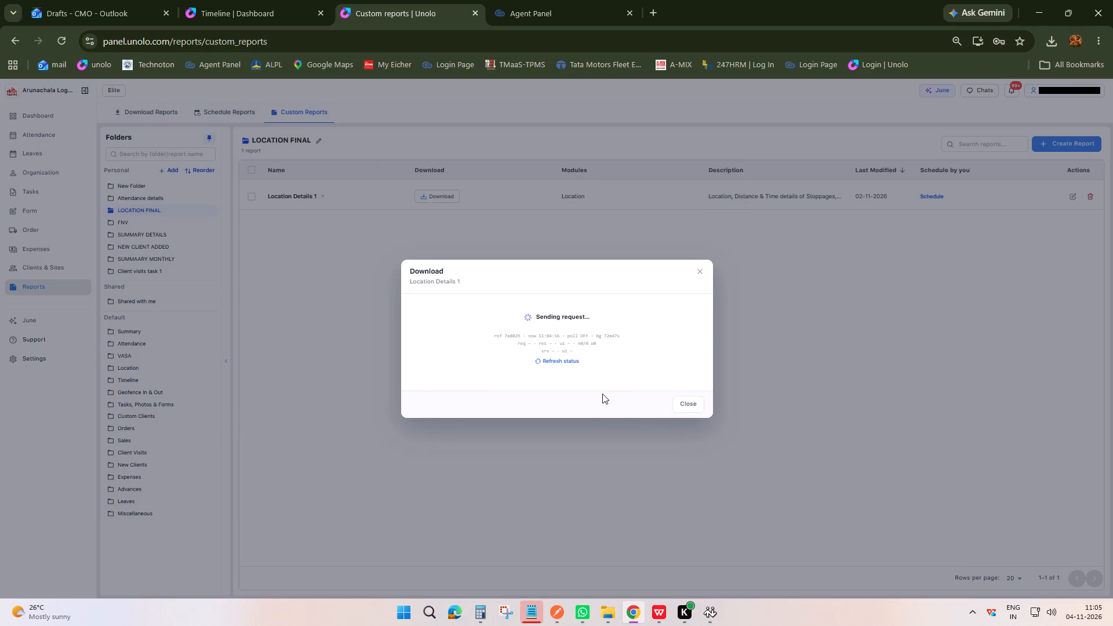
{"action": "left_click", "coordinate": [697, 414]}
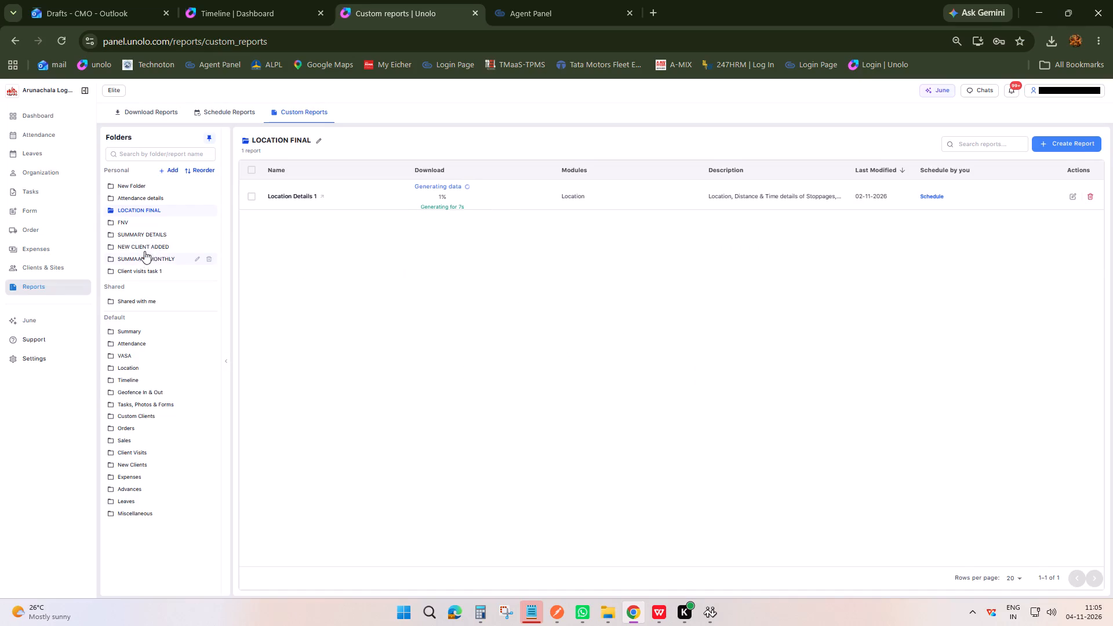
Generate the New Client Added - Report 1 data as Excel, with the employee filter limited to the Sales Ap-Rylsm team.
{"action": "left_click", "coordinate": [143, 249]}
{"action": "left_click", "coordinate": [442, 194]}
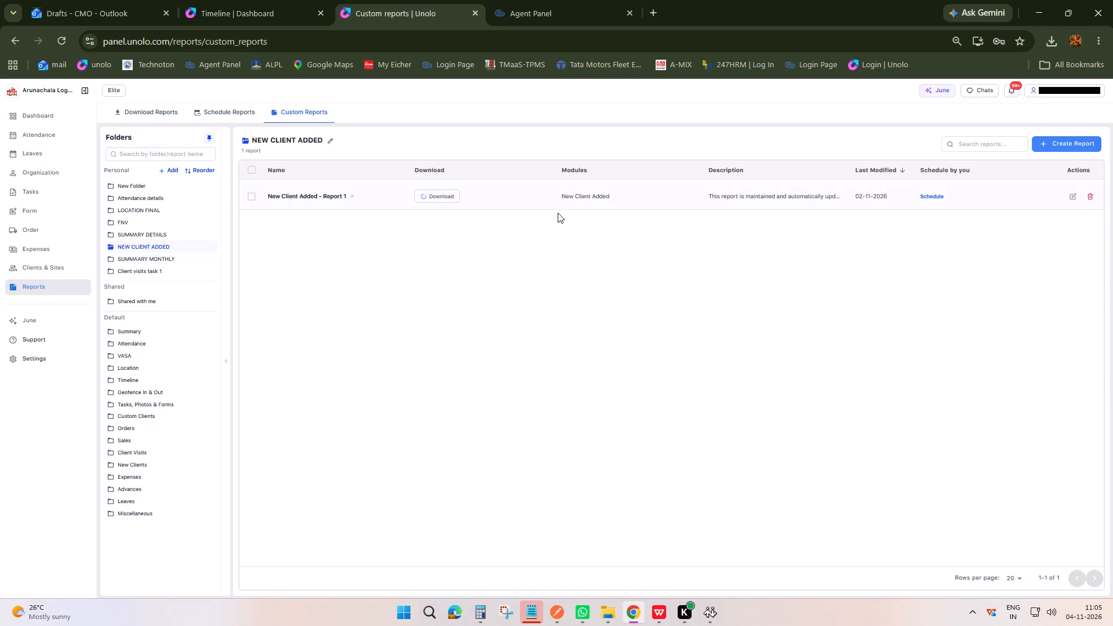
{"action": "left_click", "coordinate": [675, 318]}
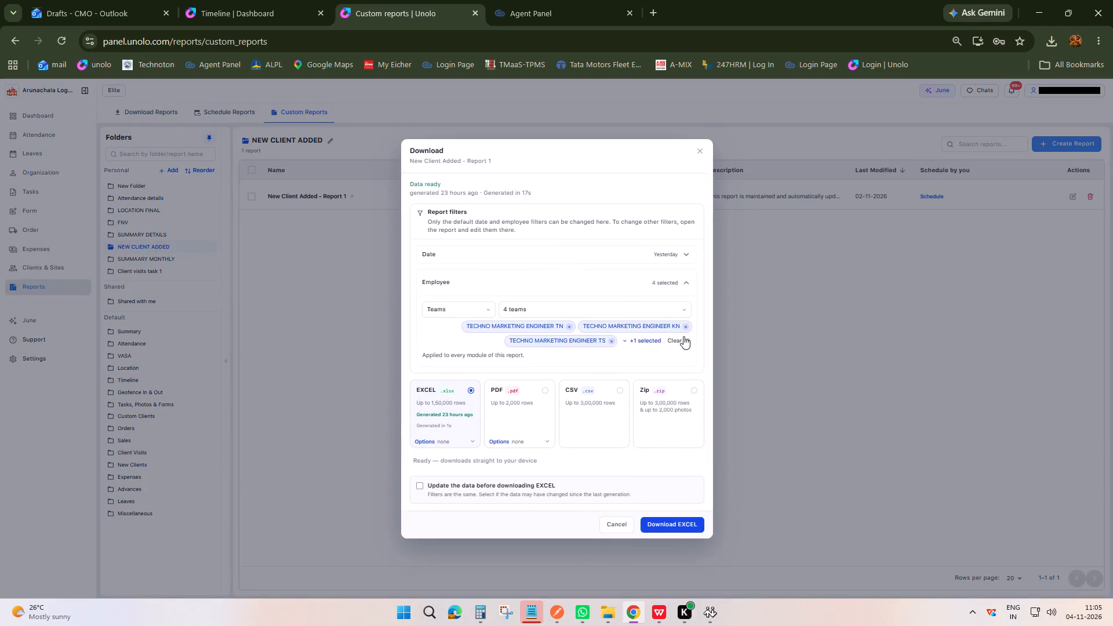
{"action": "left_click", "coordinate": [684, 339]}
{"action": "left_click", "coordinate": [682, 340]}
{"action": "scroll", "coordinate": [614, 413], "scroll_direction": "down", "scroll_amount": 2}
{"action": "left_click", "coordinate": [539, 402]}
{"action": "left_click", "coordinate": [681, 511]}
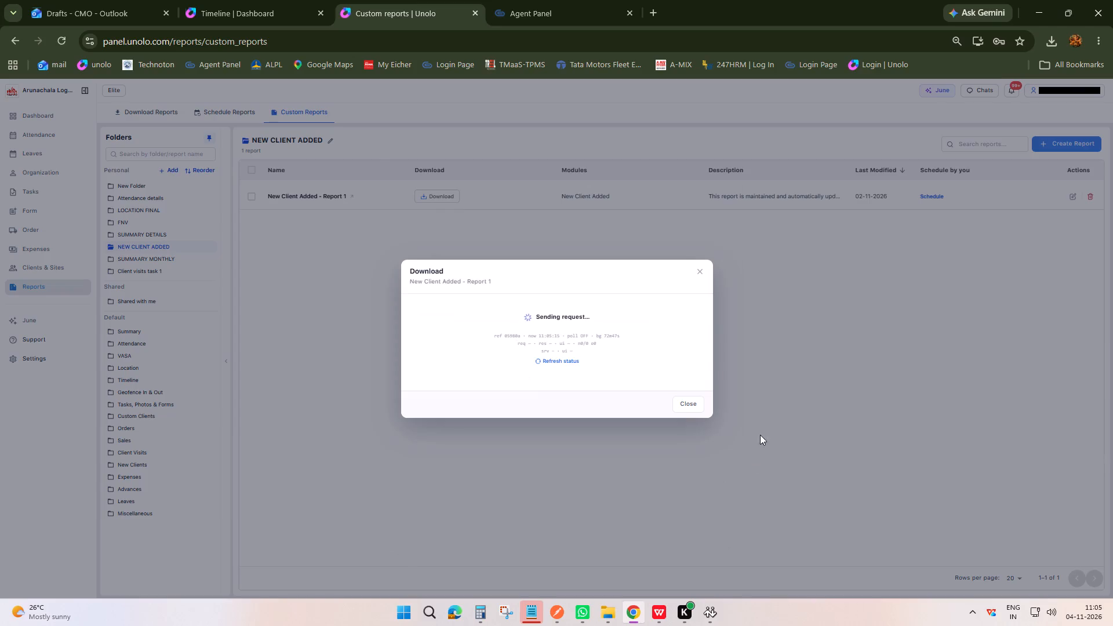
{"action": "left_click", "coordinate": [689, 417]}
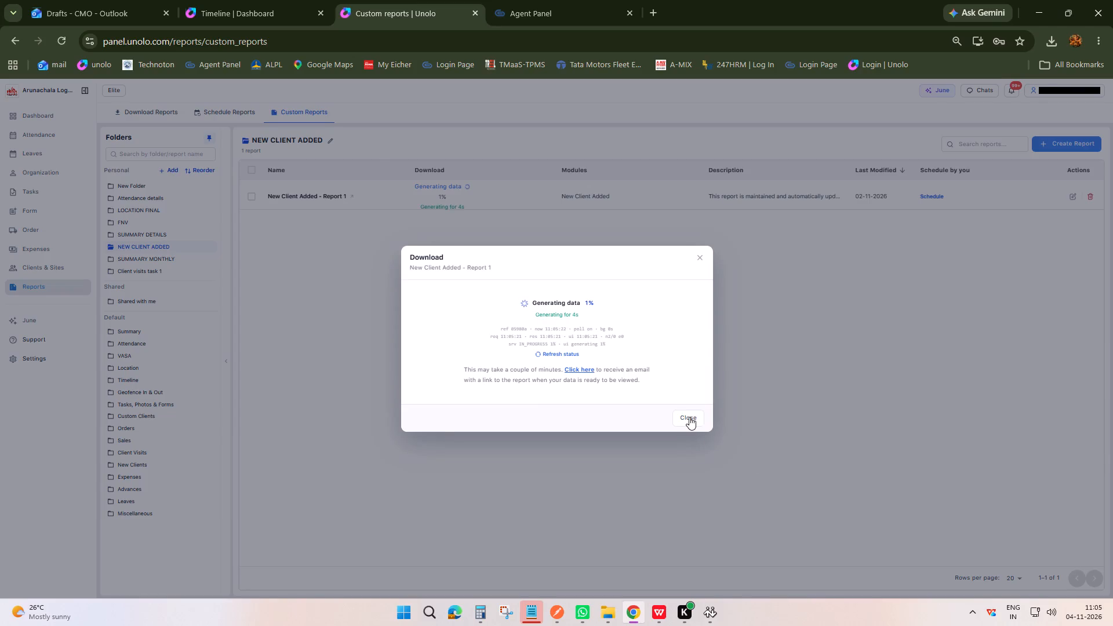
{"action": "left_click", "coordinate": [792, 366]}
Generate the Client visits task - Report 1 data as Excel, with the employee filter limited to the Sales Ap-Rylsm team.
{"action": "left_click", "coordinate": [140, 273]}
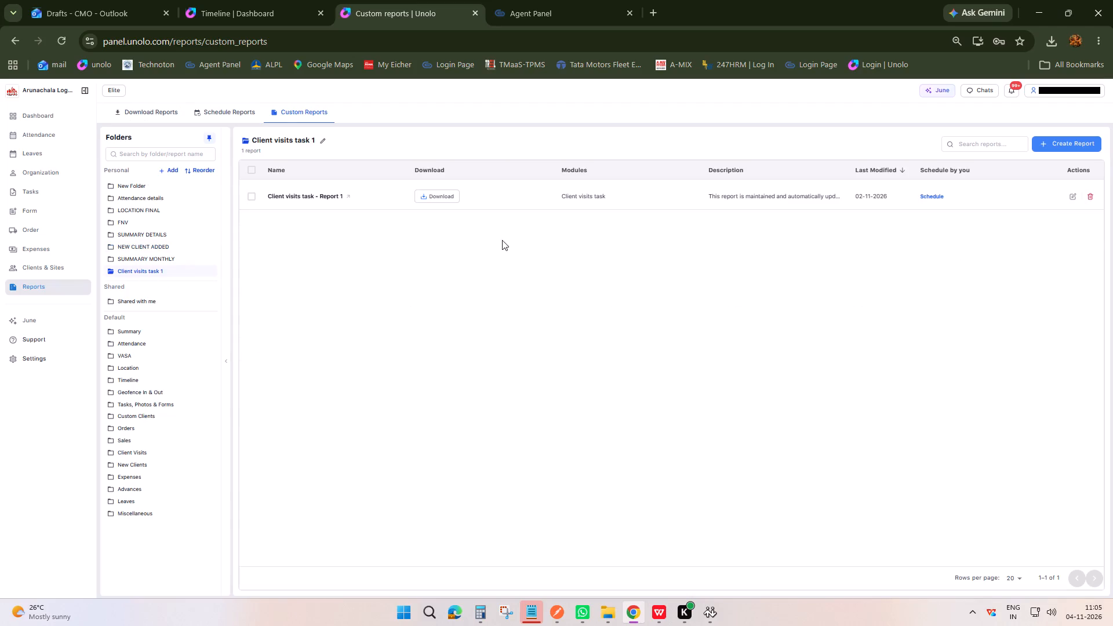
{"action": "left_click", "coordinate": [433, 195]}
{"action": "left_click", "coordinate": [683, 316]}
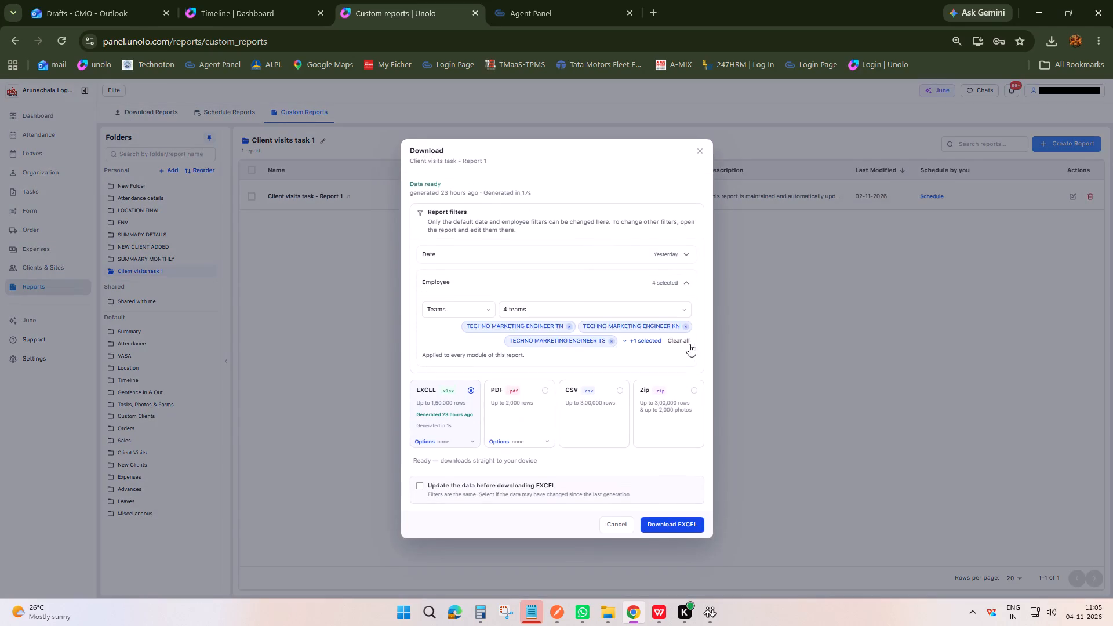
{"action": "left_click", "coordinate": [688, 342]}
{"action": "left_click", "coordinate": [683, 337]}
{"action": "scroll", "coordinate": [636, 393], "scroll_direction": "down", "scroll_amount": 4}
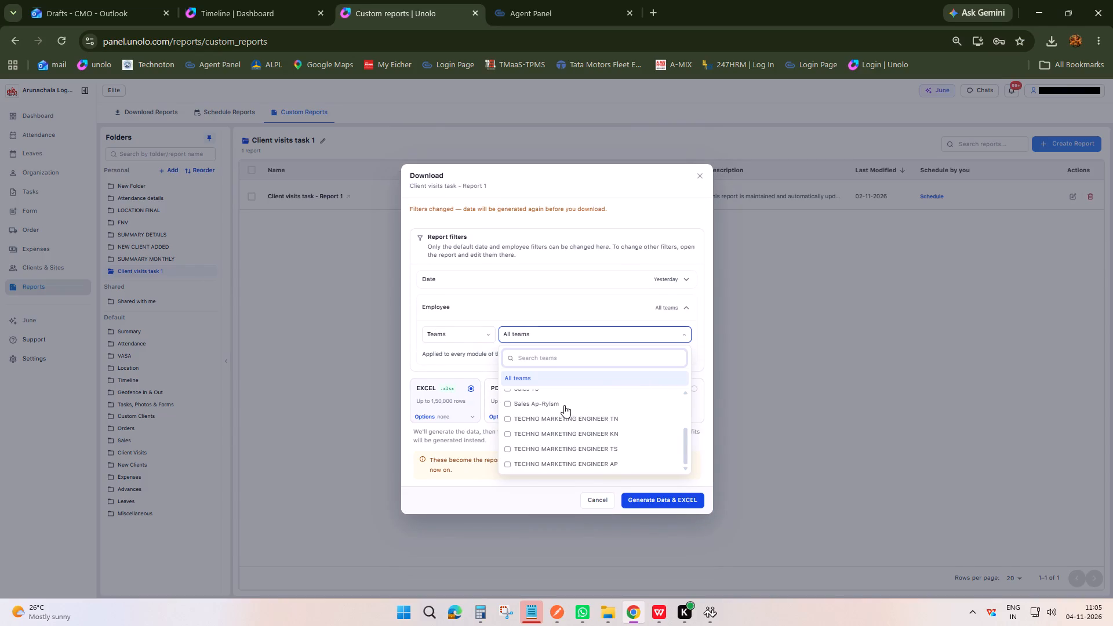
{"action": "left_click", "coordinate": [561, 405]}
{"action": "left_click", "coordinate": [677, 512]}
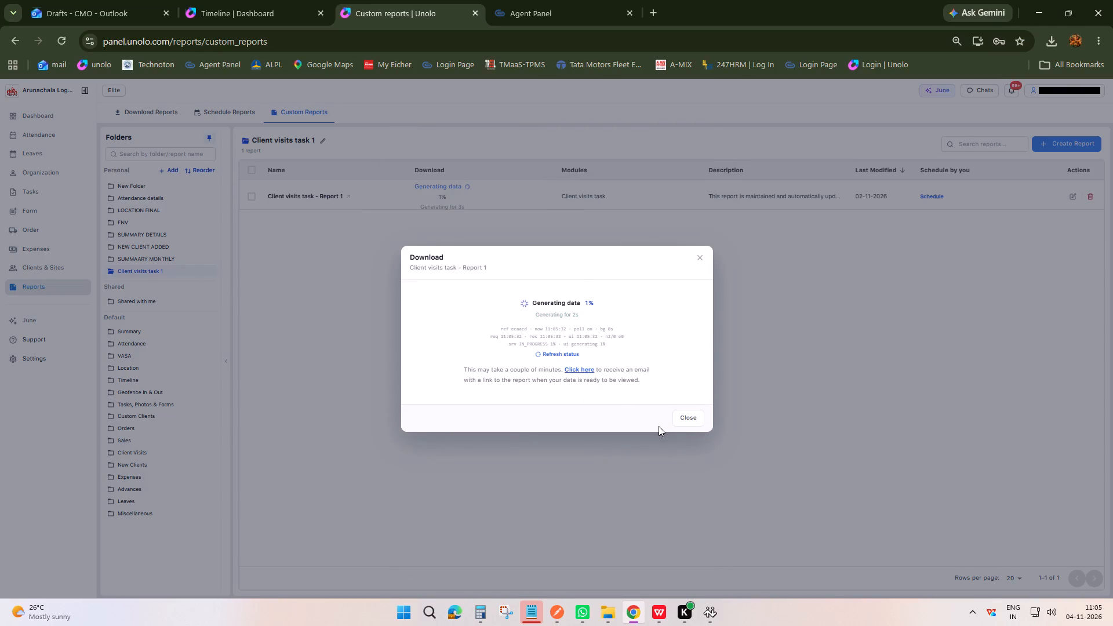
{"action": "left_click", "coordinate": [680, 421]}
{"action": "left_click", "coordinate": [689, 391]}
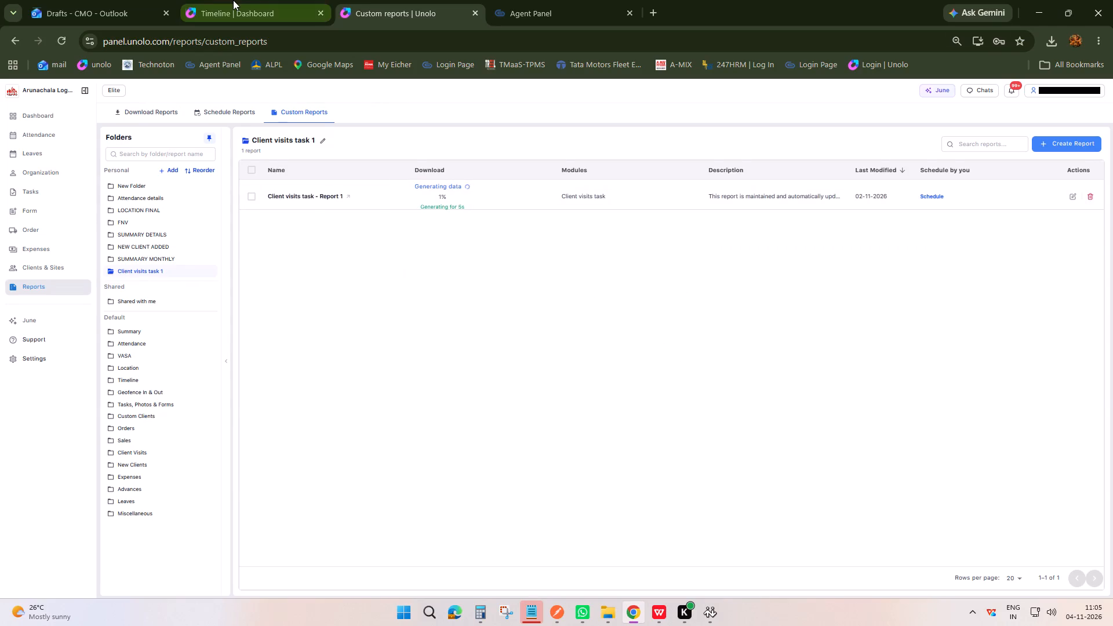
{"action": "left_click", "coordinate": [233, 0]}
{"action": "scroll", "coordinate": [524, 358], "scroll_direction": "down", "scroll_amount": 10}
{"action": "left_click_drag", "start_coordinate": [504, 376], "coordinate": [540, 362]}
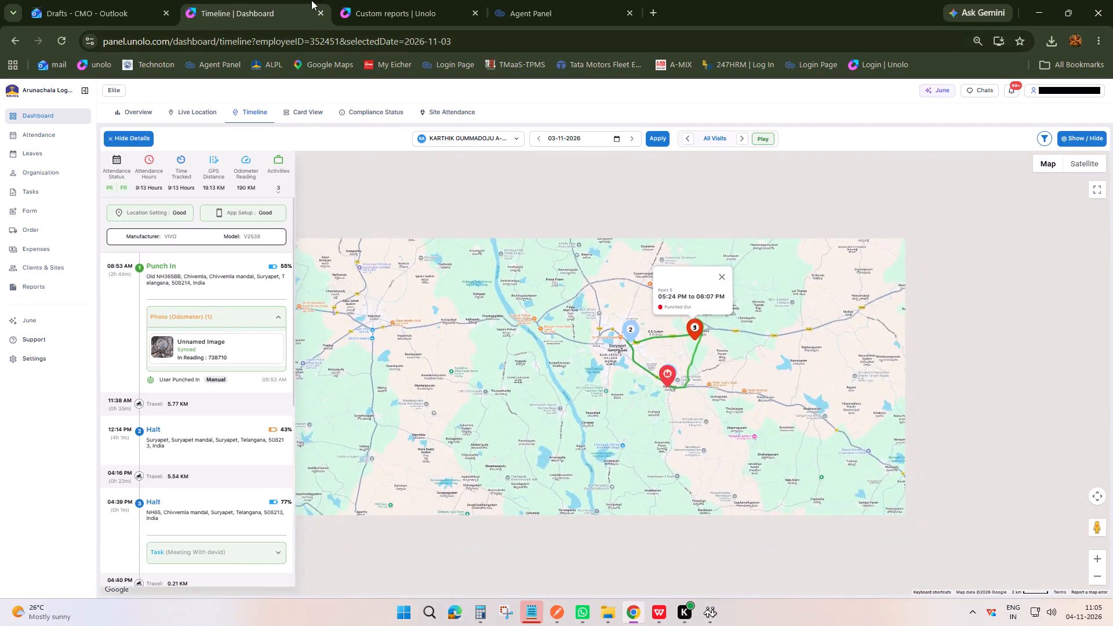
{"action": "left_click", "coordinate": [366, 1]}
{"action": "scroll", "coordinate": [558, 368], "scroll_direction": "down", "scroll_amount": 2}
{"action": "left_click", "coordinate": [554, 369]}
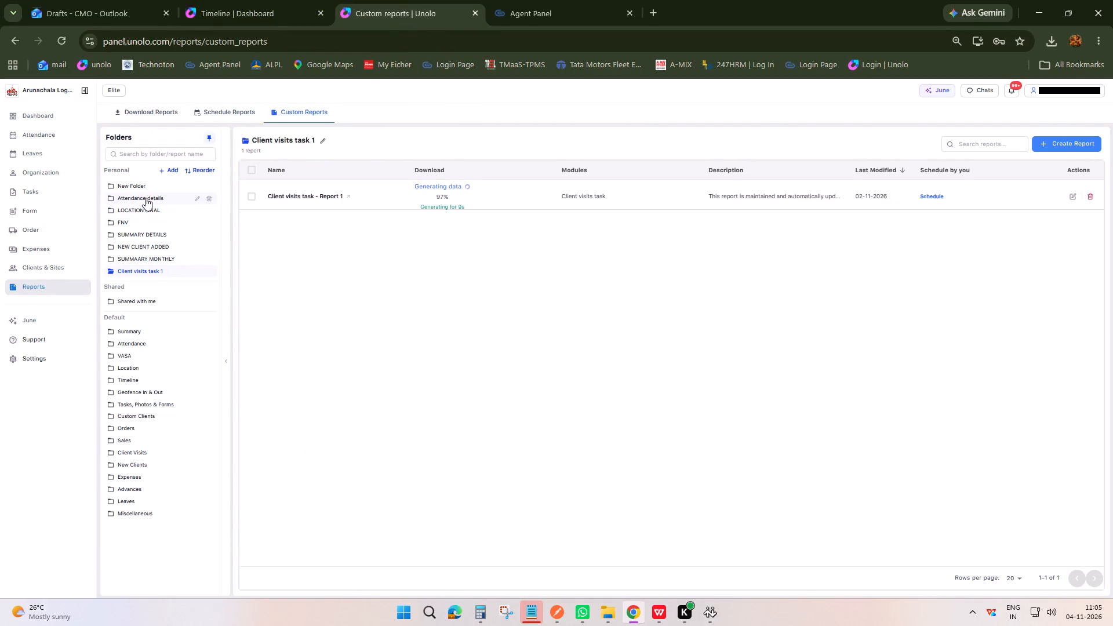
Download the generated Attendance Details : Detail 1 report as Excel and open the downloaded file in WPS Office.
{"action": "left_click", "coordinate": [146, 198]}
{"action": "left_click", "coordinate": [445, 197]}
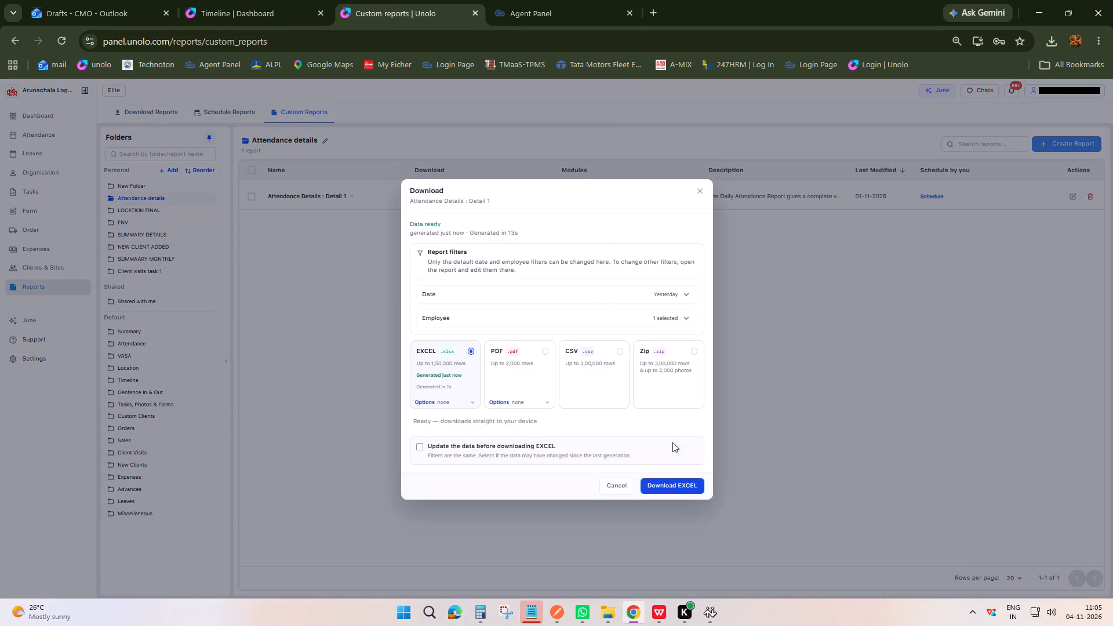
{"action": "left_click", "coordinate": [675, 487]}
{"action": "left_click", "coordinate": [689, 405]}
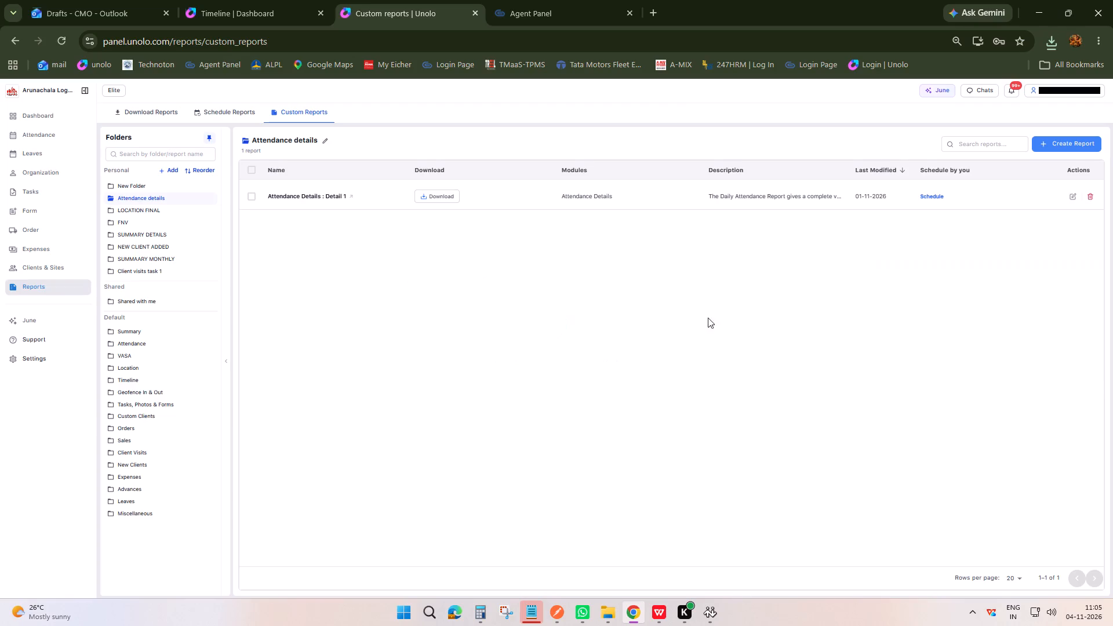
{"action": "left_click", "coordinate": [1055, 42]}
{"action": "left_click", "coordinate": [934, 97]}
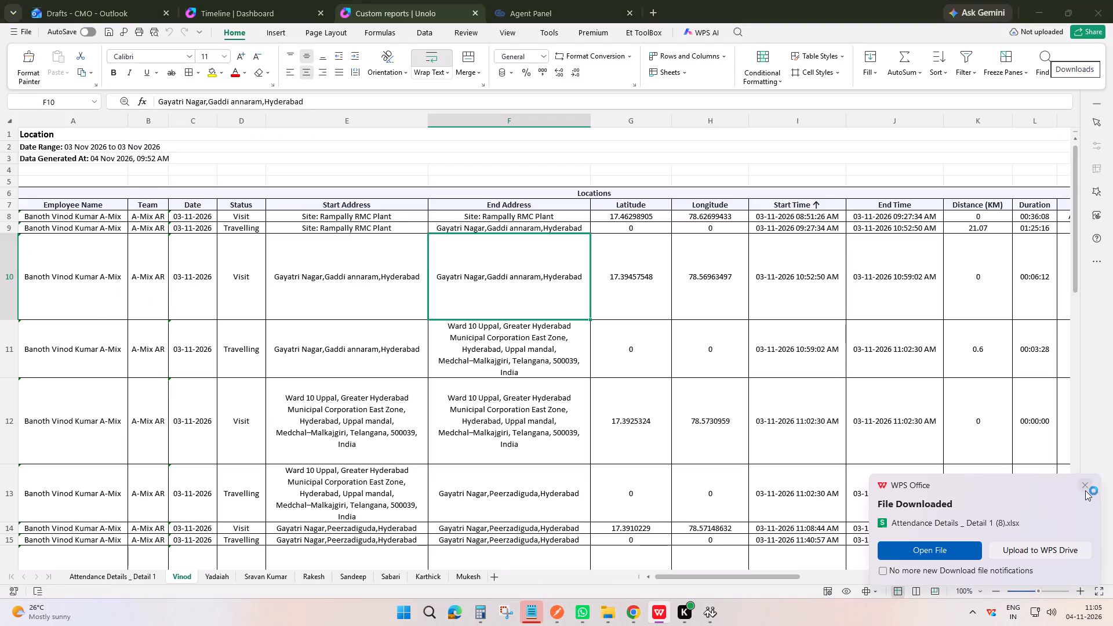
{"action": "left_click", "coordinate": [1085, 490]}
{"action": "scroll", "coordinate": [704, 294], "scroll_direction": "up", "scroll_amount": 4}
{"action": "left_click", "coordinate": [643, 298]}
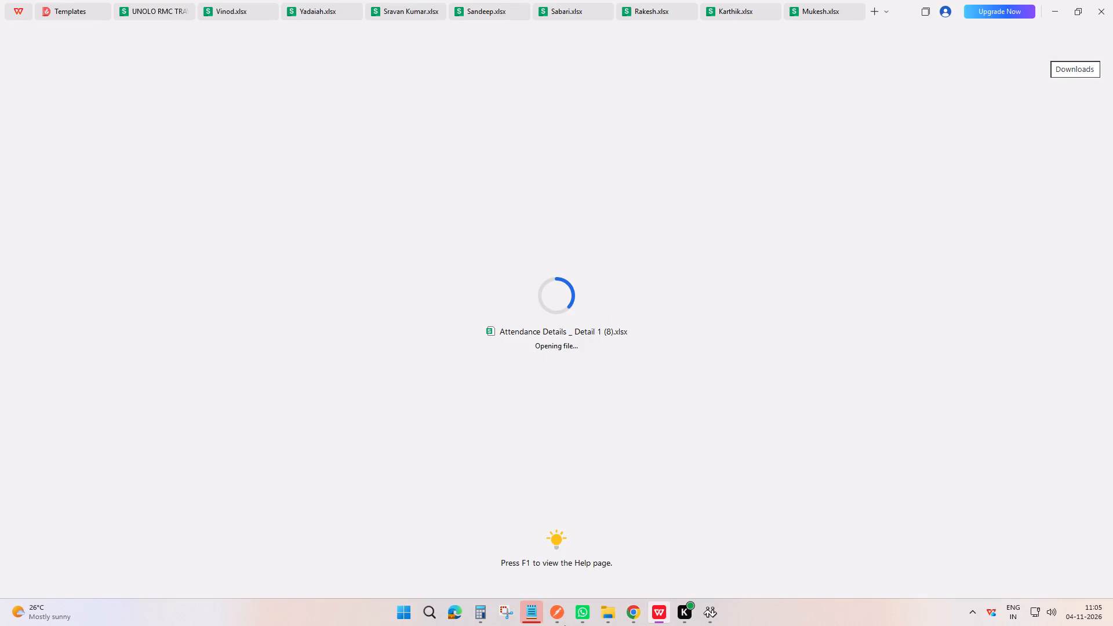
Close the UNOLO RMC TRAVEL REPORT workbook and all the single-employee workbooks, keeping only the new Attendance Details workbook open.
{"action": "left_click", "coordinate": [137, 0]}
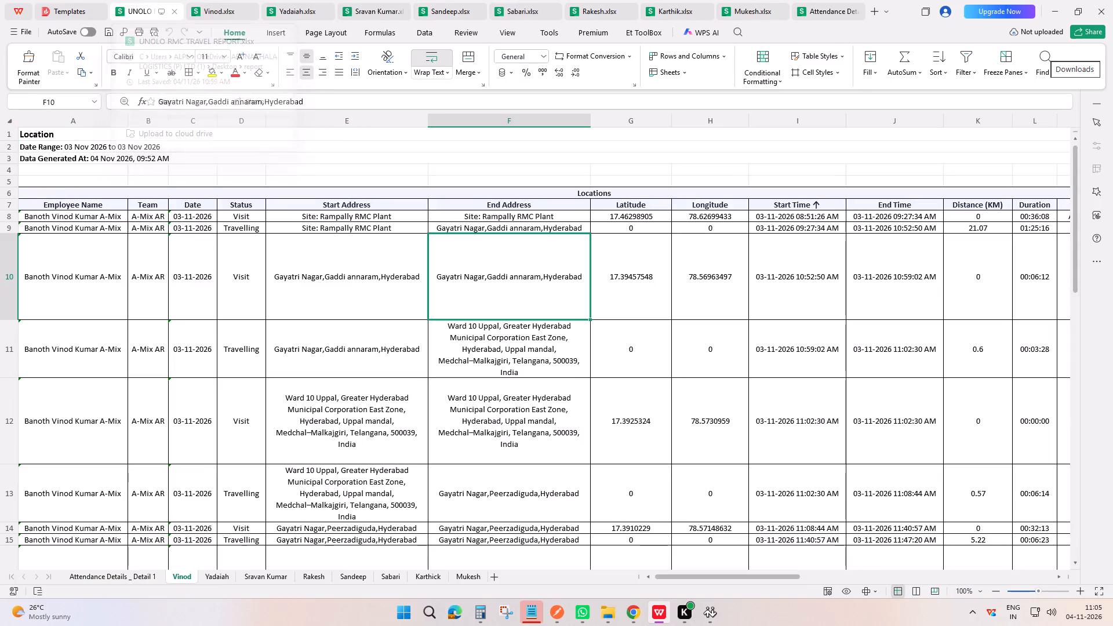
{"action": "key", "text": "ctrl+w"}
{"action": "left_click", "coordinate": [653, 183]}
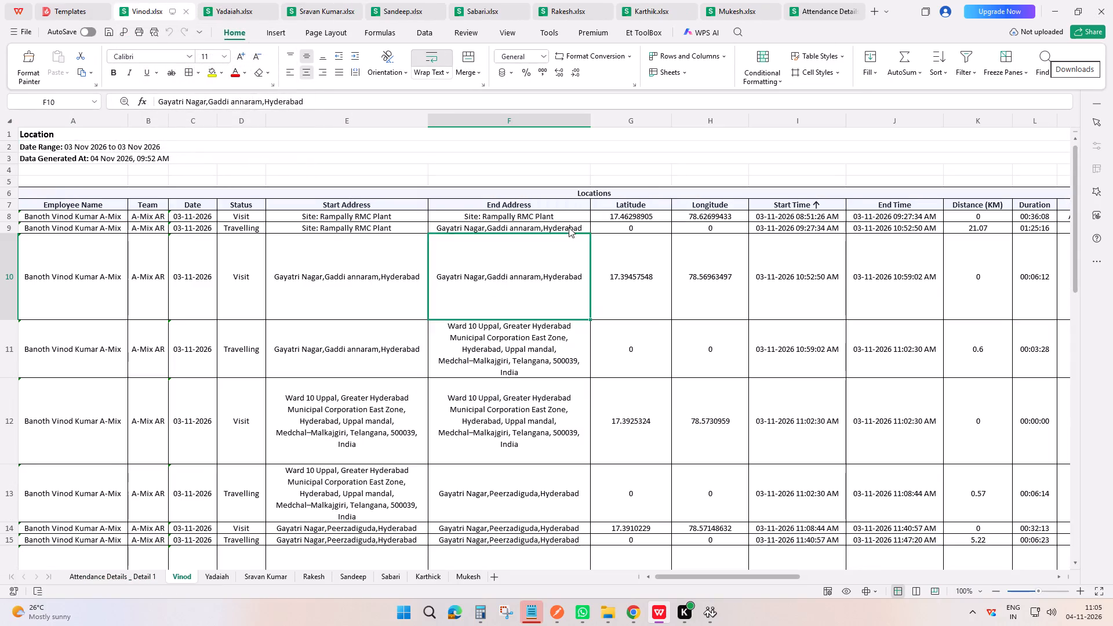
{"action": "key", "text": "ctrl+w"}
{"action": "key", "text": "ctrl+w"}
{"action": "key", "text": "ctrl+w"}
{"action": "key", "text": "ctrl+w"}
{"action": "key", "text": "ctrl+w"}
{"action": "key", "text": "ctrl+w"}
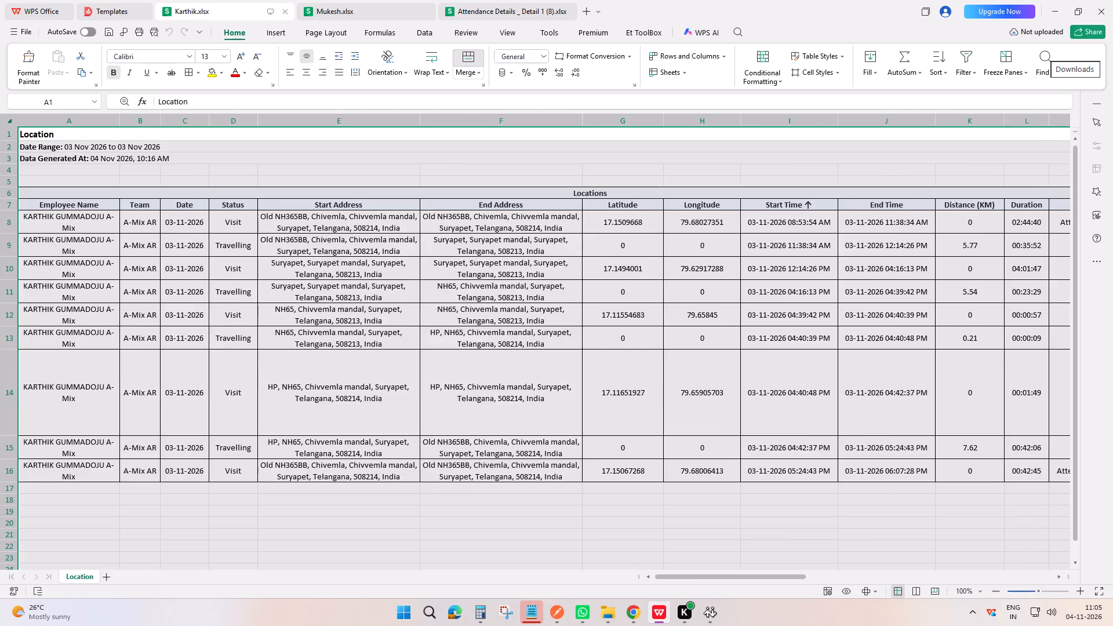
{"action": "key", "text": "ctrl+w"}
{"action": "key", "text": "ctrl+w"}
{"action": "scroll", "coordinate": [527, 259], "scroll_direction": "up", "scroll_amount": 3}
{"action": "left_click", "coordinate": [555, 235]}
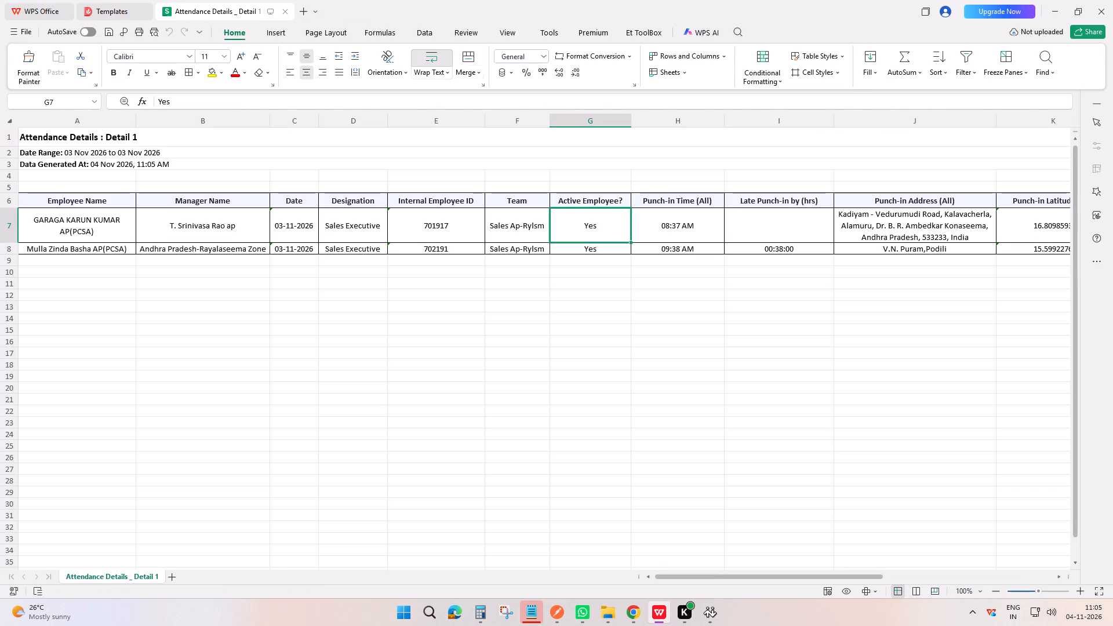
Delete the Designation, Internal Employee ID and Active Employee? columns from the Attendance Details sheet.
{"action": "scroll", "coordinate": [590, 307], "scroll_direction": "up", "scroll_amount": 4}
{"action": "left_click", "coordinate": [308, 125]}
{"action": "left_click", "coordinate": [363, 130]}
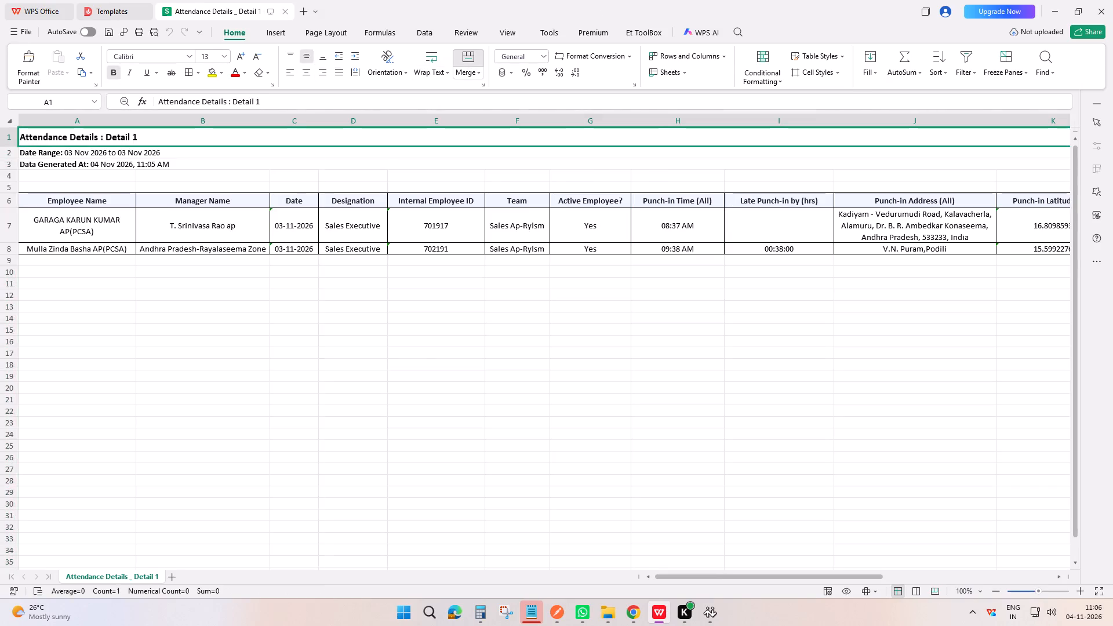
{"action": "left_click", "coordinate": [361, 124]}
{"action": "key", "text": "ctrl+minus"}
{"action": "key", "text": "ctrl+minus"}
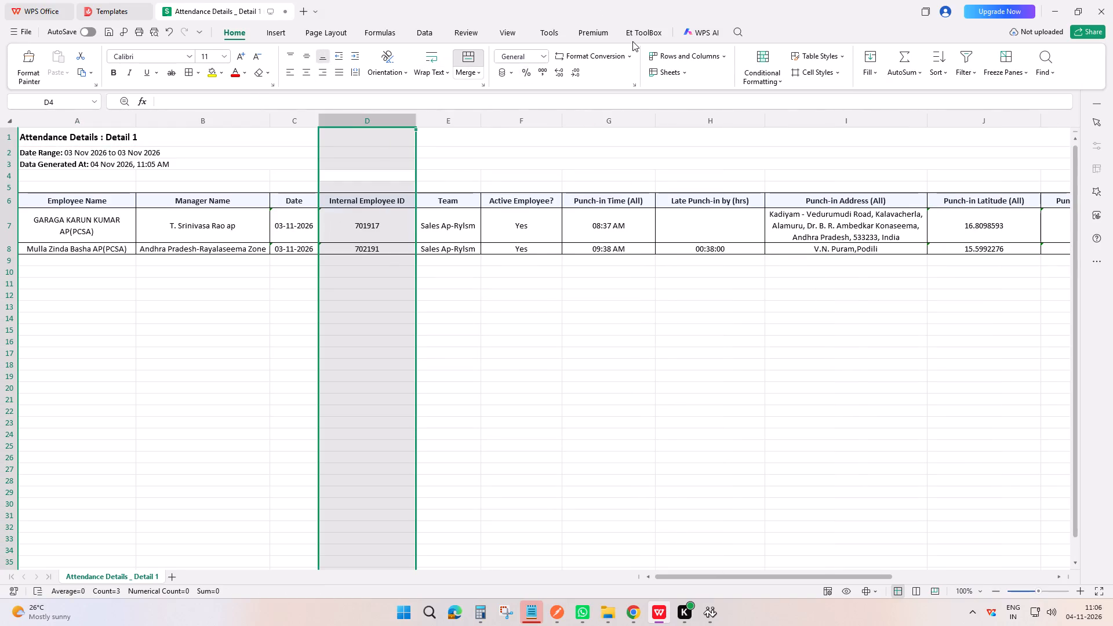
{"action": "left_click", "coordinate": [425, 116]}
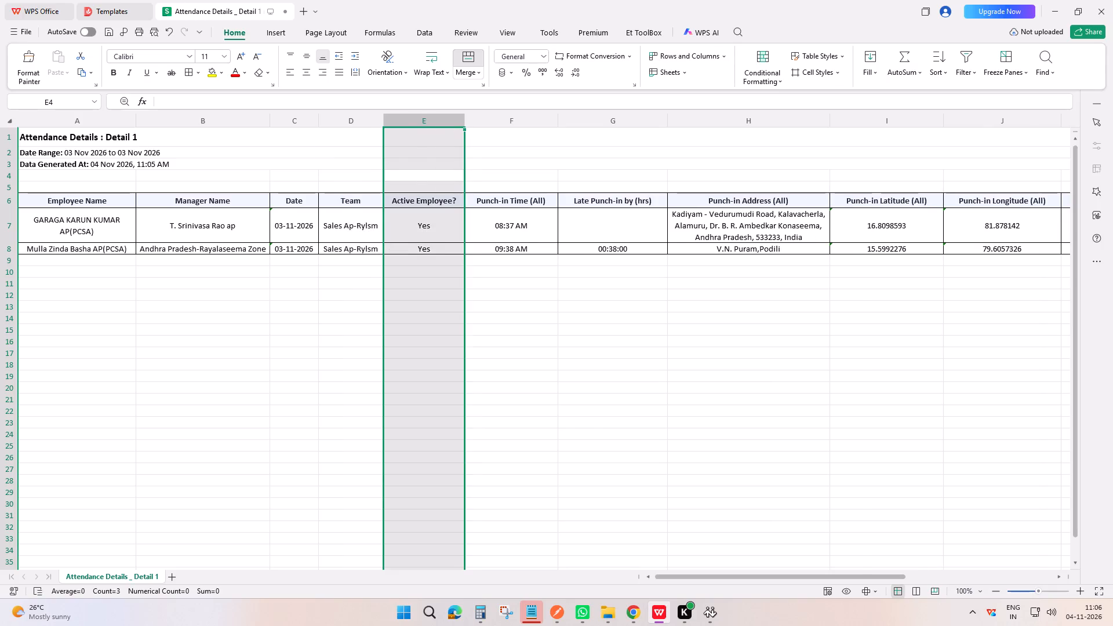
{"action": "key", "text": "ctrl+minus"}
{"action": "left_click", "coordinate": [744, 245]}
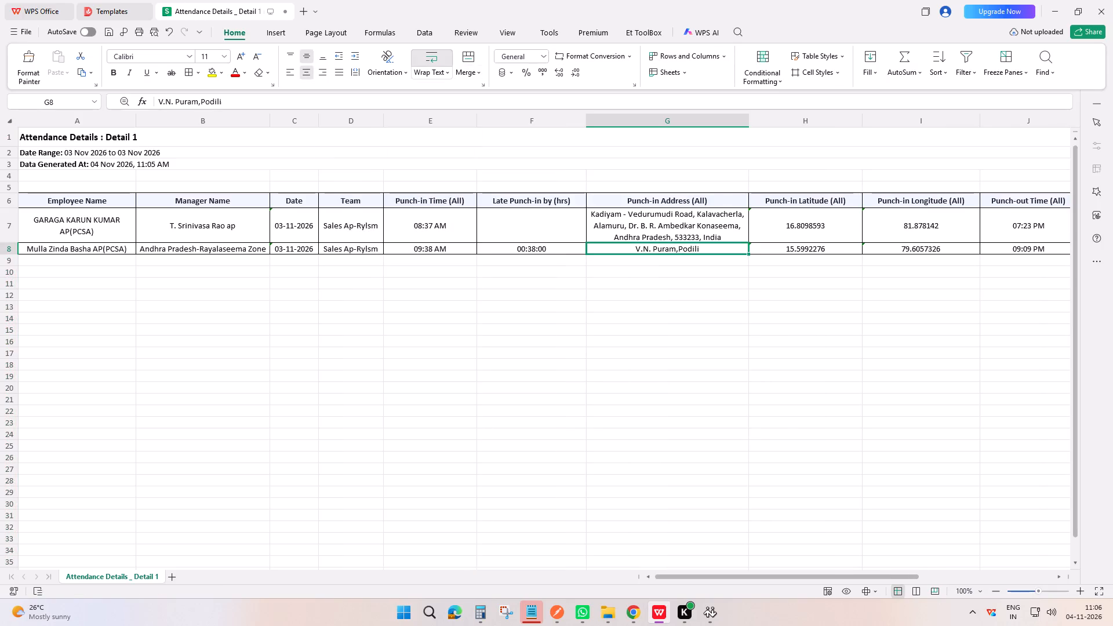
{"action": "left_click_drag", "start_coordinate": [816, 576], "coordinate": [957, 557]}
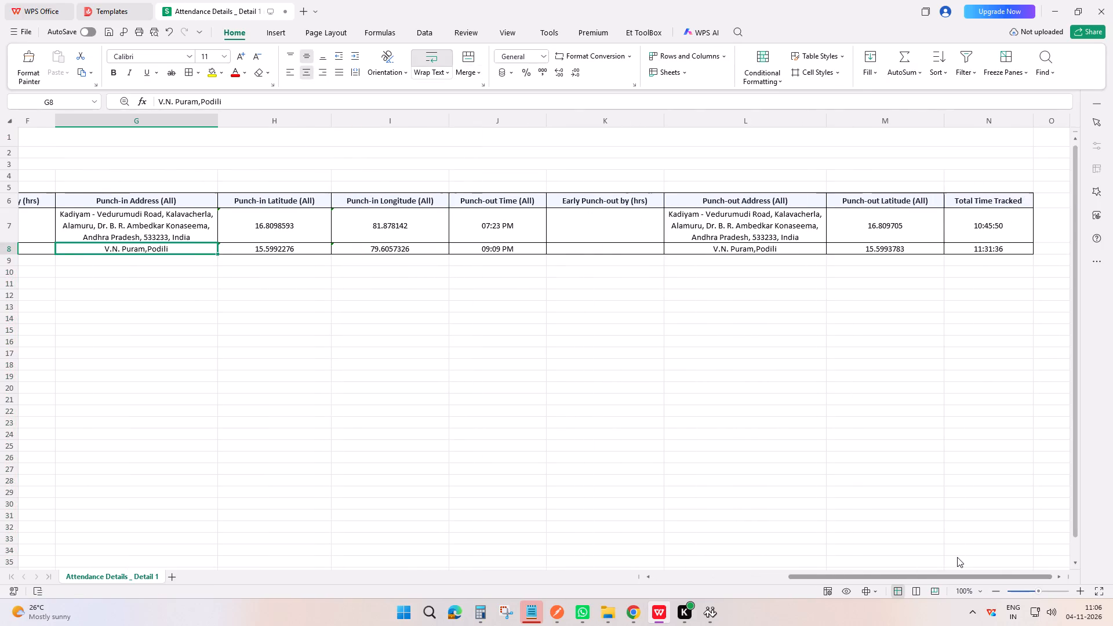
{"action": "left_click_drag", "start_coordinate": [957, 557], "coordinate": [281, 514]}
{"action": "scroll", "coordinate": [231, 402], "scroll_direction": "up", "scroll_amount": 4}
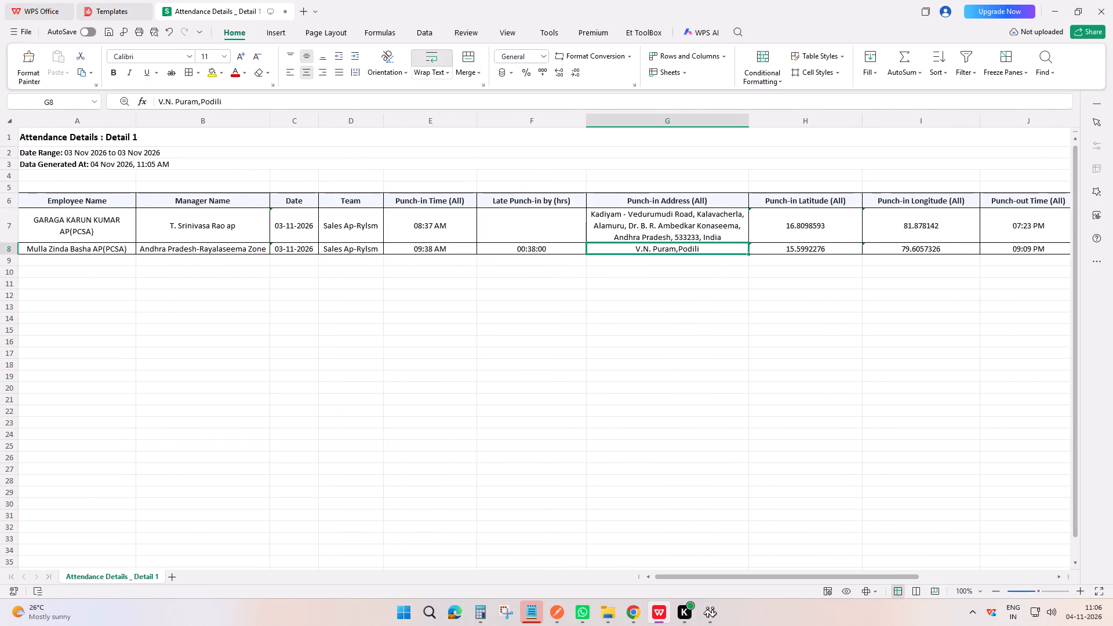
Switch to Chrome, download Location Details 1 from the LOCATION FINAL folder as Excel, and open the file in WPS Office.
{"action": "key", "text": "alt+Tab"}
{"action": "left_click", "coordinate": [146, 213]}
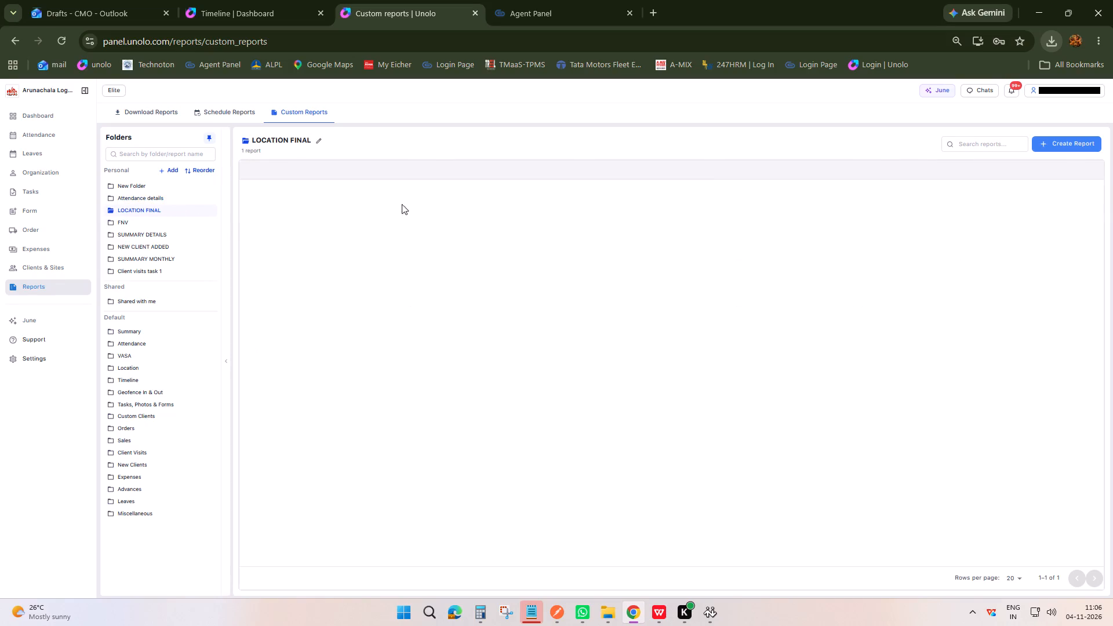
{"action": "left_click", "coordinate": [445, 198]}
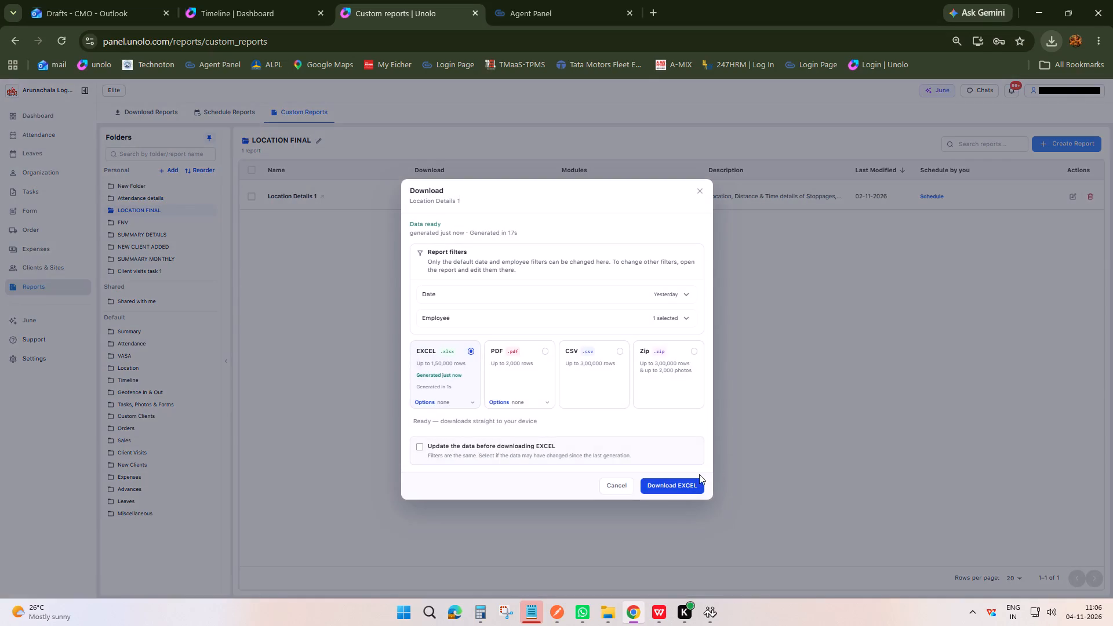
{"action": "left_click", "coordinate": [683, 481]}
{"action": "left_click", "coordinate": [688, 408]}
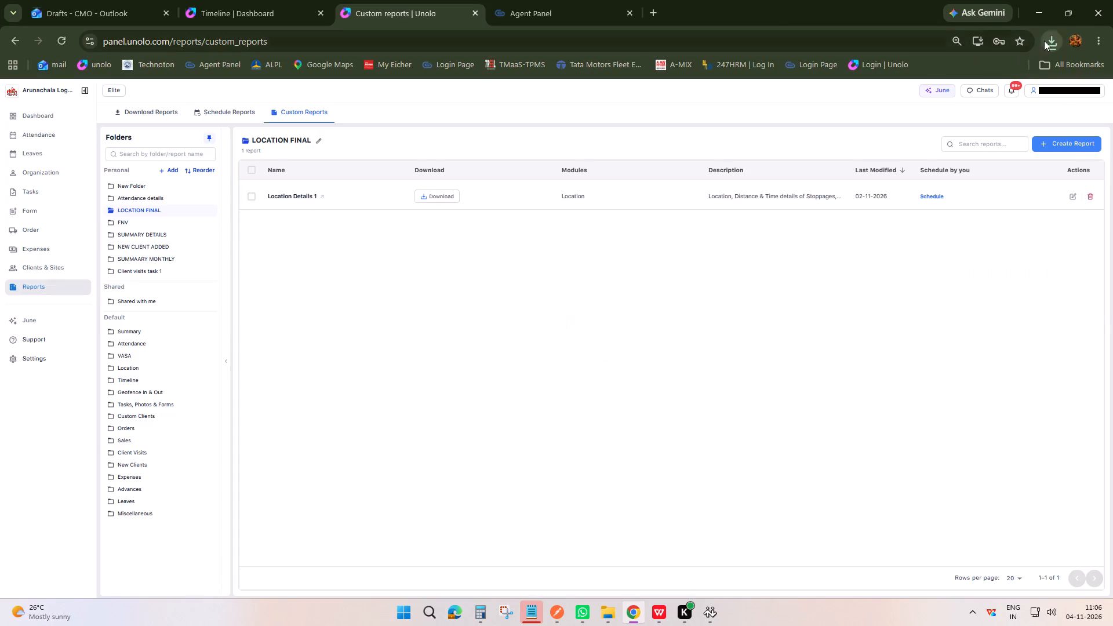
{"action": "left_click", "coordinate": [1044, 41]}
{"action": "left_click", "coordinate": [910, 102]}
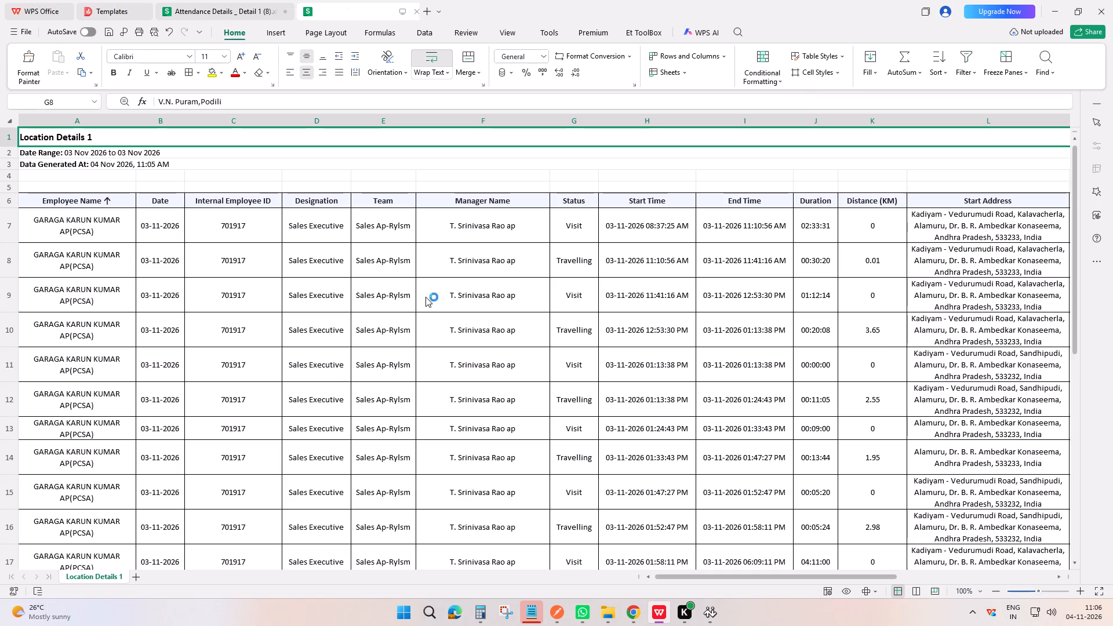
Delete the Designation and Internal Employee ID columns from the Location Details 1 sheet and save the workbook.
{"action": "scroll", "coordinate": [427, 415], "scroll_direction": "up", "scroll_amount": 4}
{"action": "left_click_drag", "start_coordinate": [671, 574], "coordinate": [677, 576]}
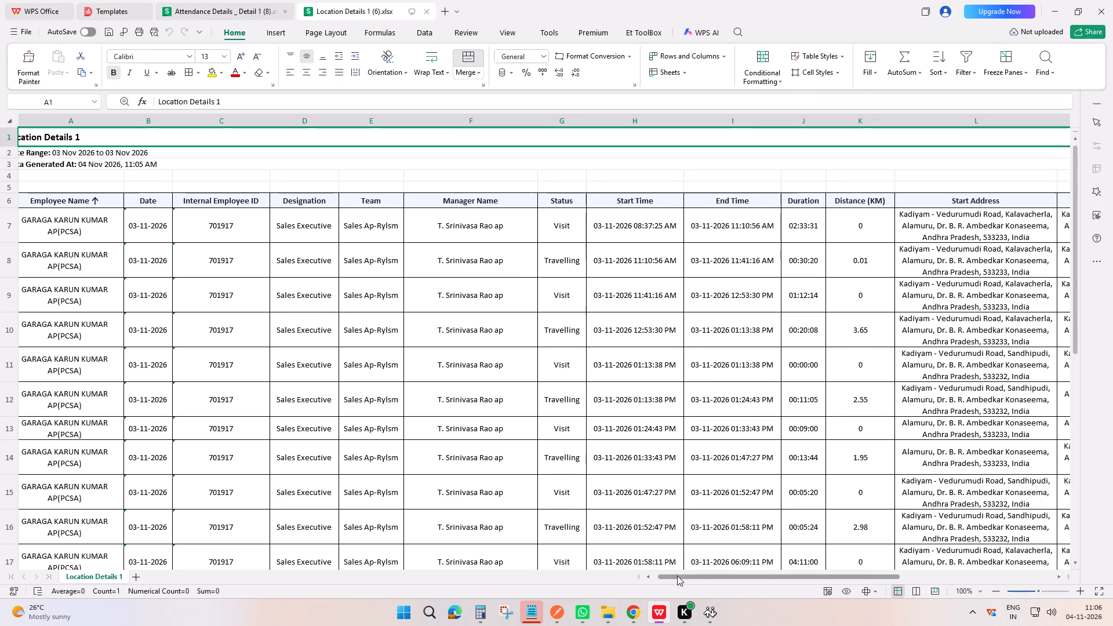
{"action": "left_click_drag", "start_coordinate": [677, 576], "coordinate": [636, 581]}
{"action": "left_click", "coordinate": [328, 126]}
{"action": "key", "text": "ctrl+minus"}
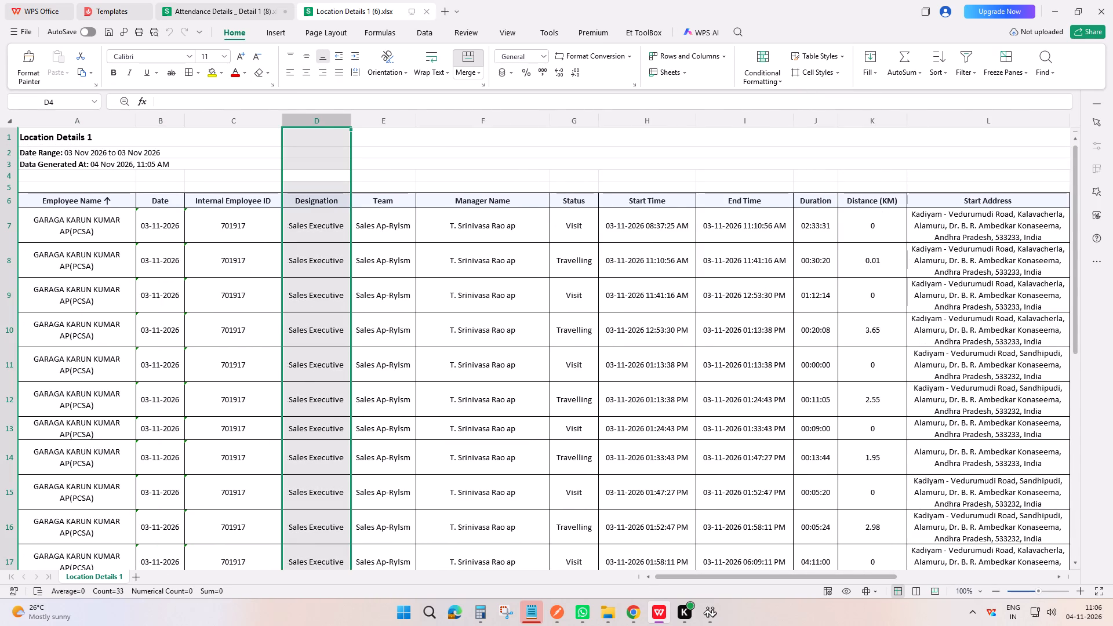
{"action": "left_click", "coordinate": [248, 125]}
{"action": "key", "text": "ctrl+minus"}
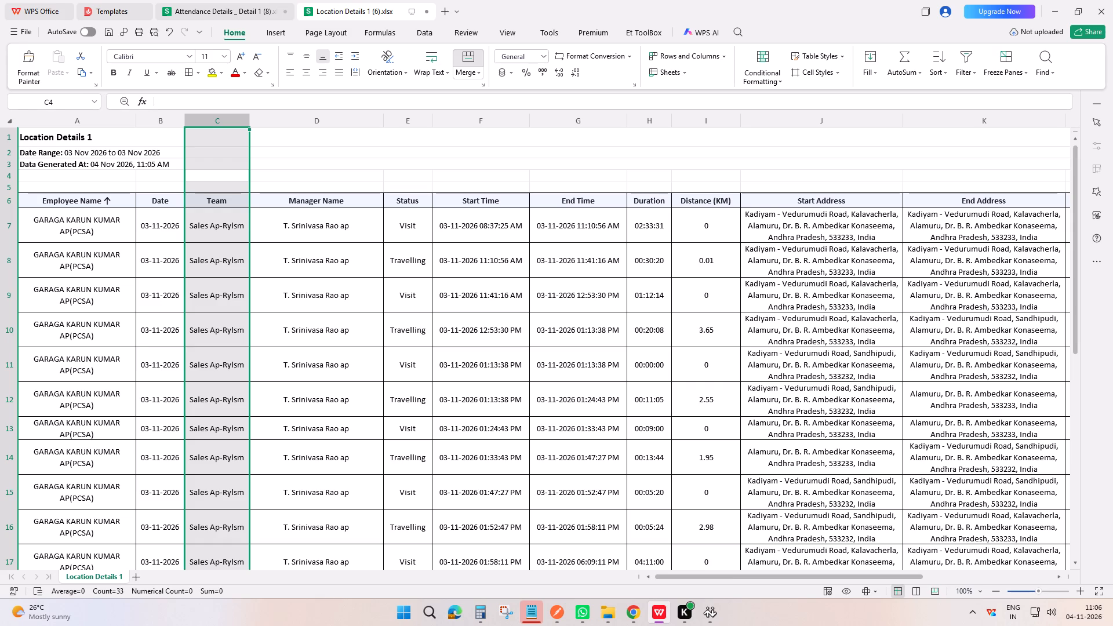
{"action": "left_click_drag", "start_coordinate": [725, 576], "coordinate": [874, 573]}
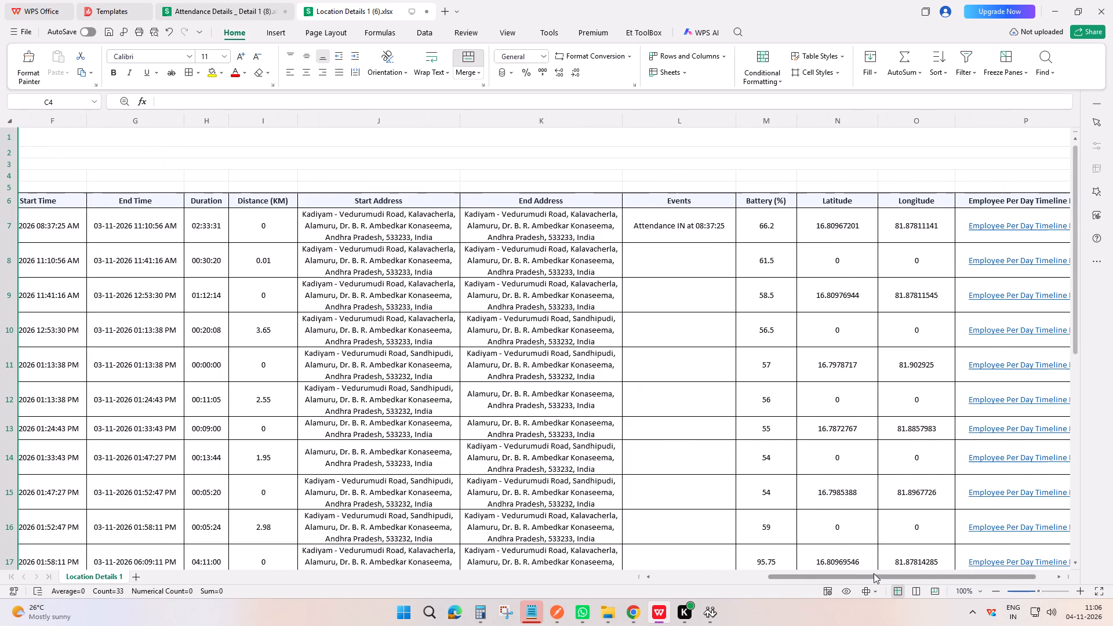
{"action": "left_click_drag", "start_coordinate": [874, 573], "coordinate": [370, 537]}
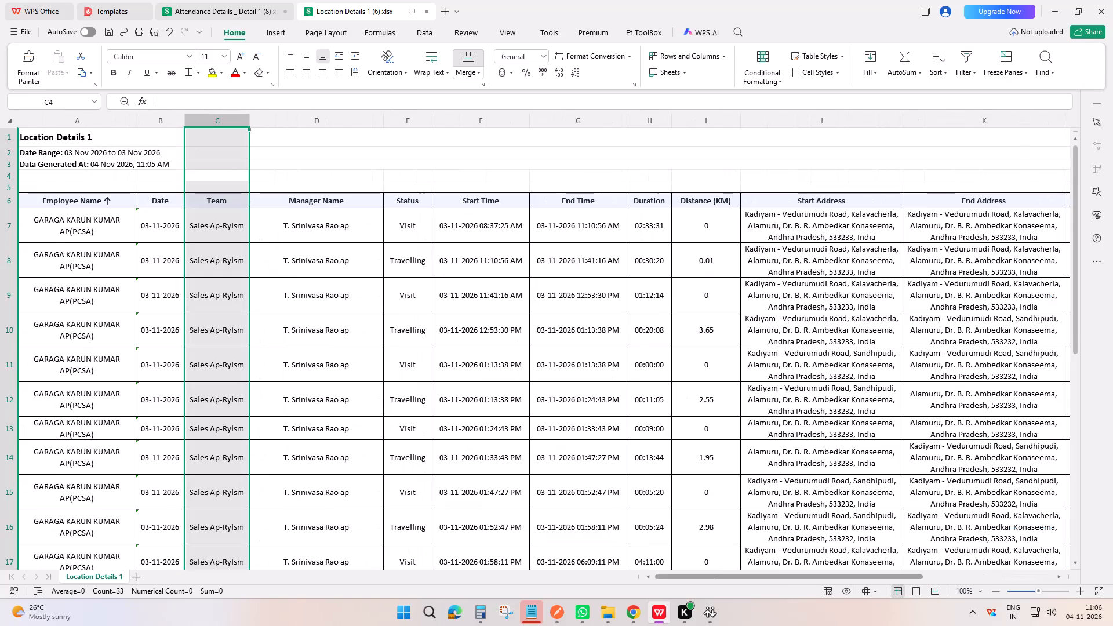
{"action": "left_click_drag", "start_coordinate": [370, 537], "coordinate": [370, 538]}
{"action": "scroll", "coordinate": [344, 332], "scroll_direction": "up", "scroll_amount": 4}
{"action": "left_click", "coordinate": [394, 173]}
{"action": "scroll", "coordinate": [388, 244], "scroll_direction": "up", "scroll_amount": 7}
{"action": "key", "text": "ctrl+s"}
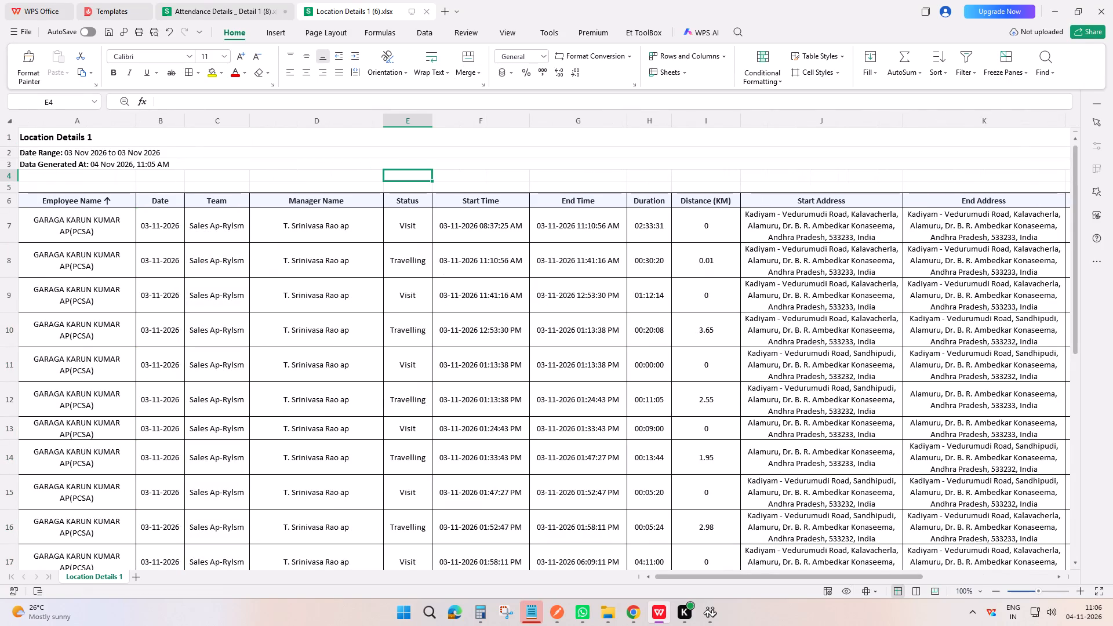
Switch to Chrome, download New Client Added - Report 1 as Excel, and open the file in WPS Office.
{"action": "key", "text": "alt+Tab"}
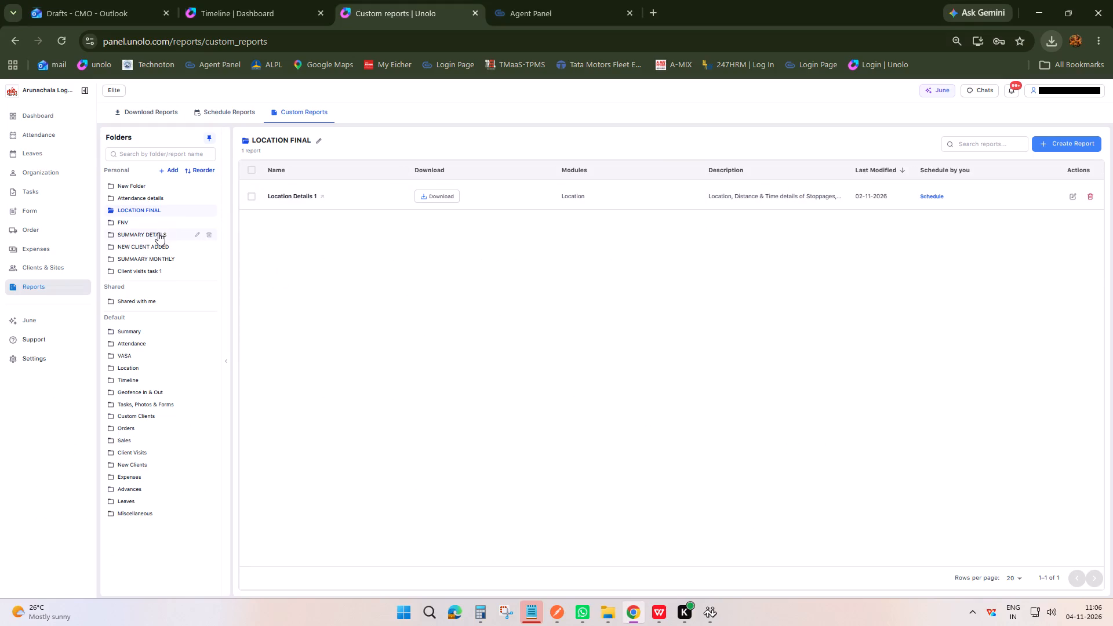
{"action": "left_click", "coordinate": [144, 242]}
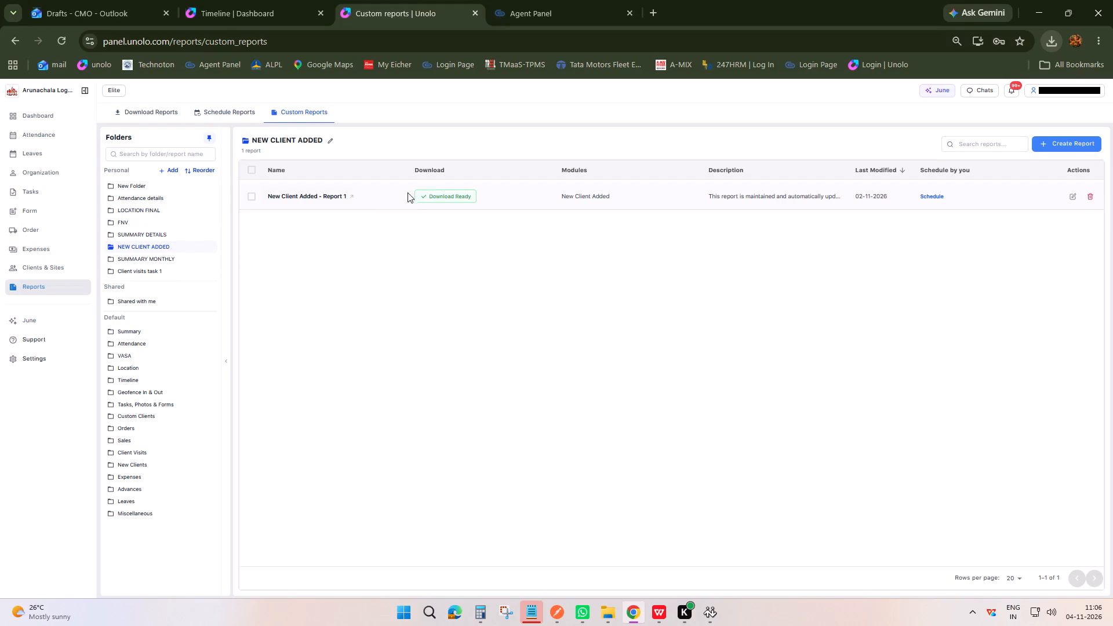
{"action": "left_click", "coordinate": [430, 192]}
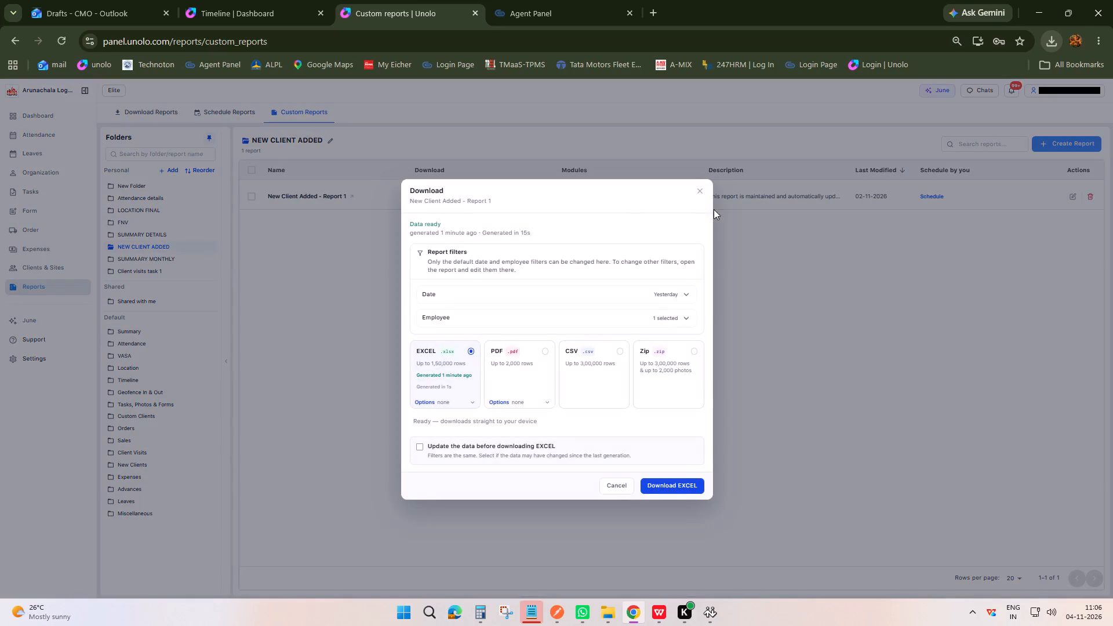
{"action": "left_click", "coordinate": [683, 487]}
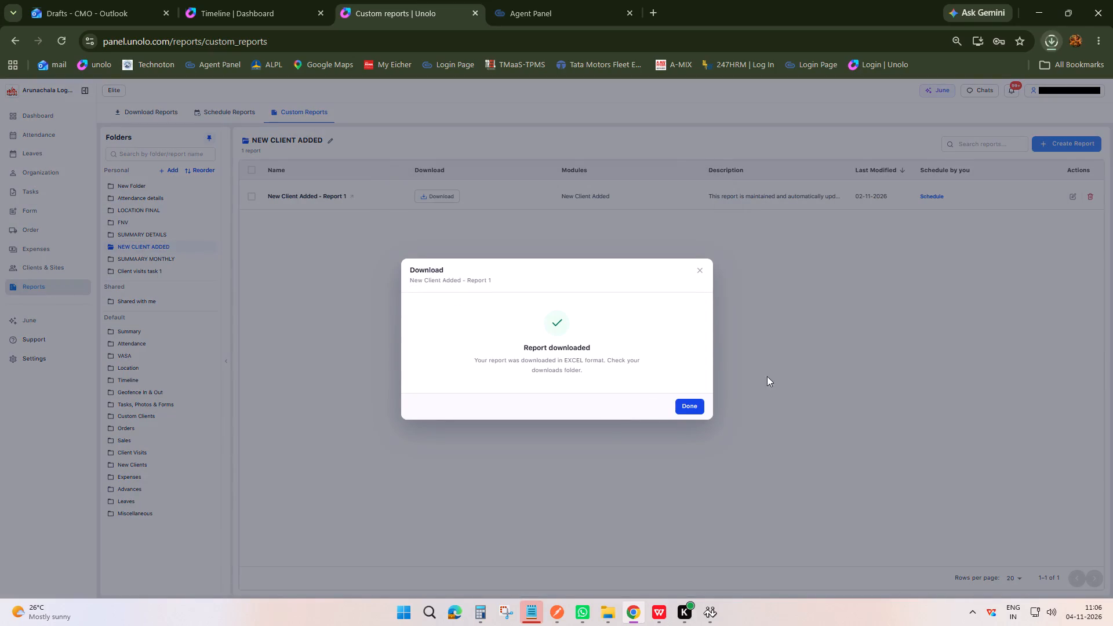
{"action": "left_click", "coordinate": [683, 408]}
{"action": "left_click", "coordinate": [1056, 48]}
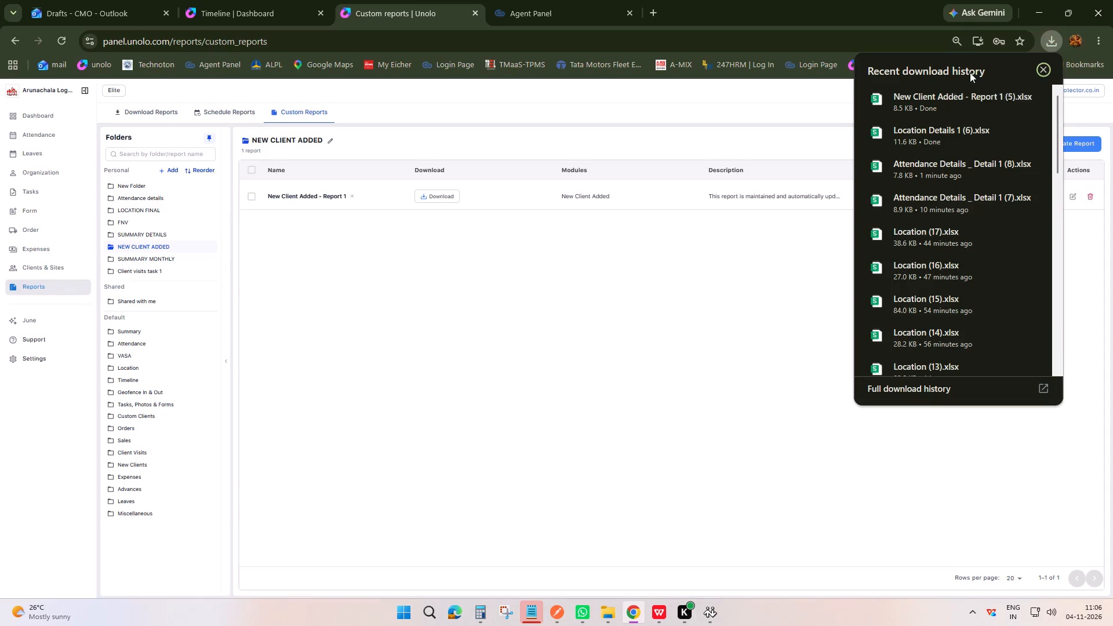
{"action": "left_click", "coordinate": [932, 104]}
Delete the Assigned by and Designation columns from the New Client Added - Report 1 sheet.
{"action": "scroll", "coordinate": [587, 367], "scroll_direction": "up", "scroll_amount": 3}
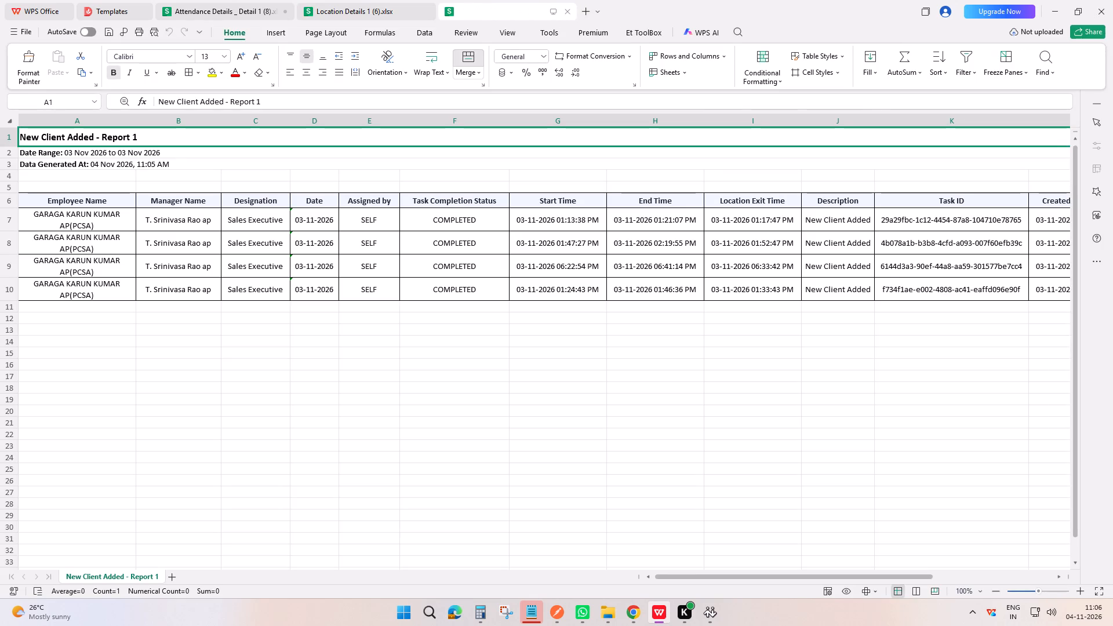
{"action": "left_click", "coordinate": [372, 125]}
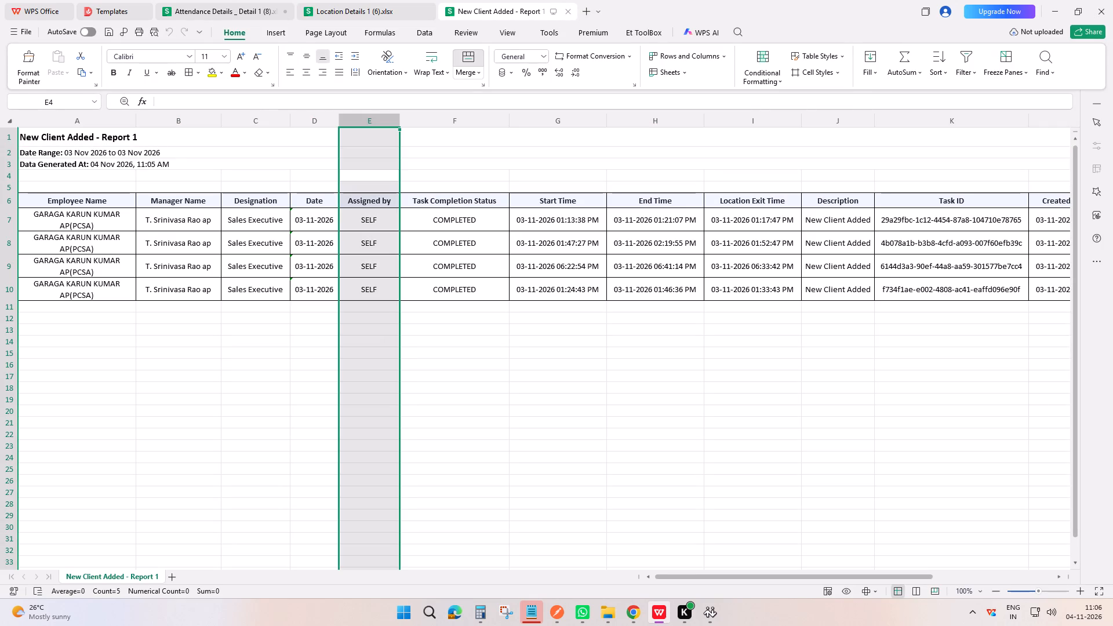
{"action": "key", "text": "ctrl+minus"}
{"action": "left_click", "coordinate": [264, 123]}
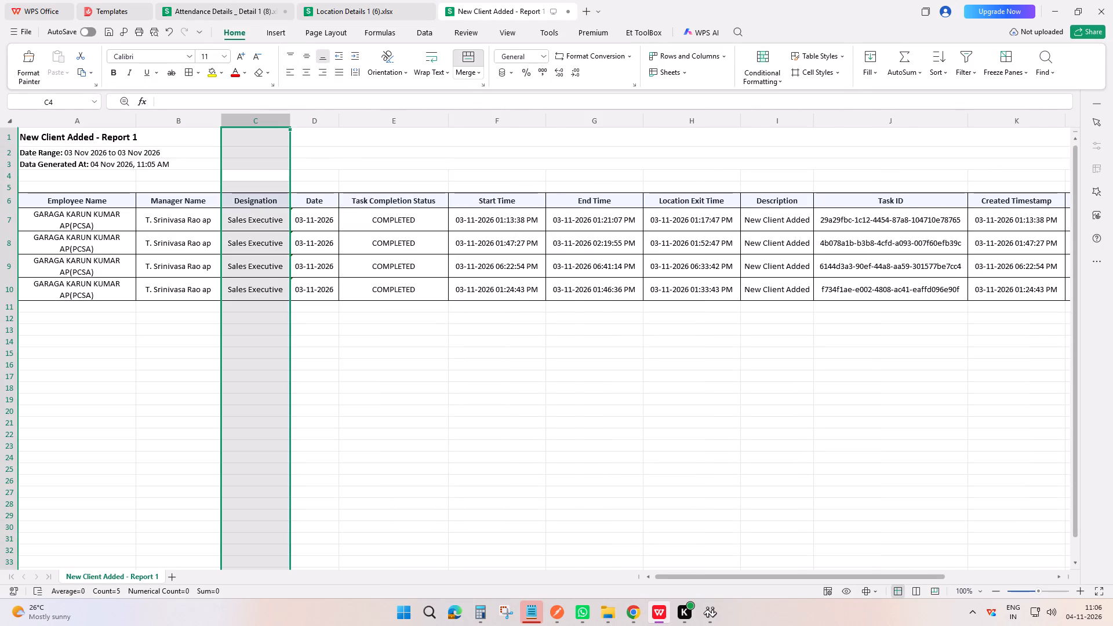
{"action": "key", "text": "ctrl+minus"}
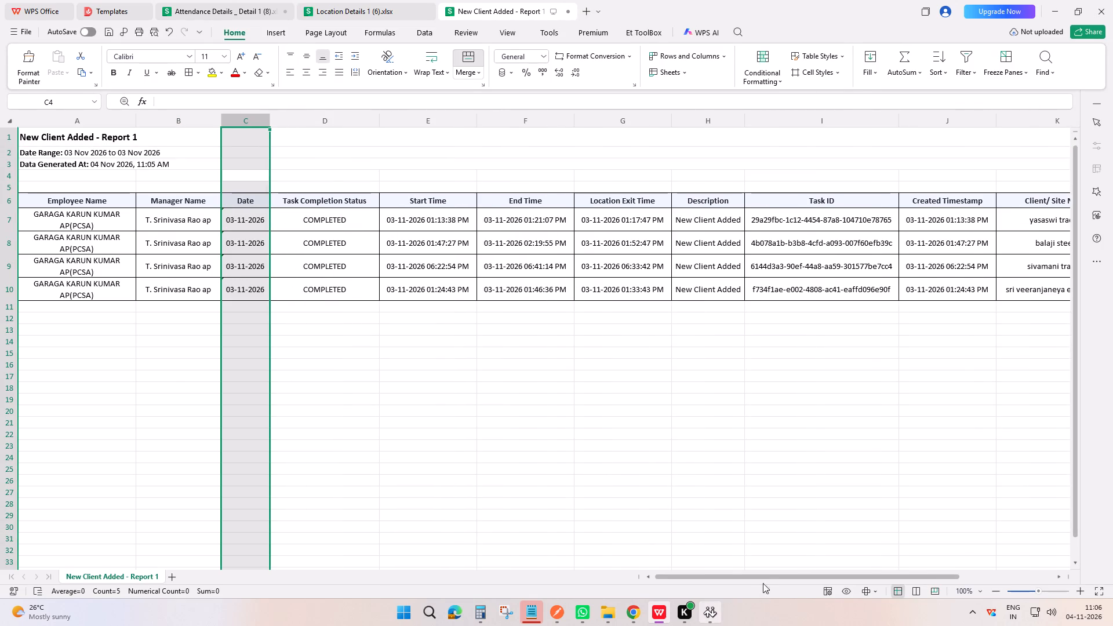
{"action": "left_click_drag", "start_coordinate": [763, 580], "coordinate": [282, 525]}
{"action": "scroll", "coordinate": [111, 276], "scroll_direction": "up", "scroll_amount": 4}
{"action": "left_click", "coordinate": [401, 391]}
{"action": "scroll", "coordinate": [192, 348], "scroll_direction": "up", "scroll_amount": 3}
Switch to Chrome, download Client visits task - Report 1 as Excel, and open the file in WPS Office.
{"action": "key", "text": "alt+Tab"}
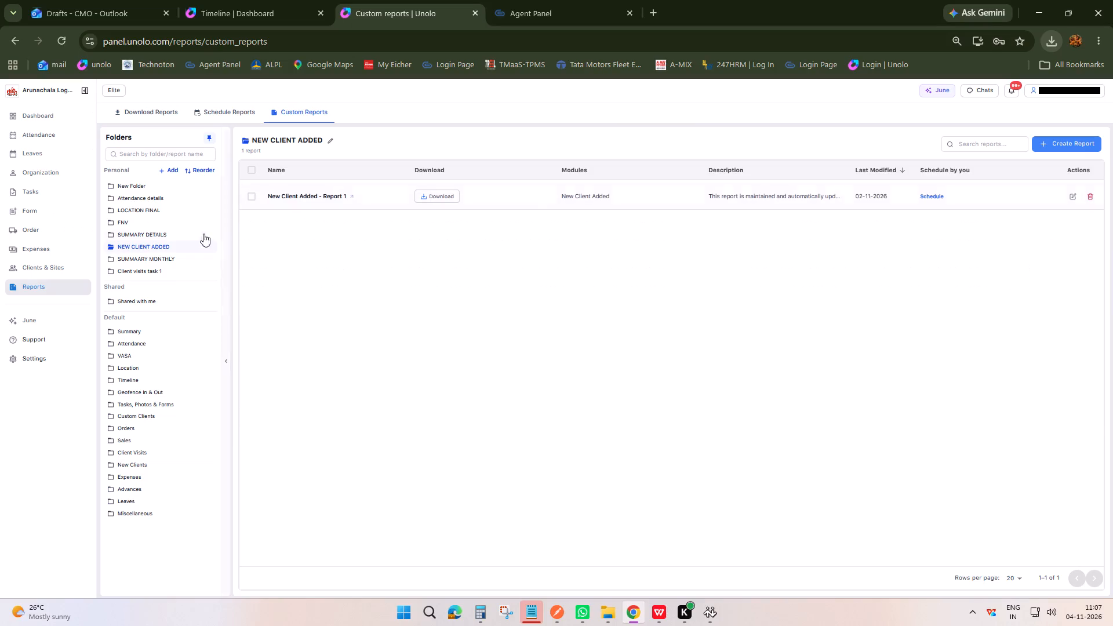
{"action": "left_click", "coordinate": [144, 270]}
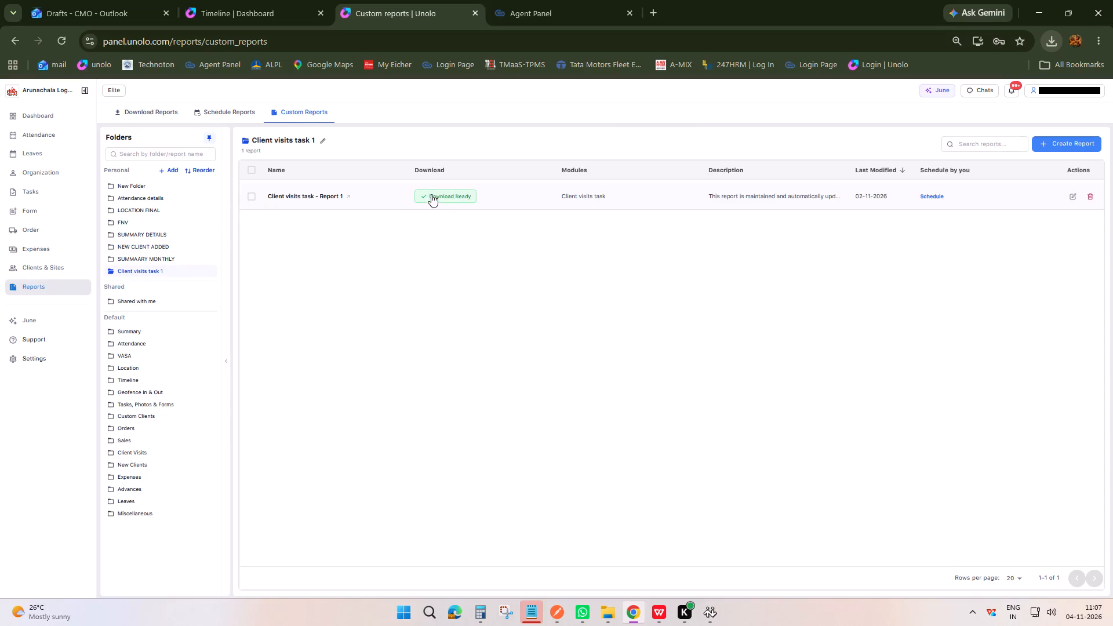
{"action": "left_click", "coordinate": [445, 195]}
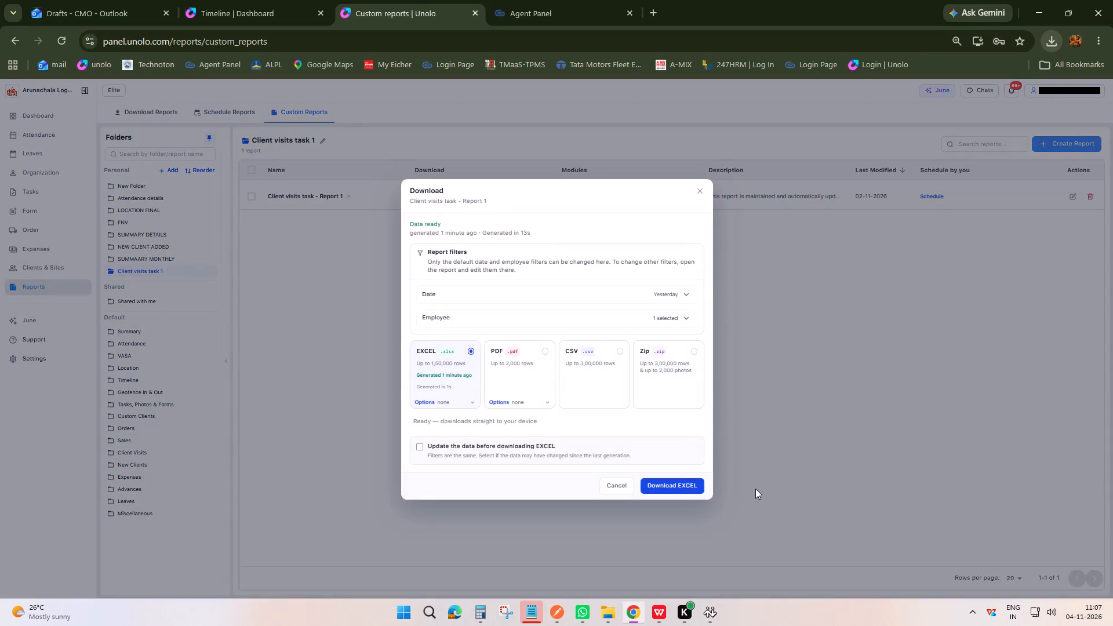
{"action": "left_click", "coordinate": [692, 487]}
{"action": "left_click", "coordinate": [697, 402]}
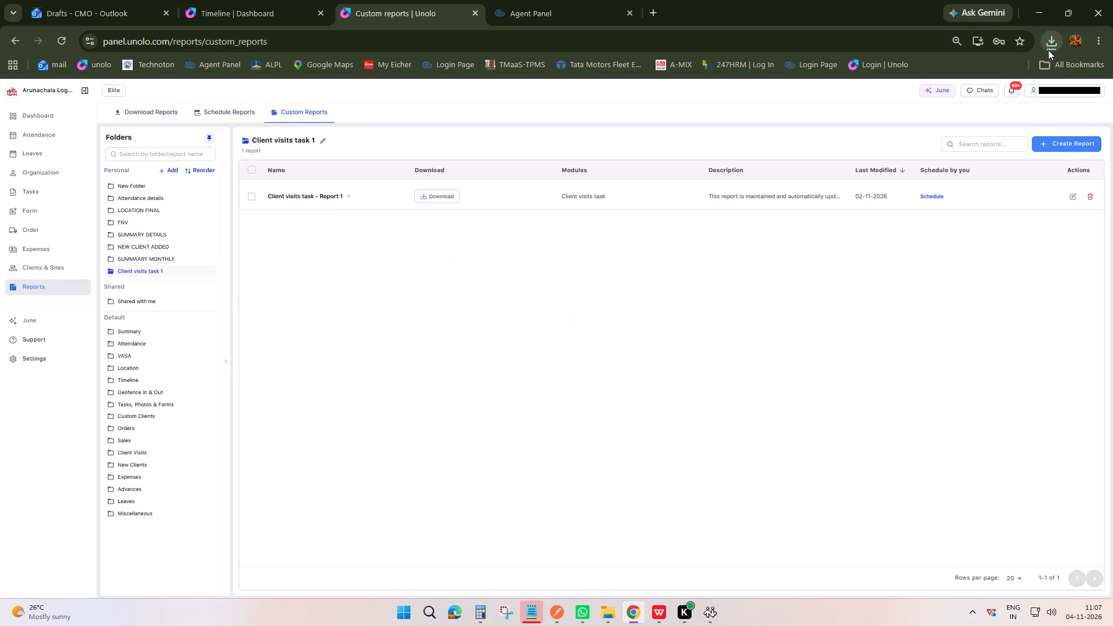
{"action": "left_click", "coordinate": [1052, 47]}
{"action": "left_click", "coordinate": [932, 98]}
{"action": "left_click", "coordinate": [936, 96]}
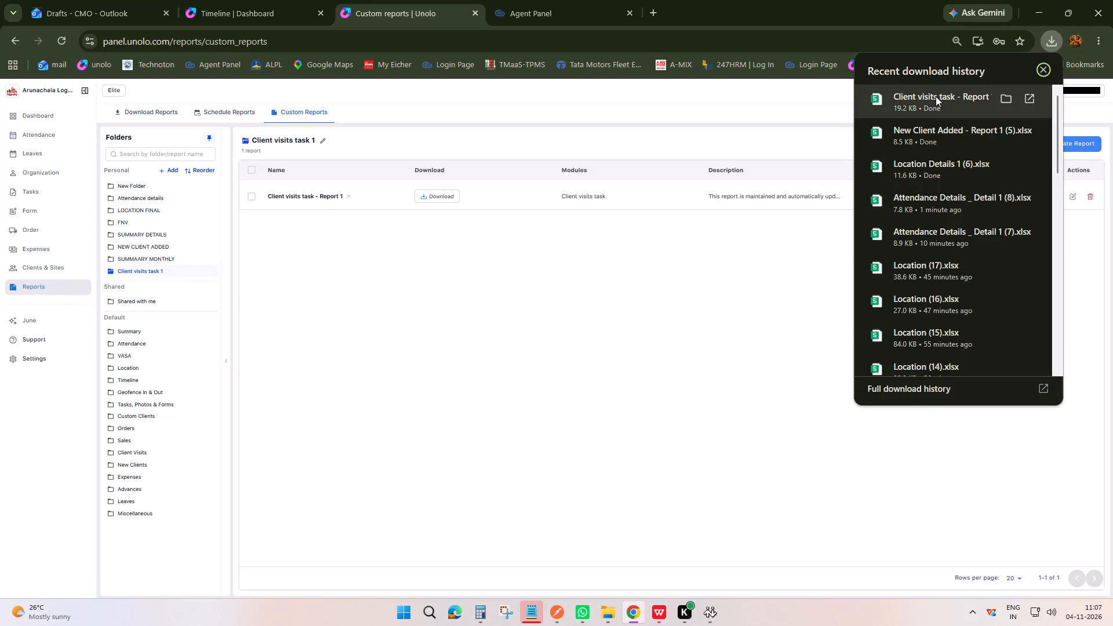
Delete the Designation and Assigned by columns from the Client visits task - Report 1 sheet and save the workbook.
{"action": "scroll", "coordinate": [631, 274], "scroll_direction": "up", "scroll_amount": 4}
{"action": "left_click", "coordinate": [572, 356]}
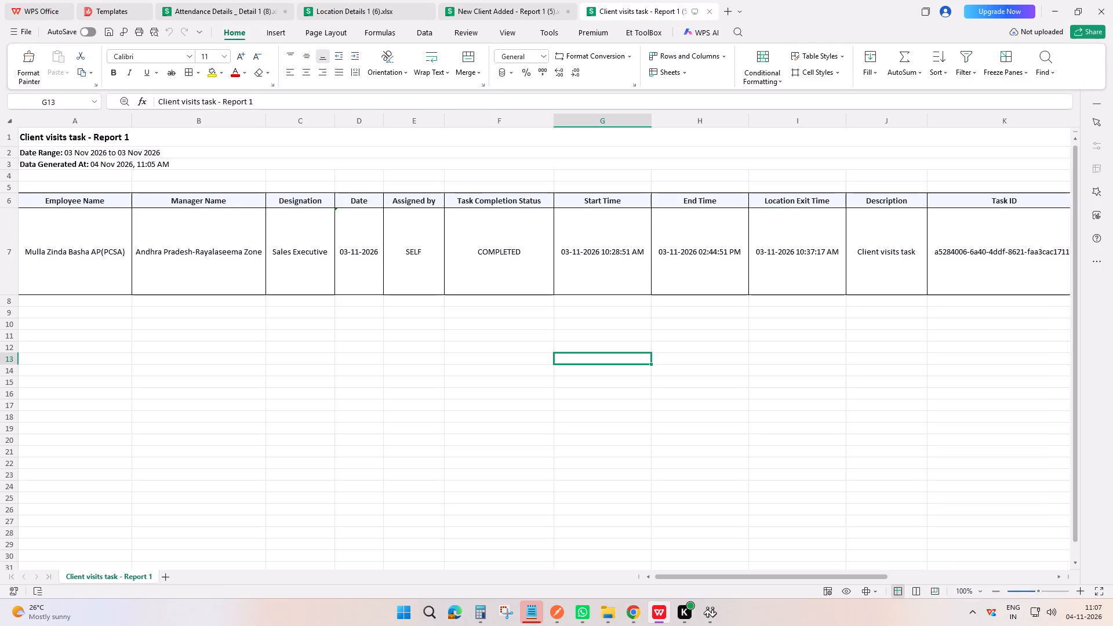
{"action": "left_click", "coordinate": [308, 125]}
{"action": "key", "text": "ctrl+minus"}
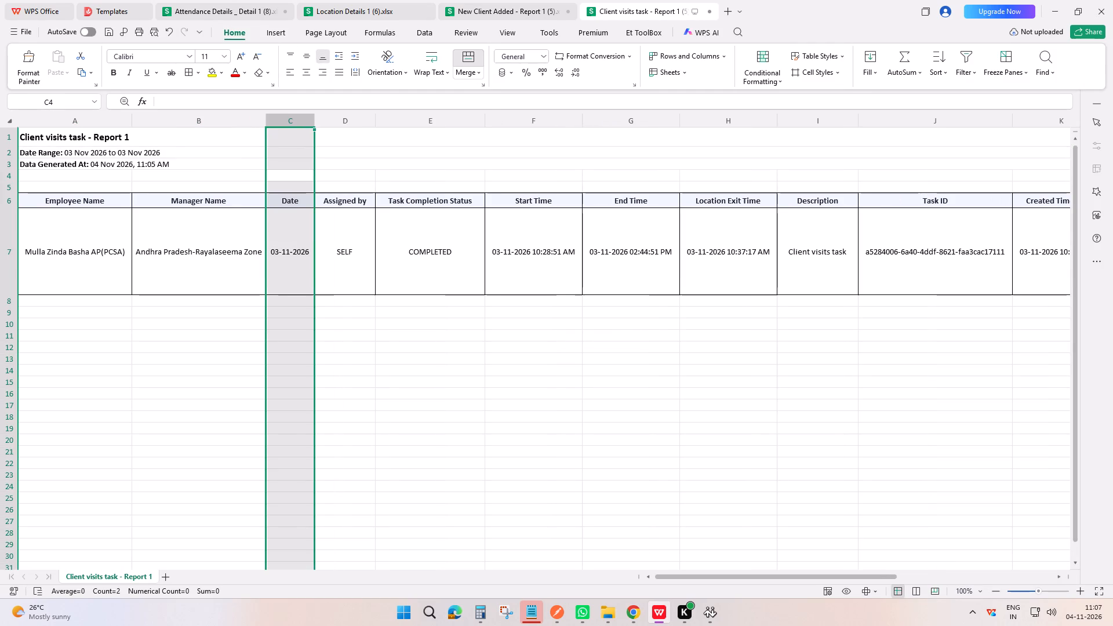
{"action": "left_click", "coordinate": [333, 126]}
{"action": "key", "text": "ctrl+minus"}
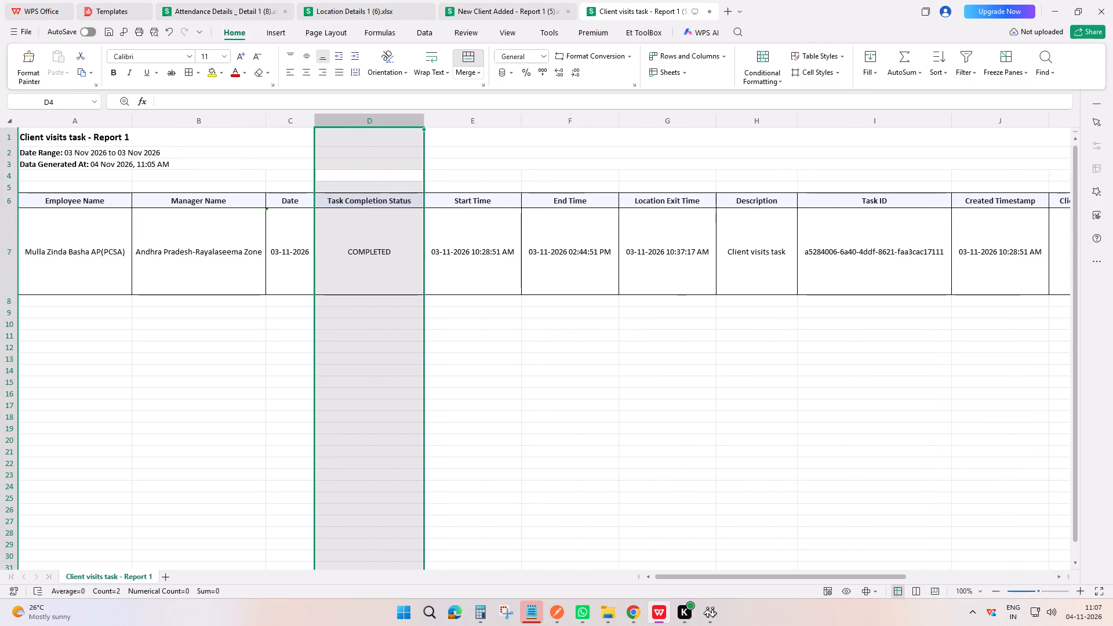
{"action": "left_click", "coordinate": [565, 319]}
{"action": "scroll", "coordinate": [565, 319], "scroll_direction": "up", "scroll_amount": 6}
{"action": "key", "text": "ctrl+s"}
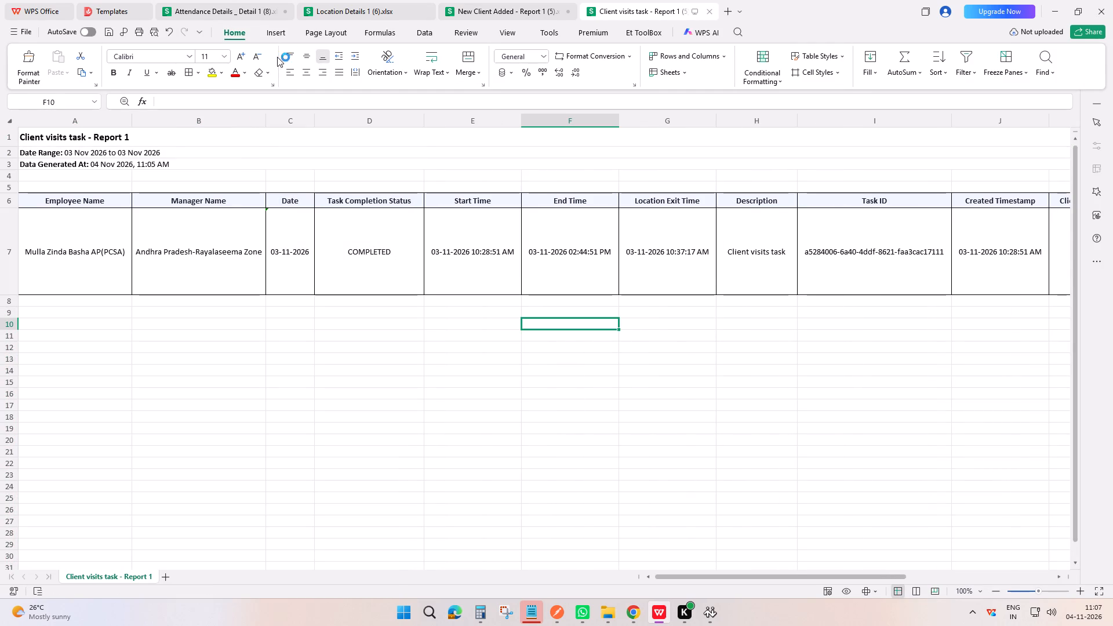
Add three blank sheets to the Attendance Details _ Detail 1 workbook.
{"action": "left_click", "coordinate": [224, 9]}
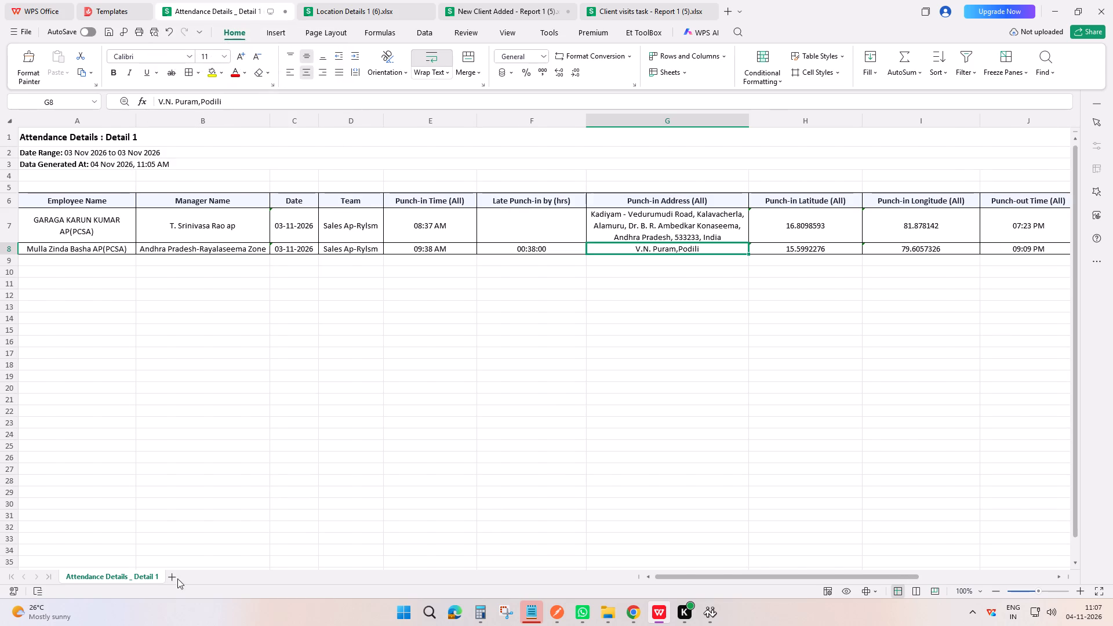
{"action": "left_click", "coordinate": [170, 578]}
{"action": "left_click", "coordinate": [218, 577]}
{"action": "left_click", "coordinate": [209, 578]}
{"action": "left_click", "coordinate": [241, 580]}
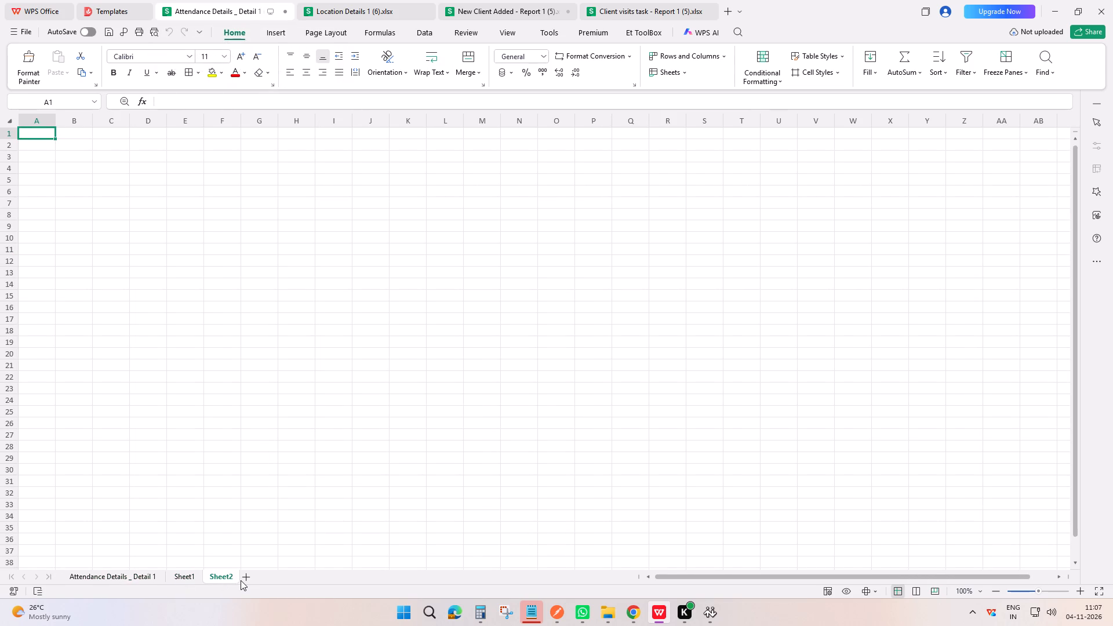
{"action": "left_click", "coordinate": [172, 577]}
{"action": "scroll", "coordinate": [224, 318], "scroll_direction": "up", "scroll_amount": 4}
{"action": "scroll", "coordinate": [208, 265], "scroll_direction": "up", "scroll_amount": 4}
{"action": "left_click", "coordinate": [132, 581]}
{"action": "scroll", "coordinate": [161, 226], "scroll_direction": "up", "scroll_amount": 3}
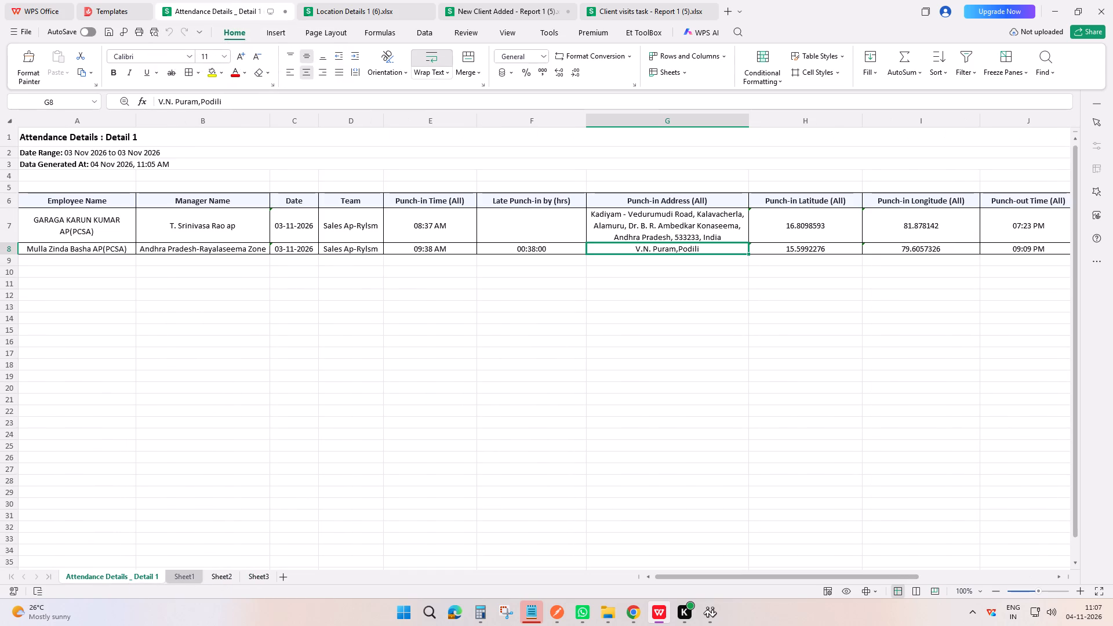
Copy the entire Location Details 1 sheet from its workbook into Sheet1 of the attendance workbook.
{"action": "left_click", "coordinate": [191, 573]}
{"action": "left_click", "coordinate": [358, 1]}
{"action": "scroll", "coordinate": [188, 232], "scroll_direction": "up", "scroll_amount": 3}
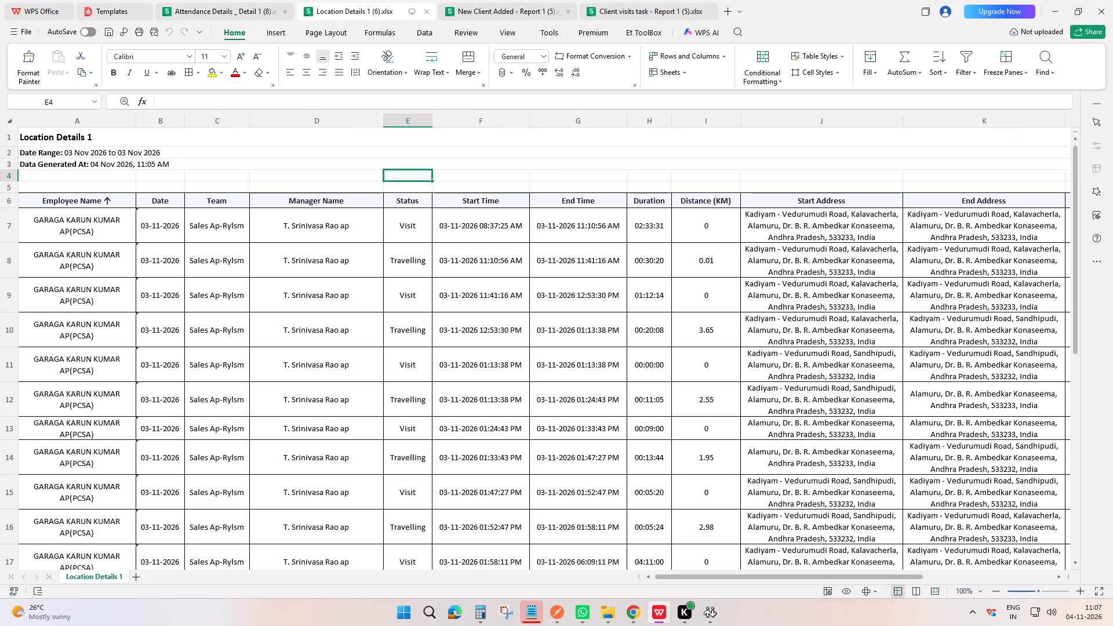
{"action": "left_click", "coordinate": [10, 125]}
{"action": "key", "text": "ctrl+c"}
{"action": "left_click", "coordinate": [224, 0]}
{"action": "key", "text": "ctrl+v"}
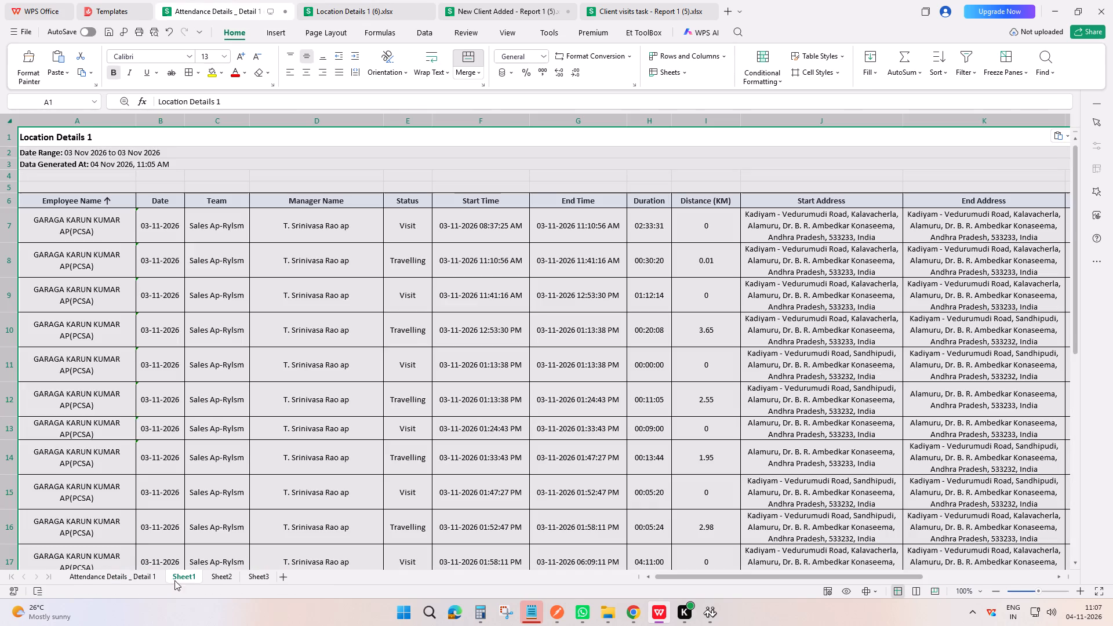
Copy the entire New Client Added - Report 1 sheet from its workbook into Sheet2 of the attendance workbook.
{"action": "left_click", "coordinate": [229, 577]}
{"action": "left_click", "coordinate": [485, 1]}
{"action": "scroll", "coordinate": [356, 211], "scroll_direction": "up", "scroll_amount": 4}
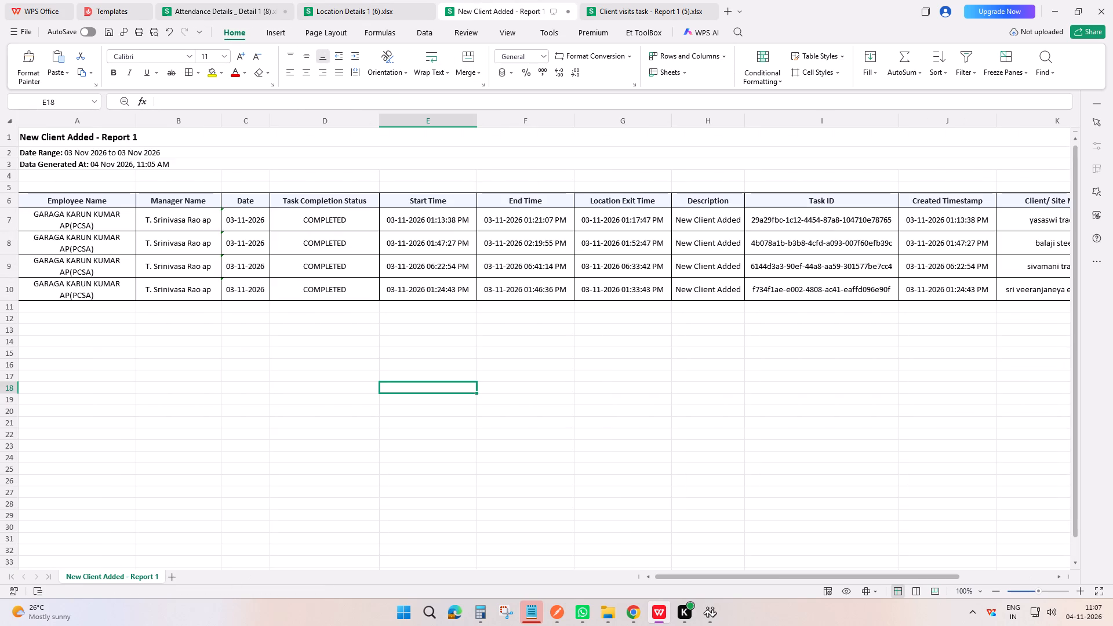
{"action": "left_click", "coordinate": [12, 122]}
{"action": "key", "text": "ctrl+c"}
{"action": "left_click", "coordinate": [209, 0]}
{"action": "left_click", "coordinate": [261, 574]}
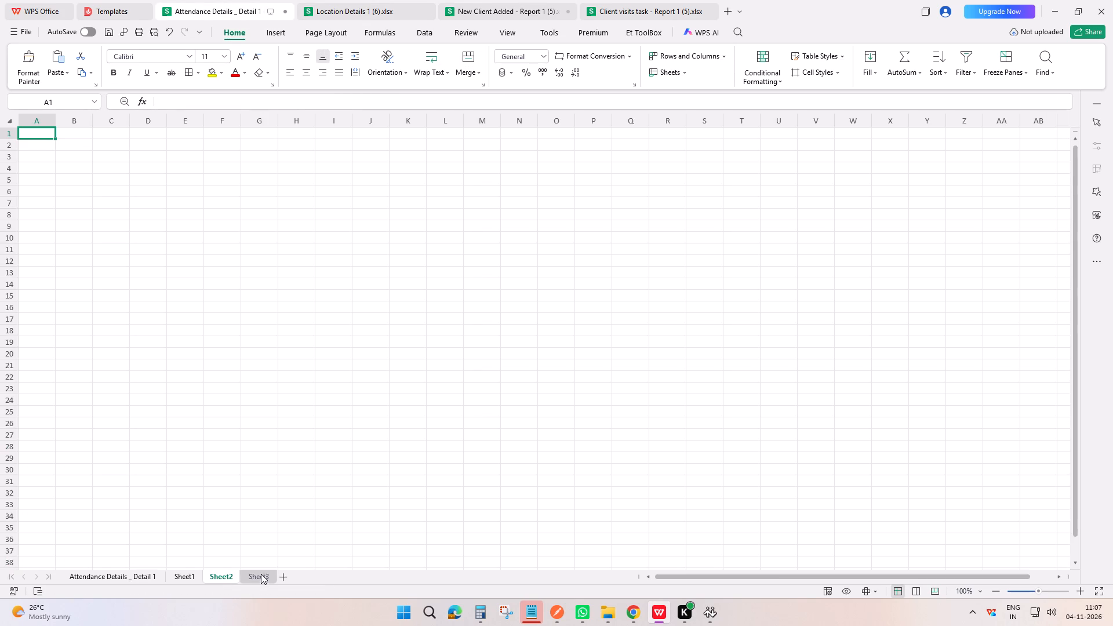
{"action": "left_click", "coordinate": [227, 575]}
{"action": "key", "text": "ctrl+v"}
Copy the entire Client visits task - Report 1 sheet from its workbook into Sheet3 of the attendance workbook.
{"action": "left_click", "coordinate": [614, 0]}
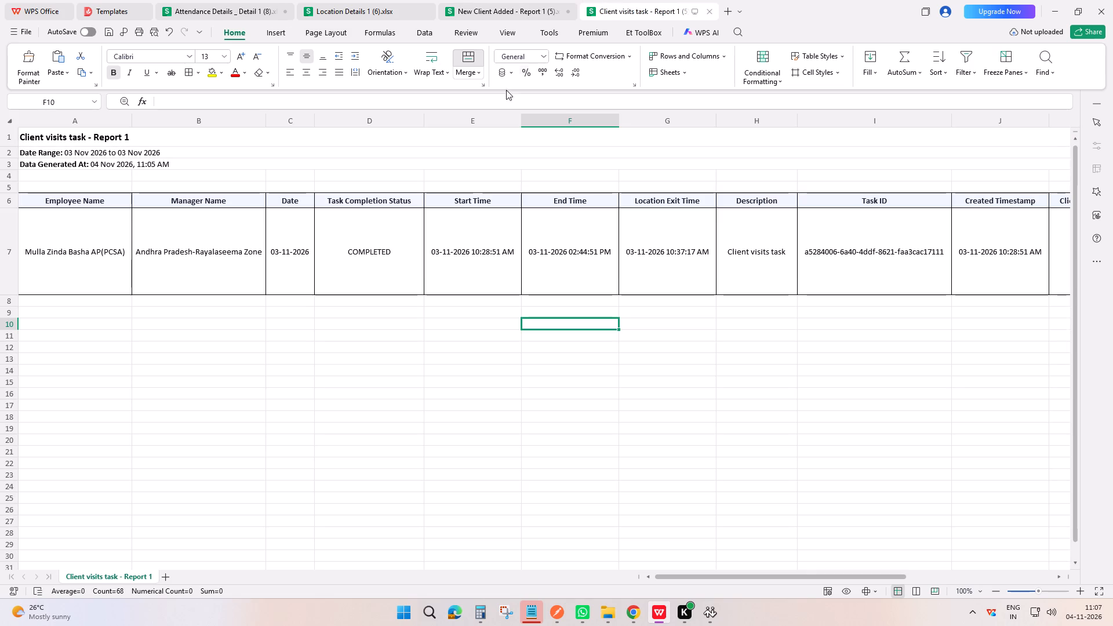
{"action": "scroll", "coordinate": [263, 262], "scroll_direction": "up", "scroll_amount": 4}
{"action": "left_click", "coordinate": [12, 124]}
{"action": "key", "text": "ctrl+c"}
{"action": "left_click", "coordinate": [237, 0]}
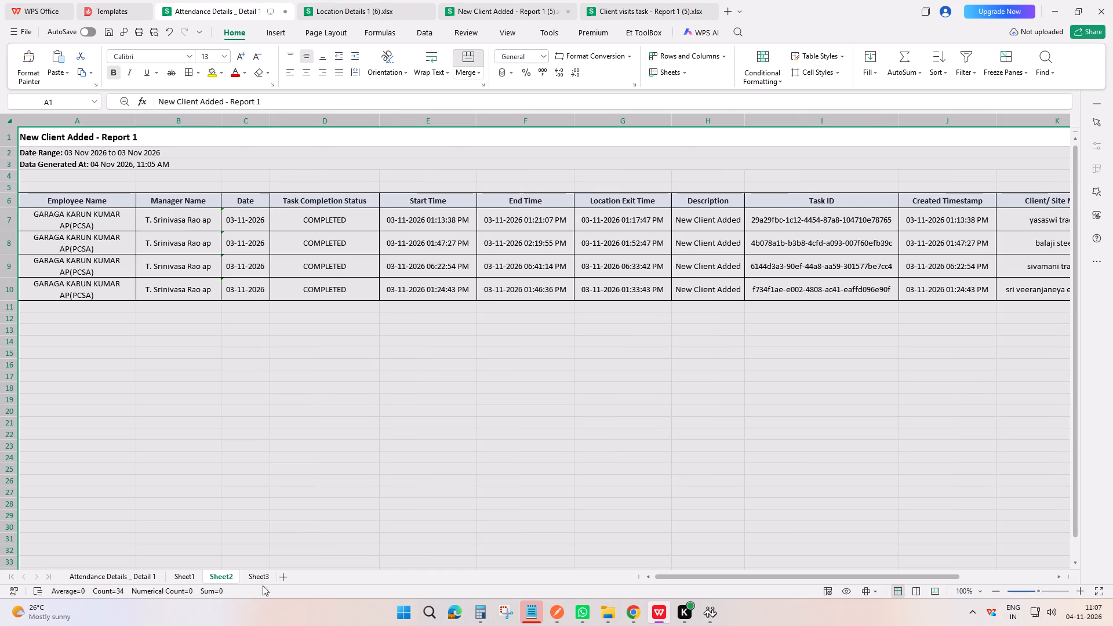
{"action": "left_click", "coordinate": [265, 581]}
{"action": "key", "text": "ctrl+v"}
{"action": "scroll", "coordinate": [353, 375], "scroll_direction": "up", "scroll_amount": 3}
{"action": "left_click", "coordinate": [360, 384]}
{"action": "key", "text": "Escape"}
{"action": "scroll", "coordinate": [345, 450], "scroll_direction": "up", "scroll_amount": 3}
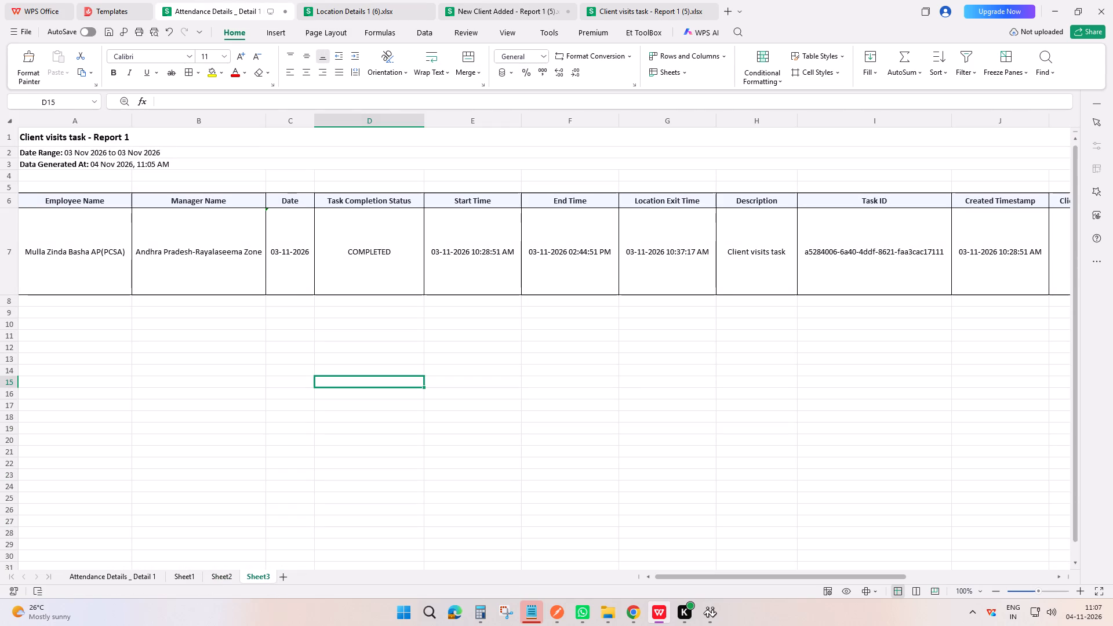
{"action": "scroll", "coordinate": [345, 457], "scroll_direction": "up", "scroll_amount": 2}
{"action": "scroll", "coordinate": [443, 425], "scroll_direction": "up", "scroll_amount": 4}
{"action": "left_click", "coordinate": [522, 359]}
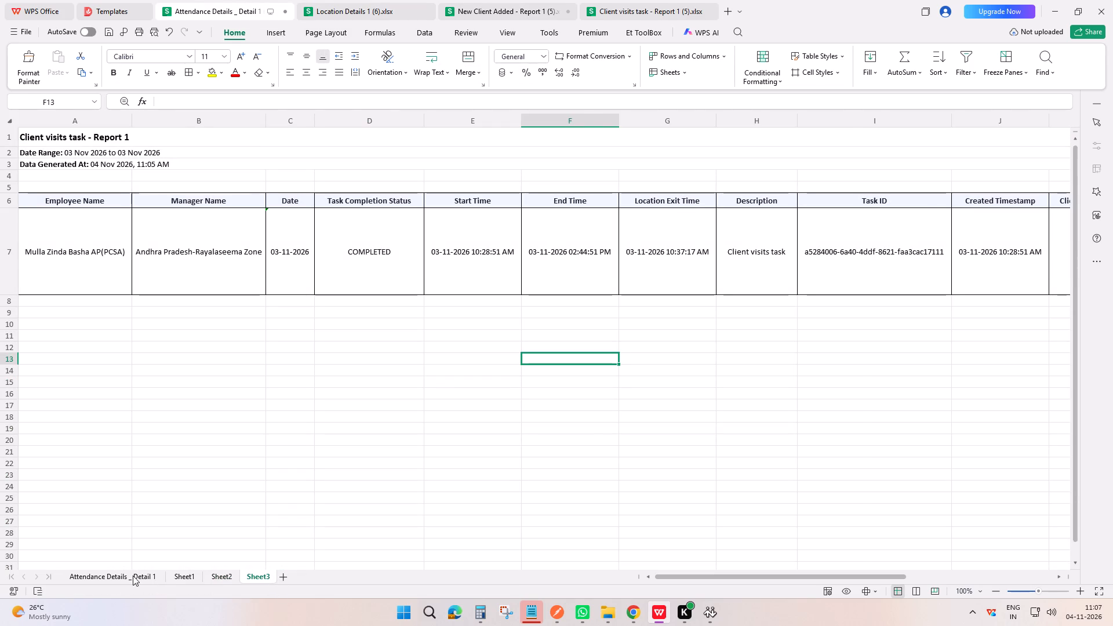
Rename Sheet1 as Location Details 1, using the title copied from its first row.
{"action": "left_click", "coordinate": [128, 574]}
{"action": "left_click", "coordinate": [176, 577]}
{"action": "left_click", "coordinate": [96, 132]}
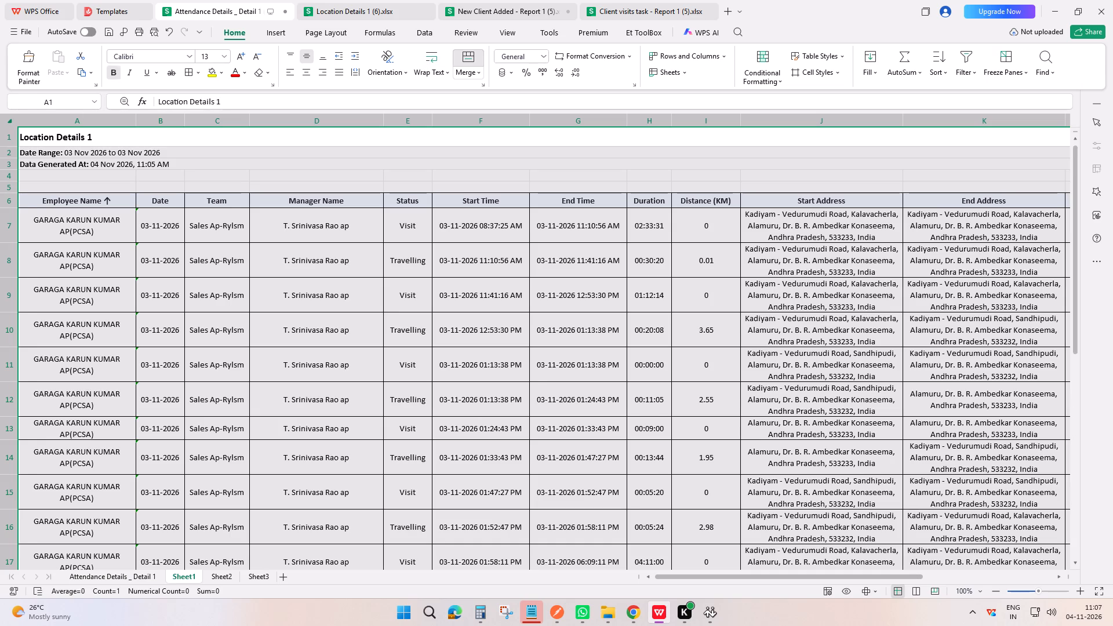
{"action": "key", "text": "ctrl+c"}
{"action": "double_click", "coordinate": [185, 576]}
{"action": "key", "text": "ctrl+v"}
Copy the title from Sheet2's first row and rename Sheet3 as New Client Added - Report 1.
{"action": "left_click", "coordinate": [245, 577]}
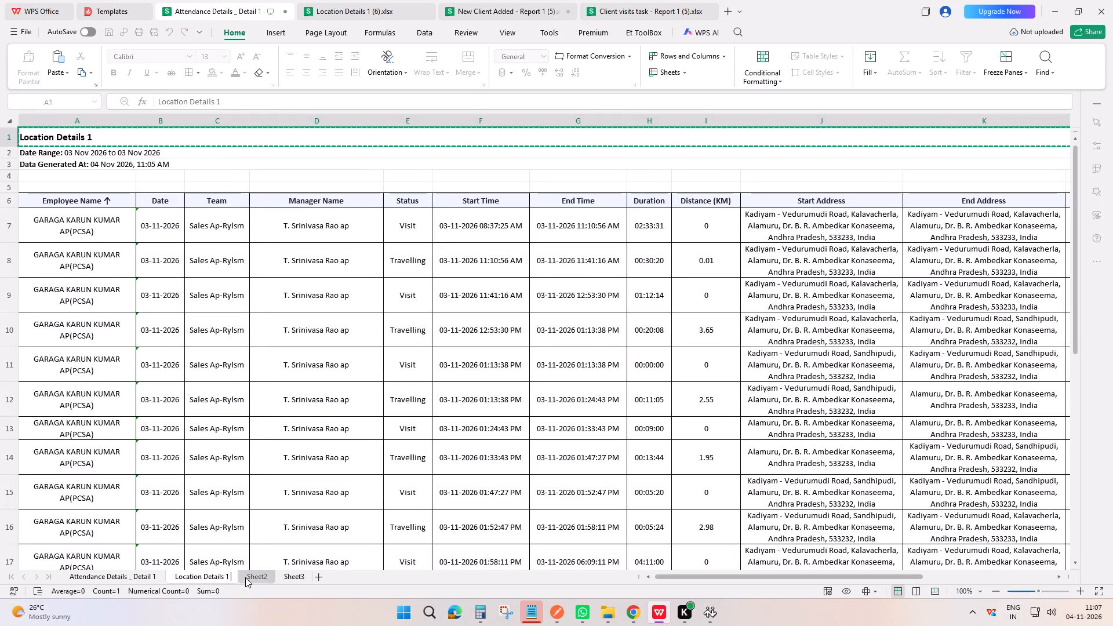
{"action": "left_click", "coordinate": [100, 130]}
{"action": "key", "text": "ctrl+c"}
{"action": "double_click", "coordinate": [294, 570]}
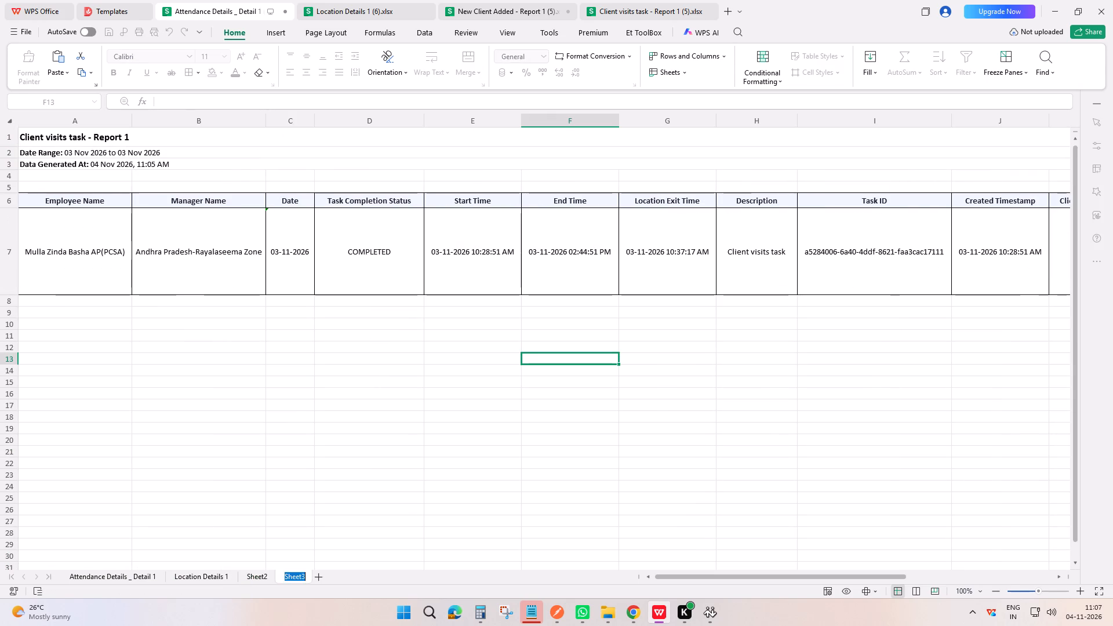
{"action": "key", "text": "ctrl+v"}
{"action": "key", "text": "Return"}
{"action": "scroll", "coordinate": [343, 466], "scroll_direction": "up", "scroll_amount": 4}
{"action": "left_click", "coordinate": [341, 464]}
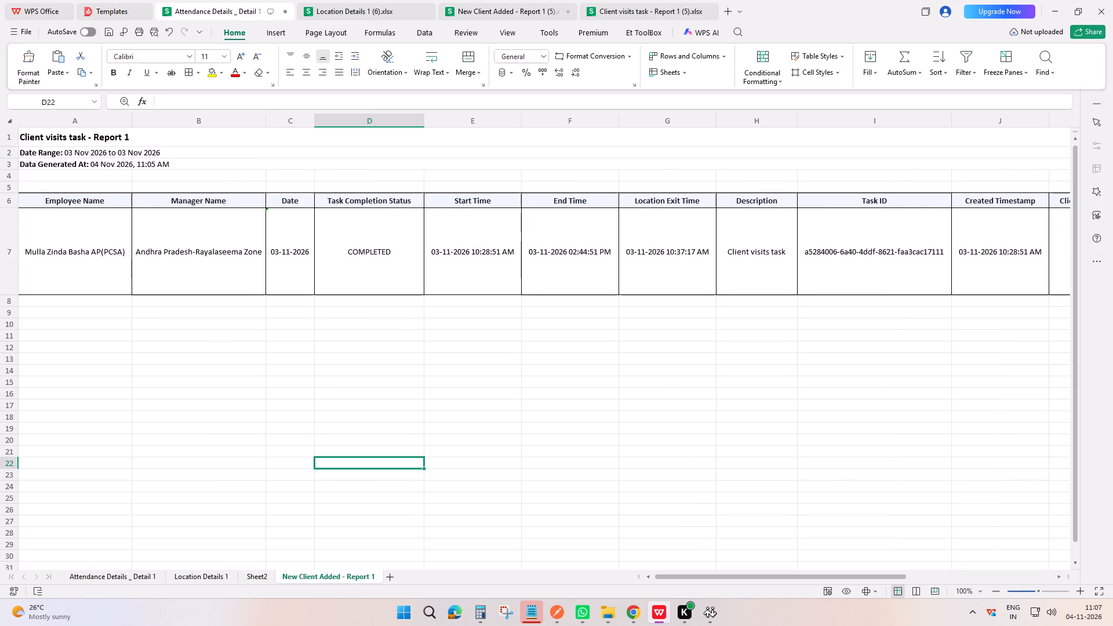
Rename Sheet2 as New Client Added - Report.
{"action": "left_click", "coordinate": [314, 563]}
{"action": "double_click", "coordinate": [314, 573]}
{"action": "key", "text": "ctrl+c"}
{"action": "double_click", "coordinate": [255, 577]}
{"action": "key", "text": "ctrl+v"}
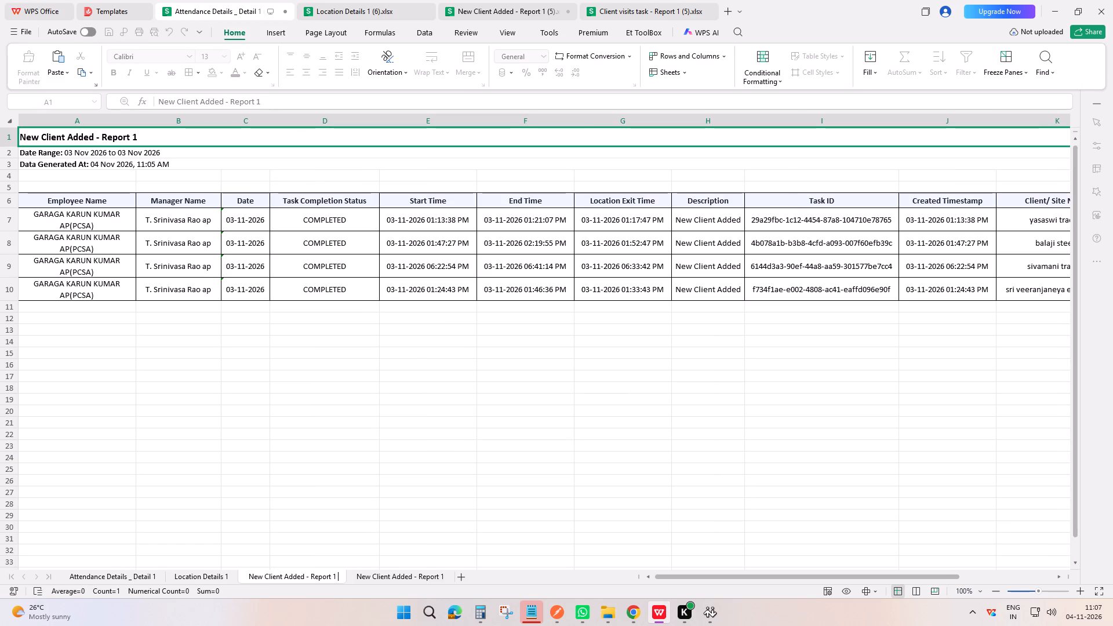
{"action": "key", "text": "BackSpace"}
{"action": "key", "text": "BackSpace"}
{"action": "key", "text": "Return"}
Copy the title from the Client visits task workbook and rename the attendance workbook's last sheet as Client visits task - Report.
{"action": "left_click", "coordinate": [405, 577]}
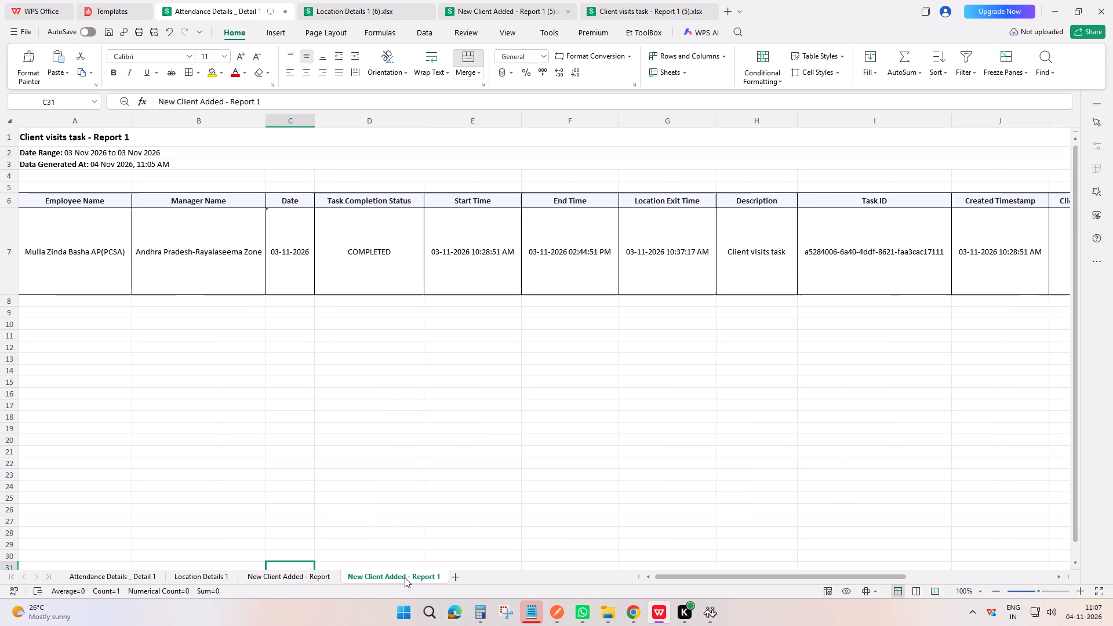
{"action": "left_click", "coordinate": [650, 0]}
{"action": "double_click", "coordinate": [101, 133]}
{"action": "key", "text": "ctrl+c"}
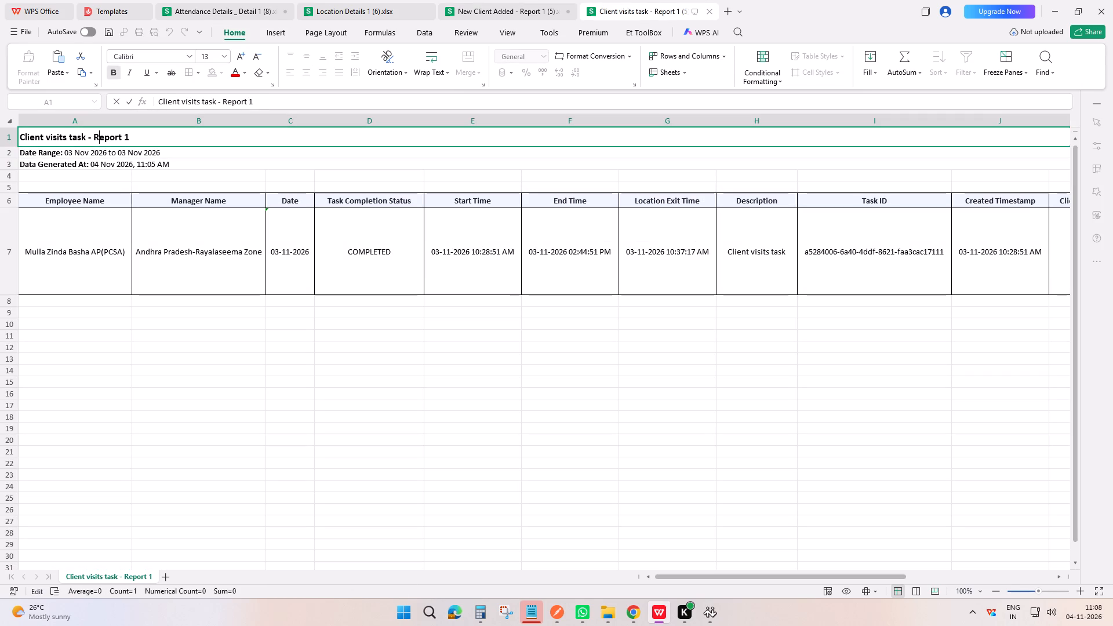
{"action": "left_click_drag", "start_coordinate": [191, 145], "coordinate": [0, 126]}
{"action": "key", "text": "ctrl+c"}
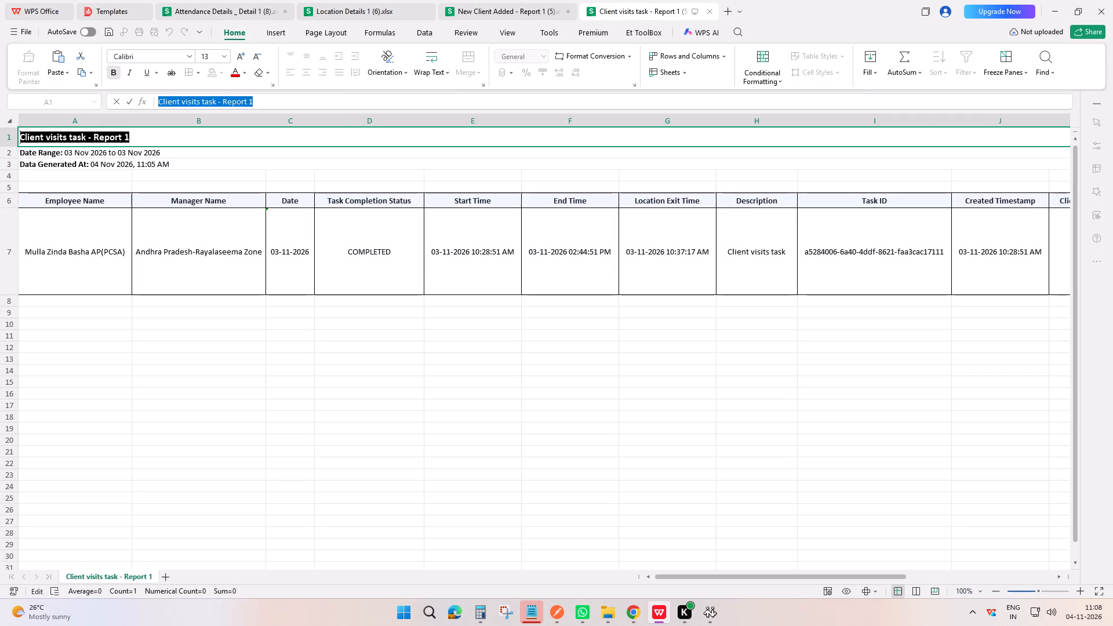
{"action": "left_click", "coordinate": [185, 0]}
{"action": "double_click", "coordinate": [418, 579]}
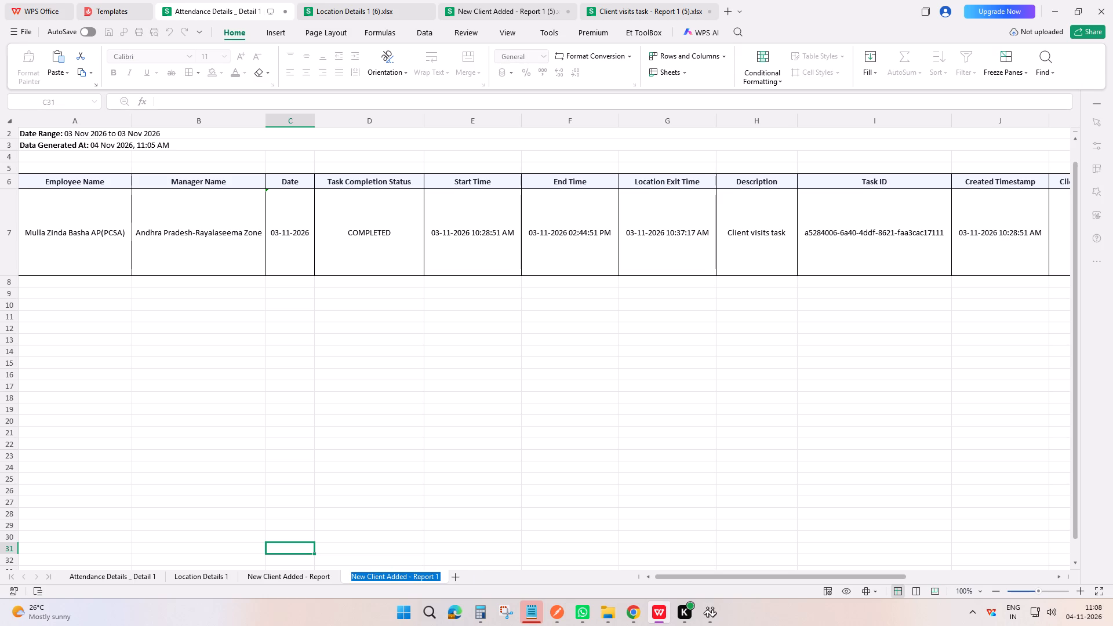
{"action": "key", "text": "ctrl+v"}
{"action": "key", "text": "BackSpace"}
{"action": "key", "text": "Return"}
{"action": "scroll", "coordinate": [408, 458], "scroll_direction": "up", "scroll_amount": 4}
{"action": "left_click", "coordinate": [399, 438]}
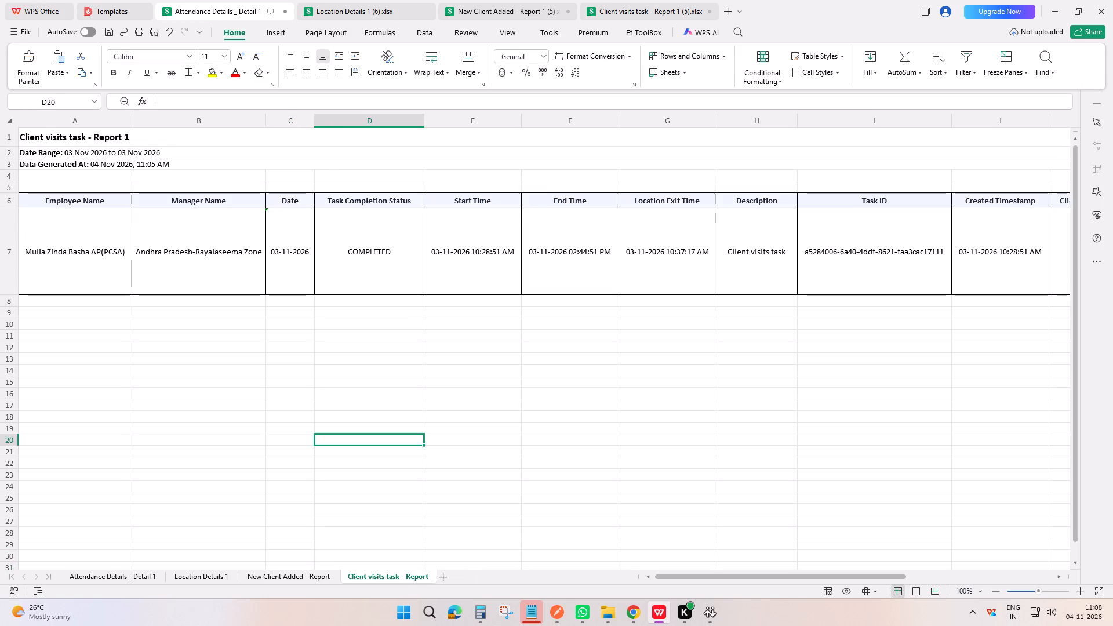
{"action": "key", "text": "Escape"}
{"action": "scroll", "coordinate": [399, 438], "scroll_direction": "up", "scroll_amount": 4}
{"action": "scroll", "coordinate": [396, 375], "scroll_direction": "up", "scroll_amount": 4}
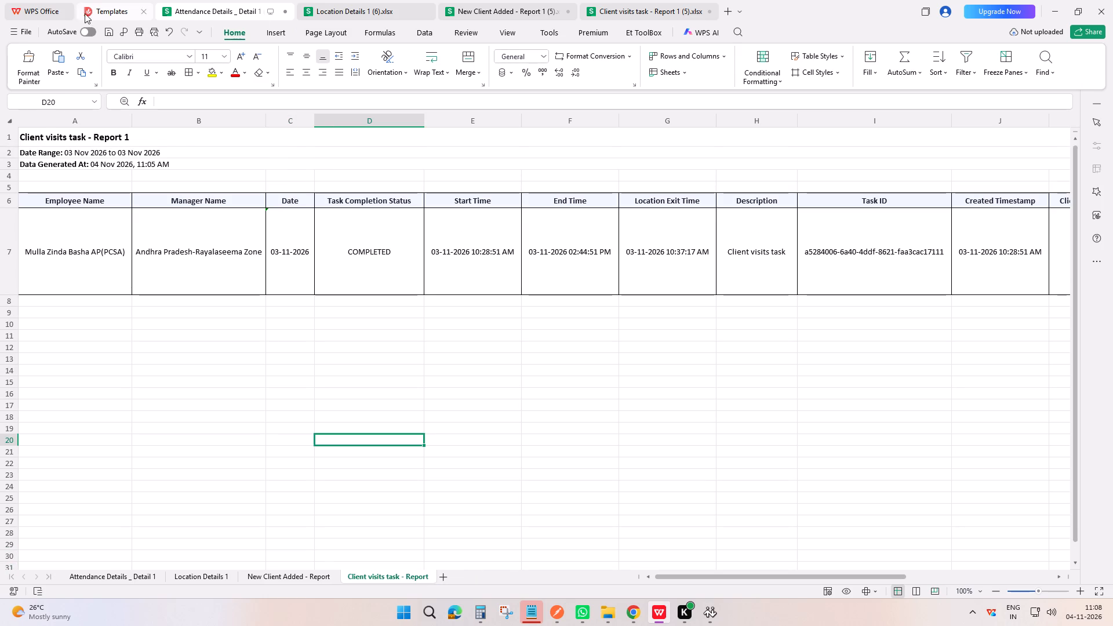
{"action": "scroll", "coordinate": [190, 460], "scroll_direction": "up", "scroll_amount": 3}
Save the compiled workbook under the name AP_RYSLM REPORT in the report folder, replacing the existing file.
{"action": "left_click", "coordinate": [106, 582]}
{"action": "scroll", "coordinate": [151, 336], "scroll_direction": "up", "scroll_amount": 5}
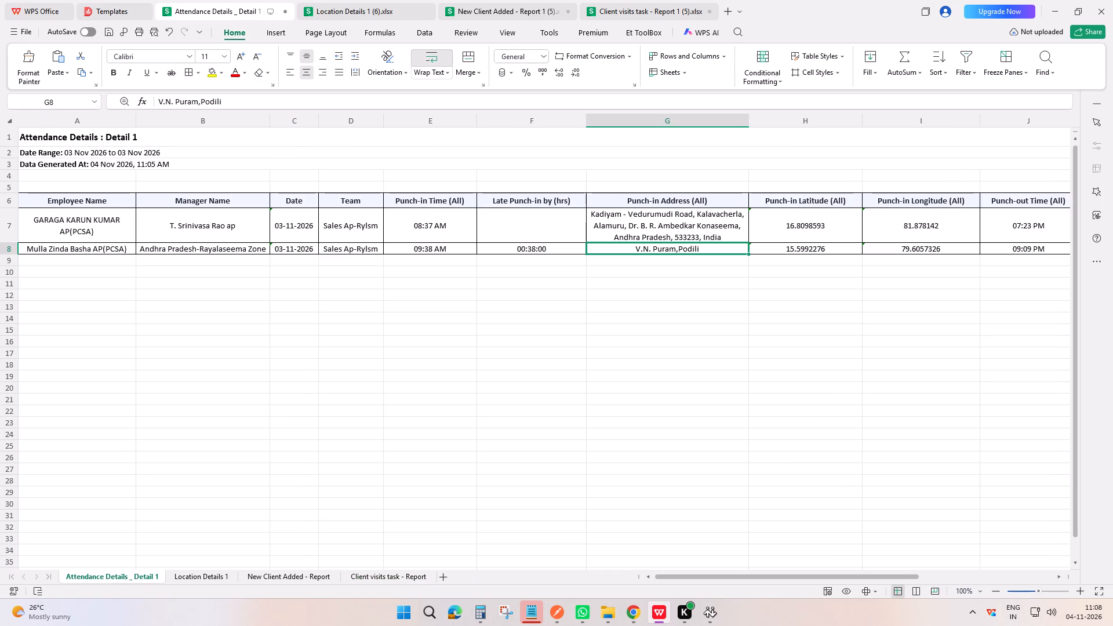
{"action": "left_click", "coordinate": [20, 38]}
{"action": "left_click", "coordinate": [54, 125]}
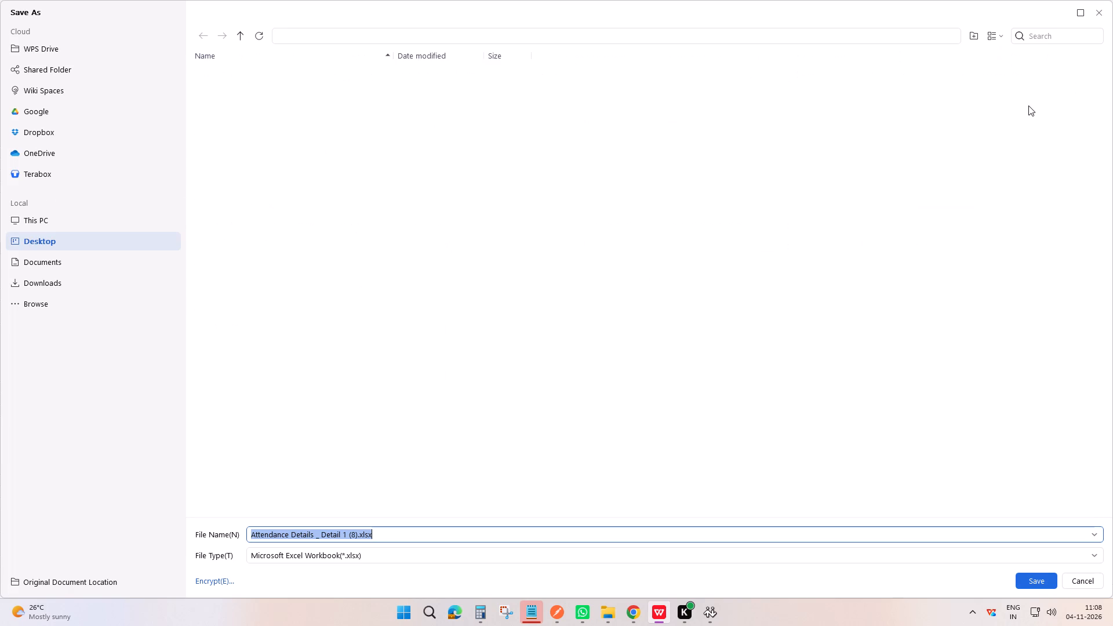
{"action": "type", "text": "AP"}
{"action": "key", "text": "Down"}
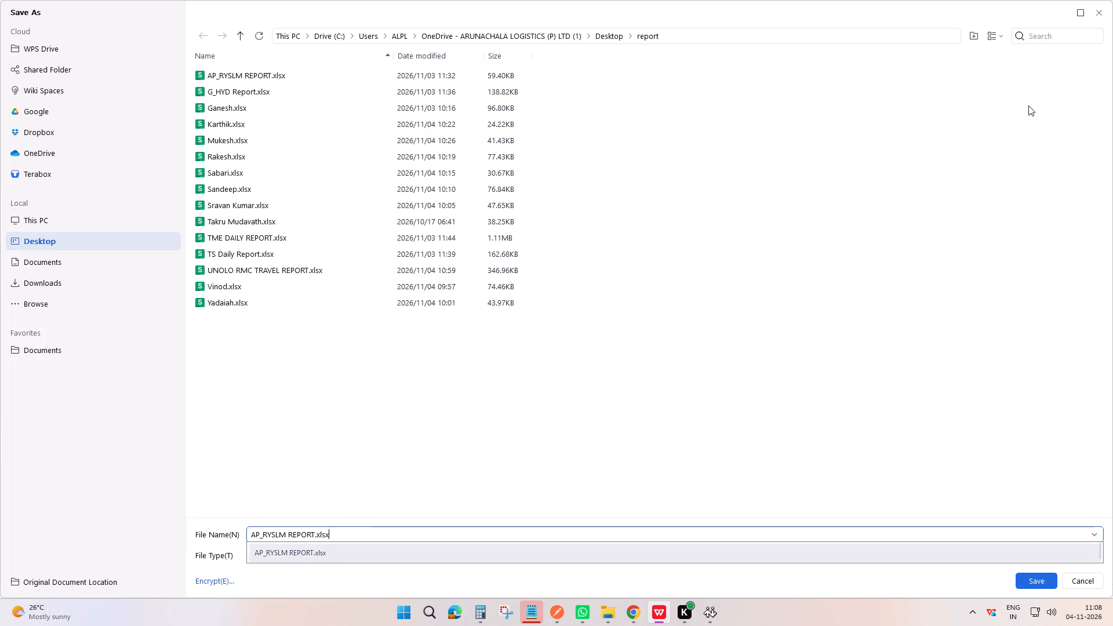
{"action": "key", "text": "Return"}
{"action": "key", "text": "BackSpace"}
{"action": "key", "text": "BackSpace"}
{"action": "key", "text": "BackSpace"}
{"action": "key", "text": "BackSpace"}
{"action": "key", "text": "BackSpace"}
{"action": "key", "text": "Return"}
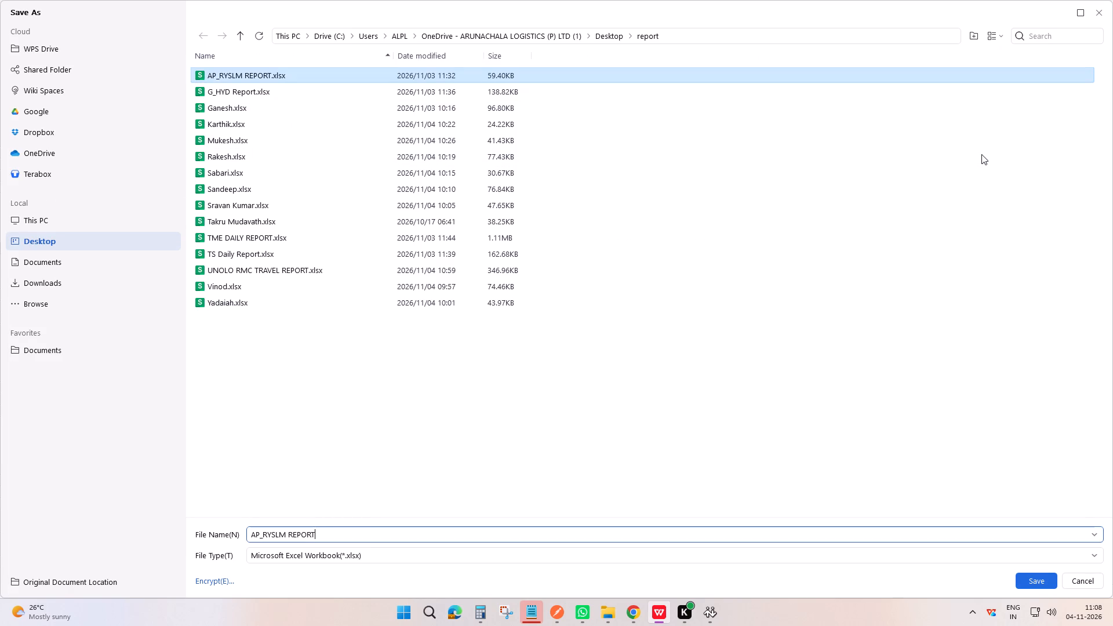
{"action": "left_click", "coordinate": [1035, 572]}
{"action": "left_click", "coordinate": [1028, 588]}
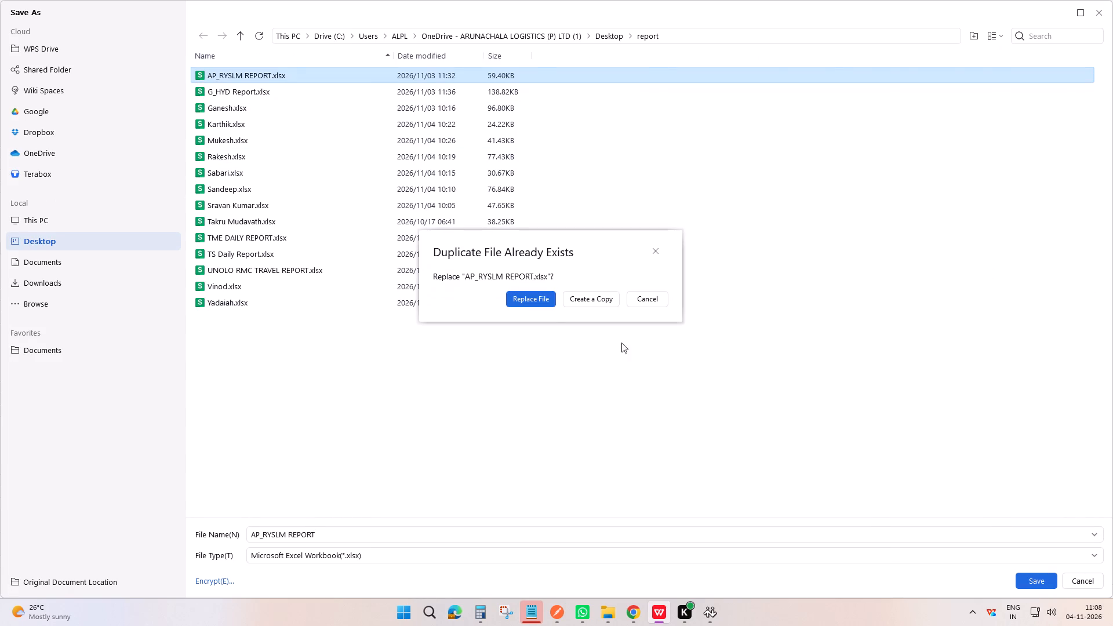
{"action": "left_click", "coordinate": [536, 299]}
{"action": "scroll", "coordinate": [583, 314], "scroll_direction": "up", "scroll_amount": 8}
{"action": "left_click", "coordinate": [572, 344]}
{"action": "scroll", "coordinate": [486, 294], "scroll_direction": "up", "scroll_amount": 4}
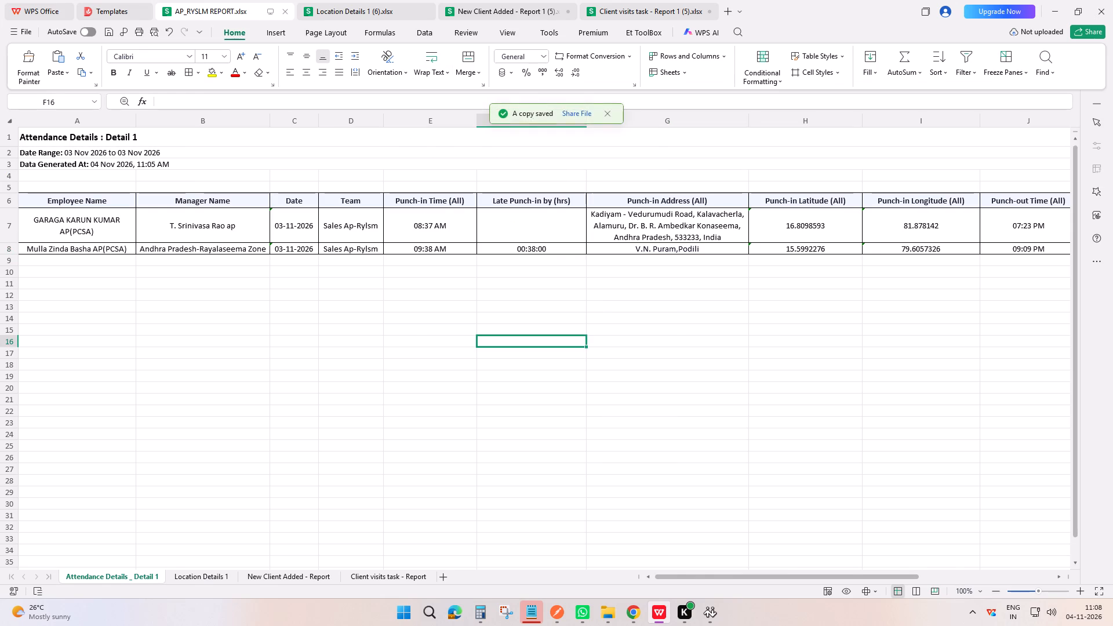
Close the Location Details 1 source workbook.
{"action": "left_click", "coordinate": [336, 0]}
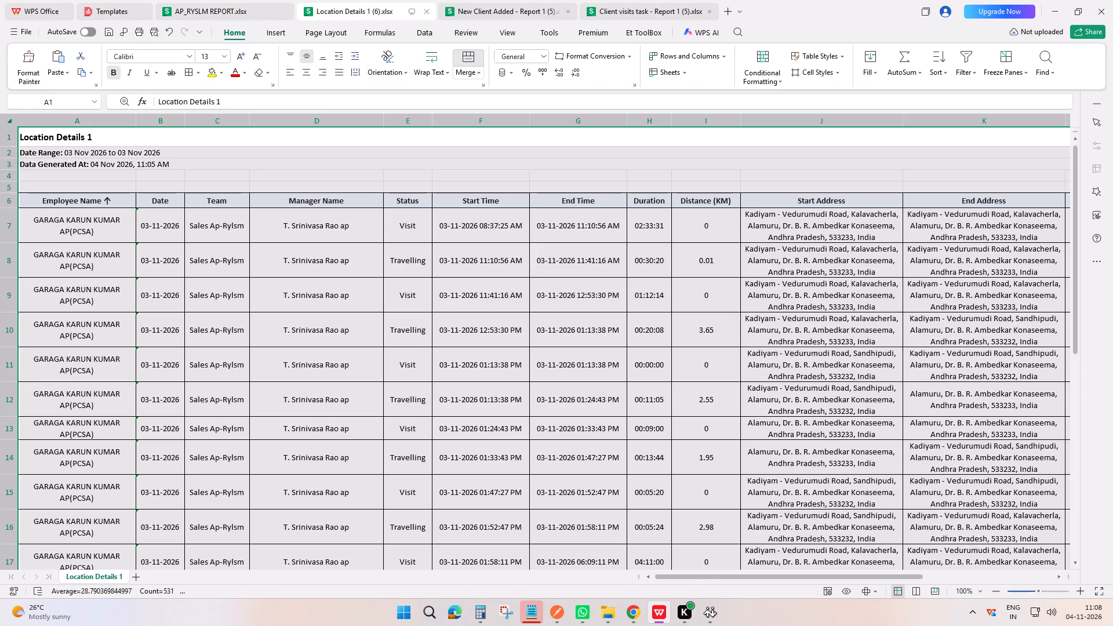
{"action": "key", "text": "w"}
{"action": "key", "text": "ctrl+w"}
{"action": "key", "text": "ctrl+w"}
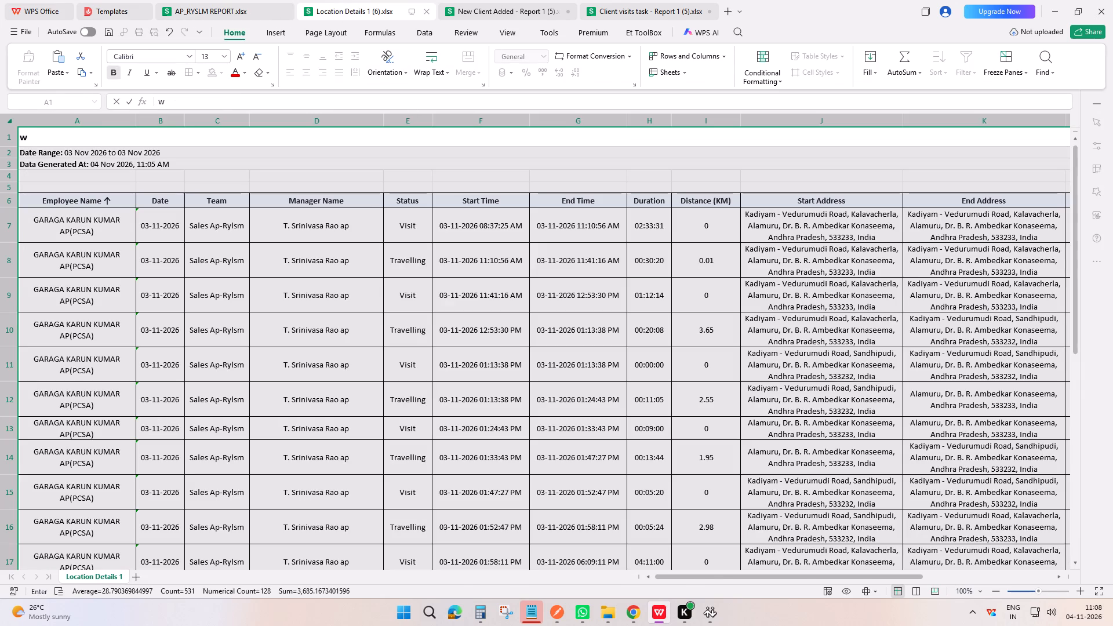
Close the New Client Added - Report 1 (5) source workbook without saving its changes.
{"action": "left_click", "coordinate": [497, 23]}
{"action": "key", "text": "ctrl+w"}
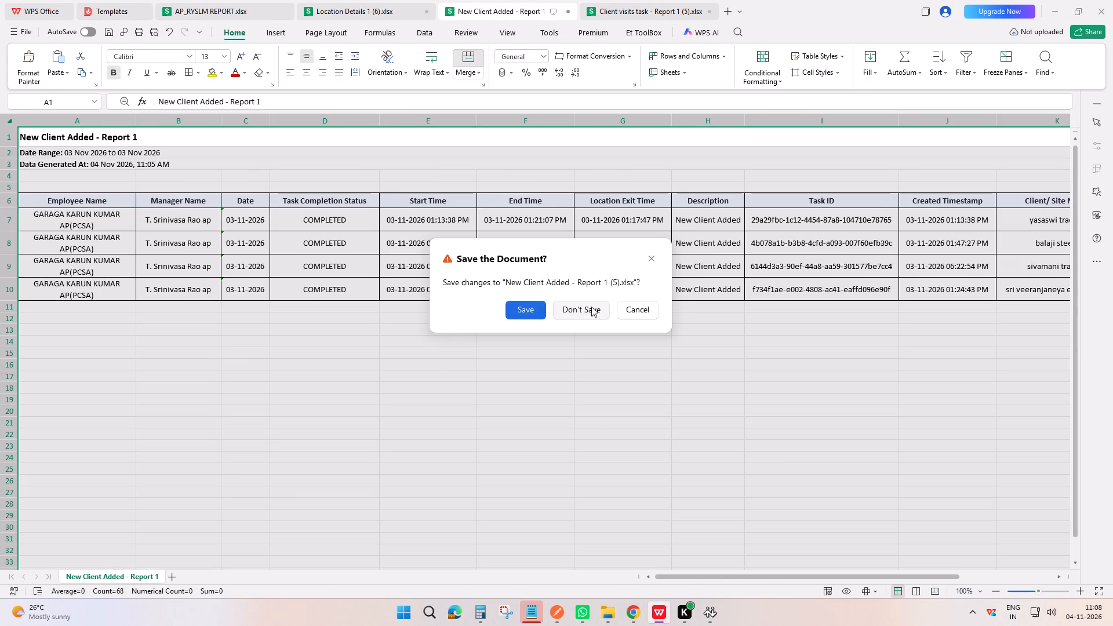
{"action": "left_click", "coordinate": [591, 307]}
Close the Client visits task - Report 1 (5) source workbook without saving its changes.
{"action": "left_click", "coordinate": [508, 8]}
{"action": "key", "text": "ctrl+w"}
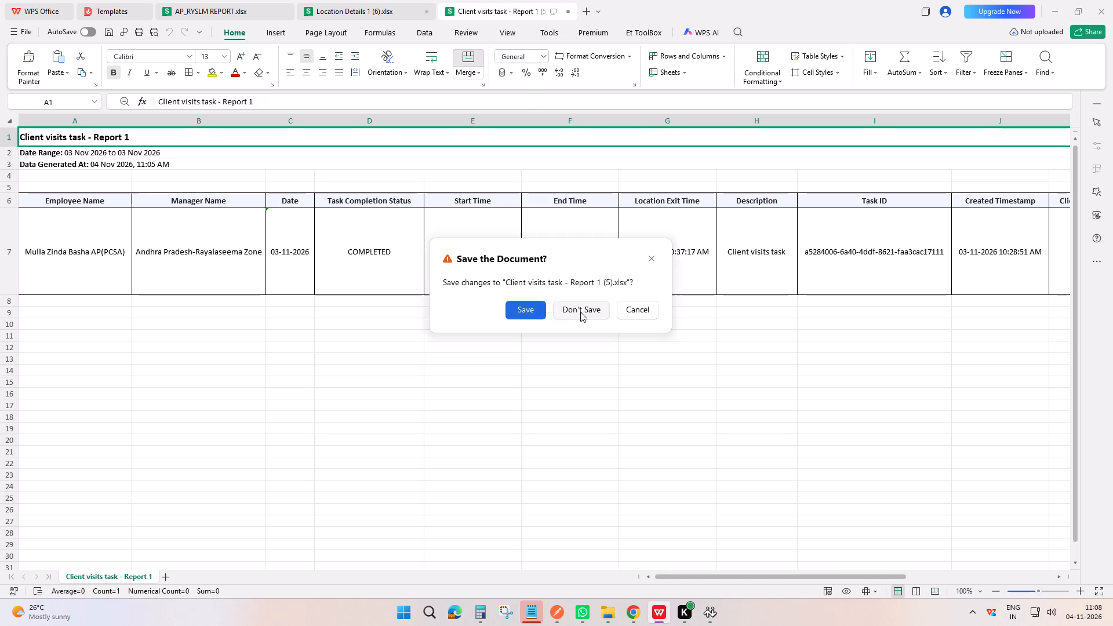
{"action": "left_click", "coordinate": [587, 314]}
Close the Location Details 1 (6) source workbook, leaving the AP_RYSLM REPORT workbook open.
{"action": "scroll", "coordinate": [333, 28], "scroll_direction": "up", "scroll_amount": 3}
{"action": "left_click", "coordinate": [341, 0]}
{"action": "key", "text": "ctrl+w"}
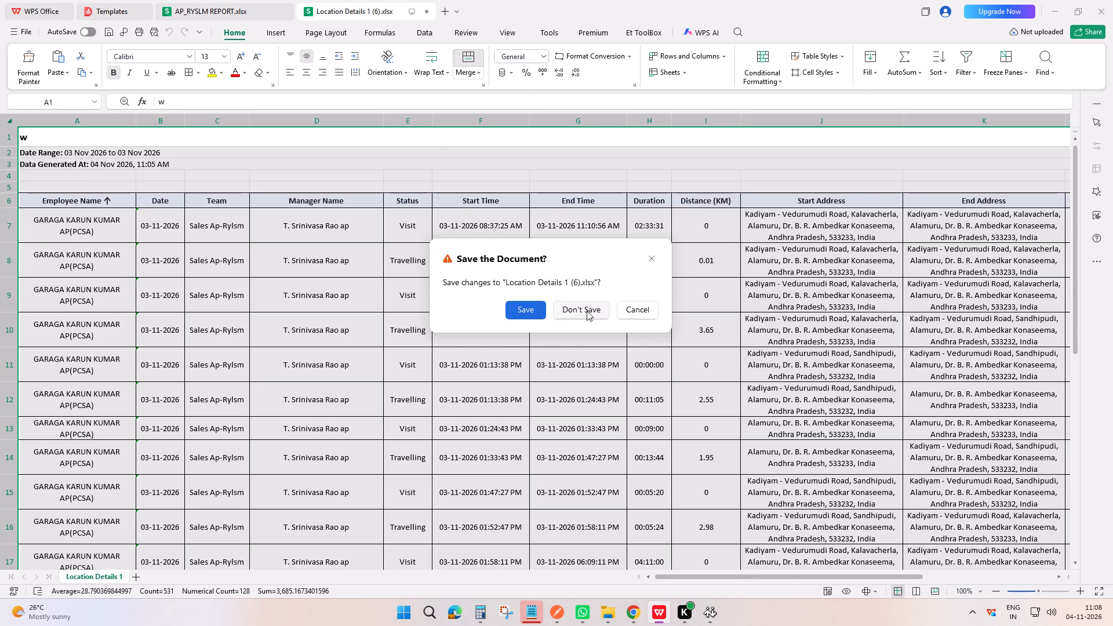
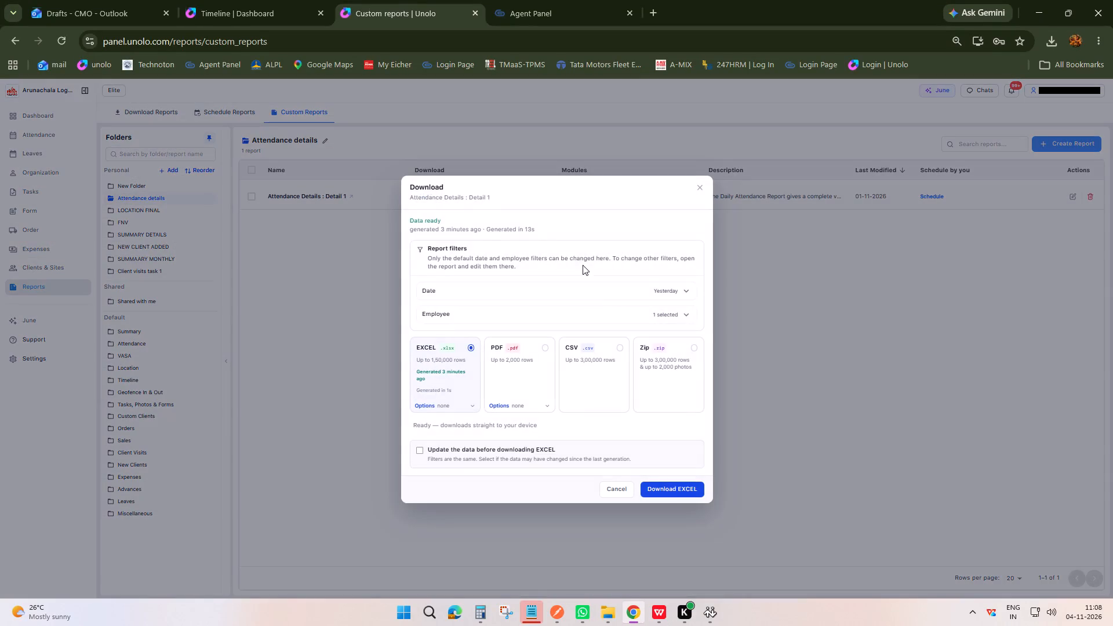
Set the Attendance Details : Detail 1 download's employee filter to only the Sales GHyd team.
{"action": "left_click", "coordinate": [673, 312]}
{"action": "left_click", "coordinate": [676, 329]}
{"action": "left_click", "coordinate": [663, 336]}
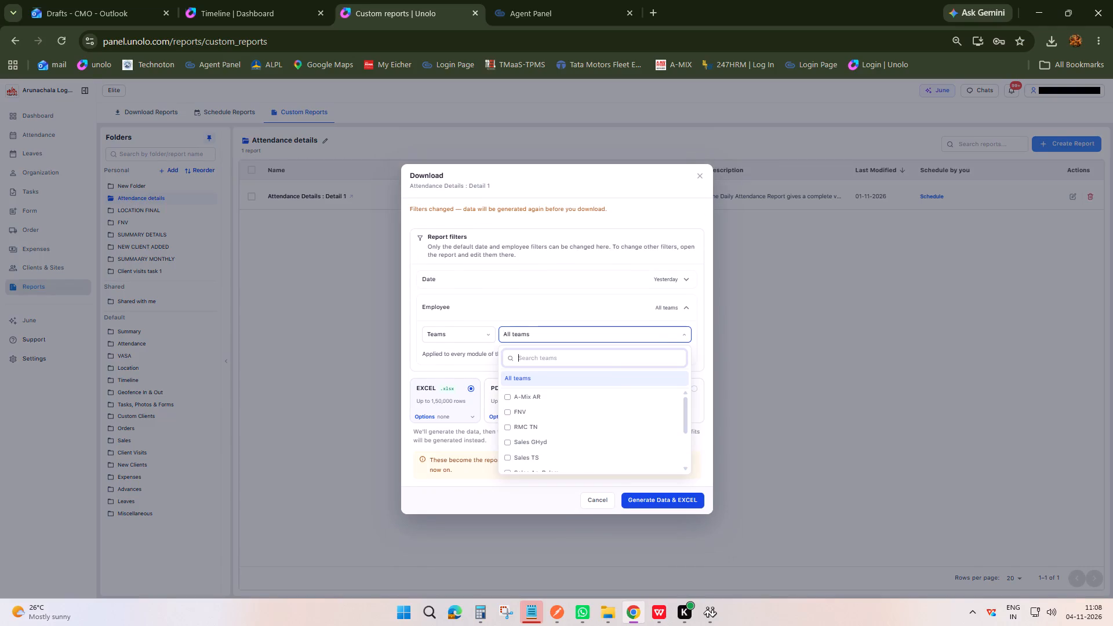
{"action": "scroll", "coordinate": [604, 383], "scroll_direction": "down", "scroll_amount": 1}
{"action": "left_click", "coordinate": [530, 443]}
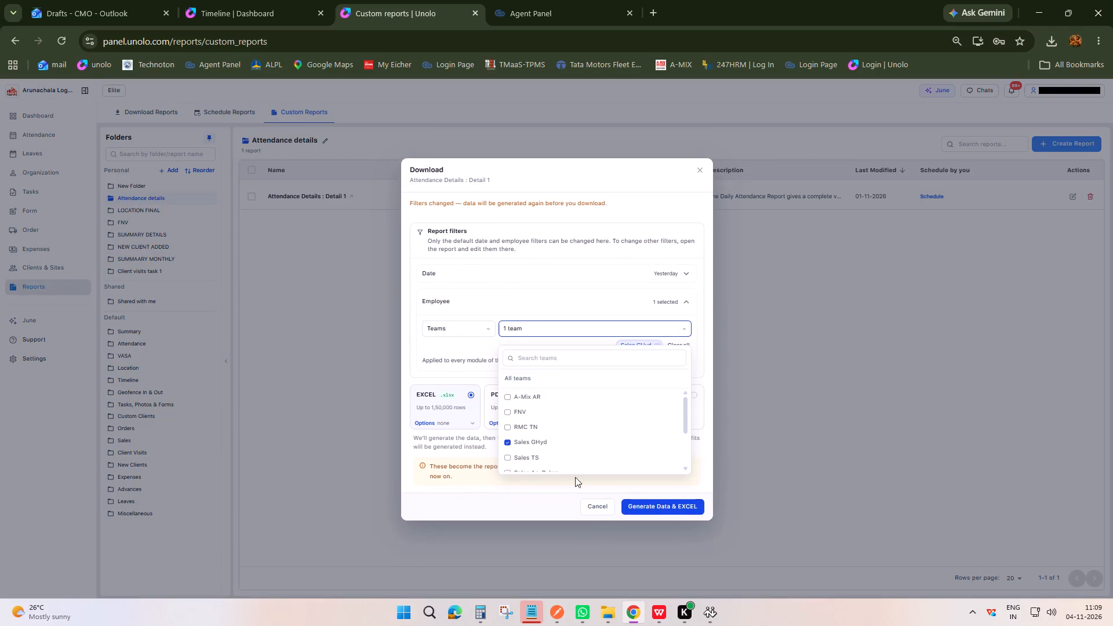
Generate the Attendance Details : Detail 1 report data in Excel format for the Sales GHyd team.
{"action": "left_click", "coordinate": [660, 502]}
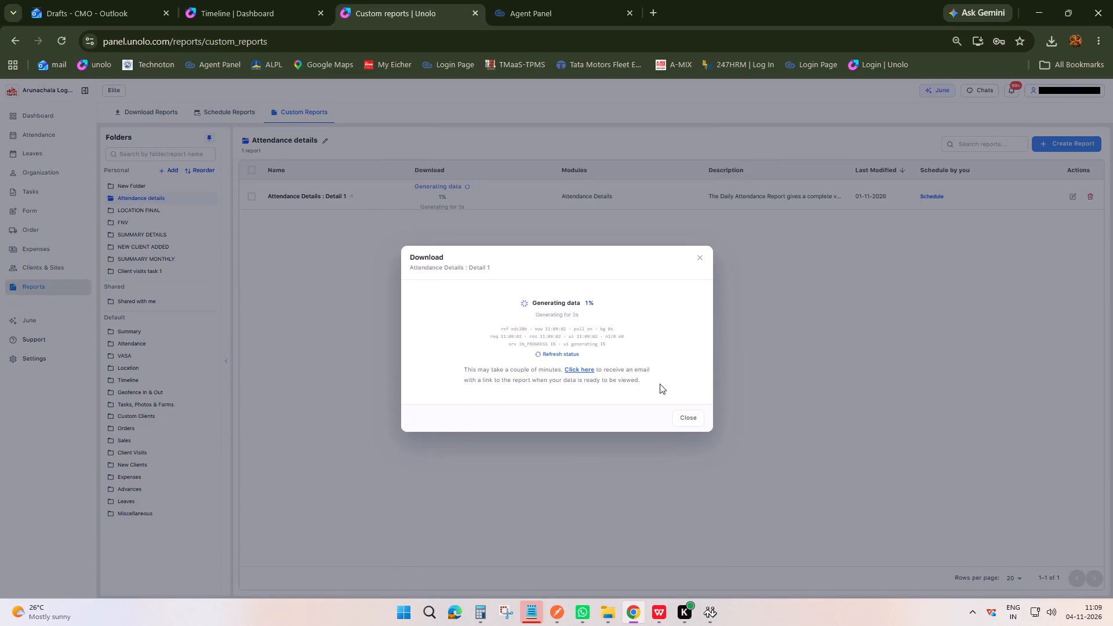
{"action": "left_click", "coordinate": [677, 417]}
Generate the Location Details 1 report from the LOCATION FINAL folder as Excel, with the employee filter set to the Sales GHyd team.
{"action": "left_click", "coordinate": [142, 210]}
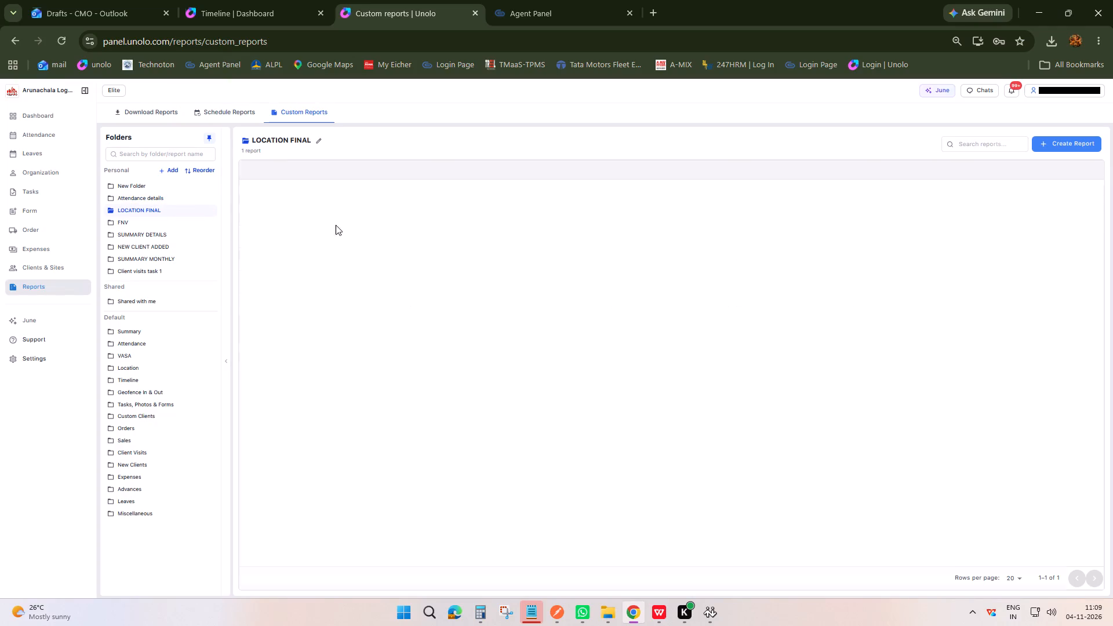
{"action": "left_click", "coordinate": [449, 198]}
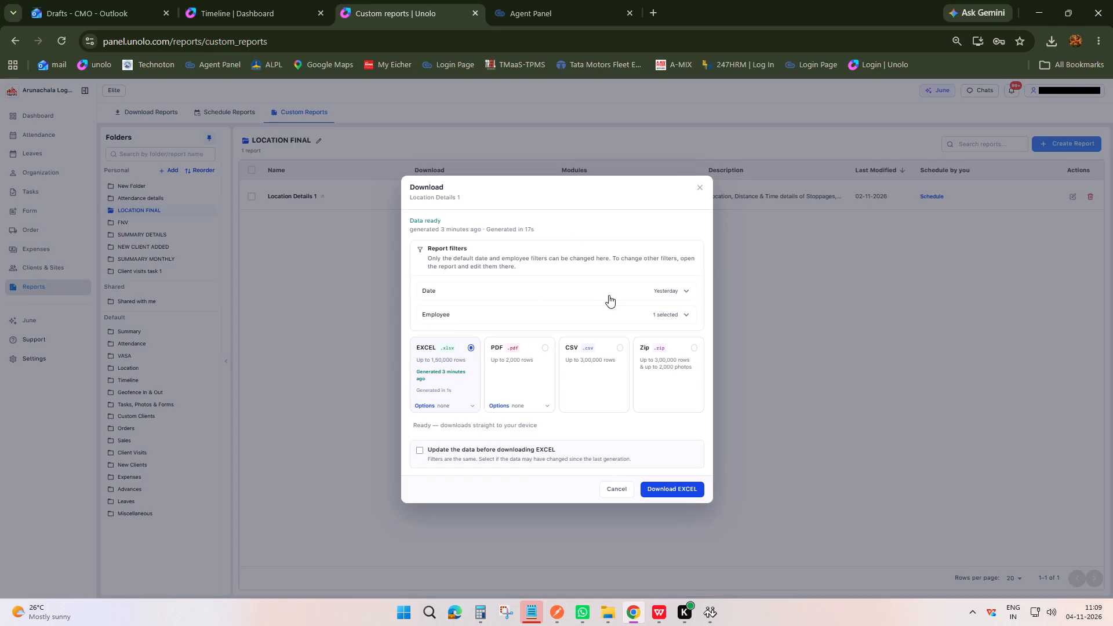
{"action": "left_click", "coordinate": [674, 310]}
{"action": "left_click", "coordinate": [681, 325]}
{"action": "left_click", "coordinate": [678, 332]}
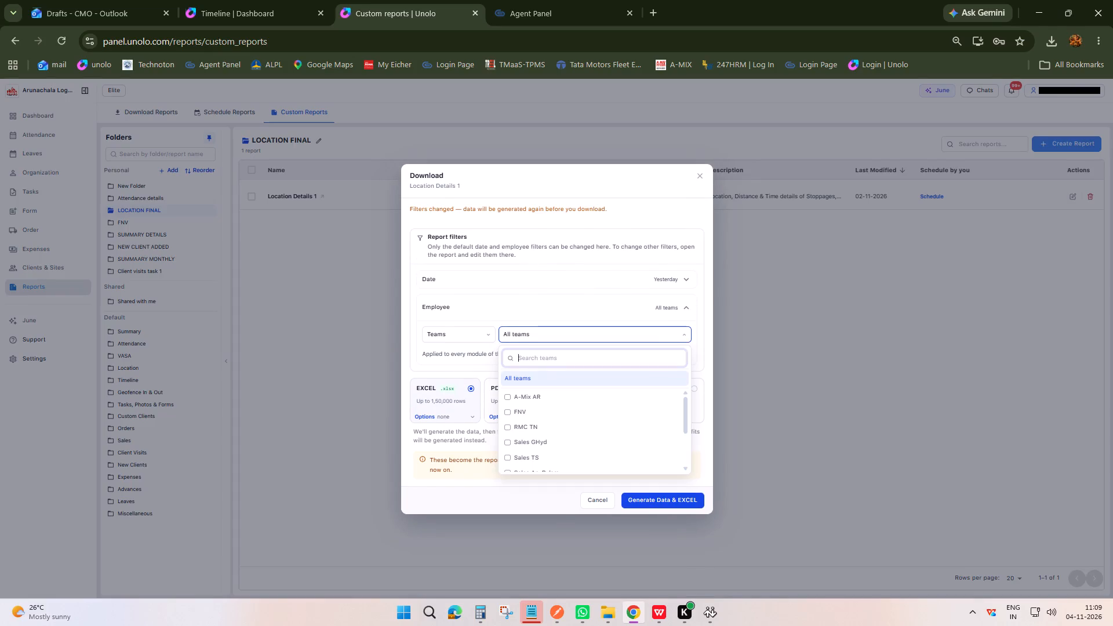
{"action": "scroll", "coordinate": [619, 410], "scroll_direction": "down", "scroll_amount": 1}
{"action": "scroll", "coordinate": [539, 398], "scroll_direction": "up", "scroll_amount": 2}
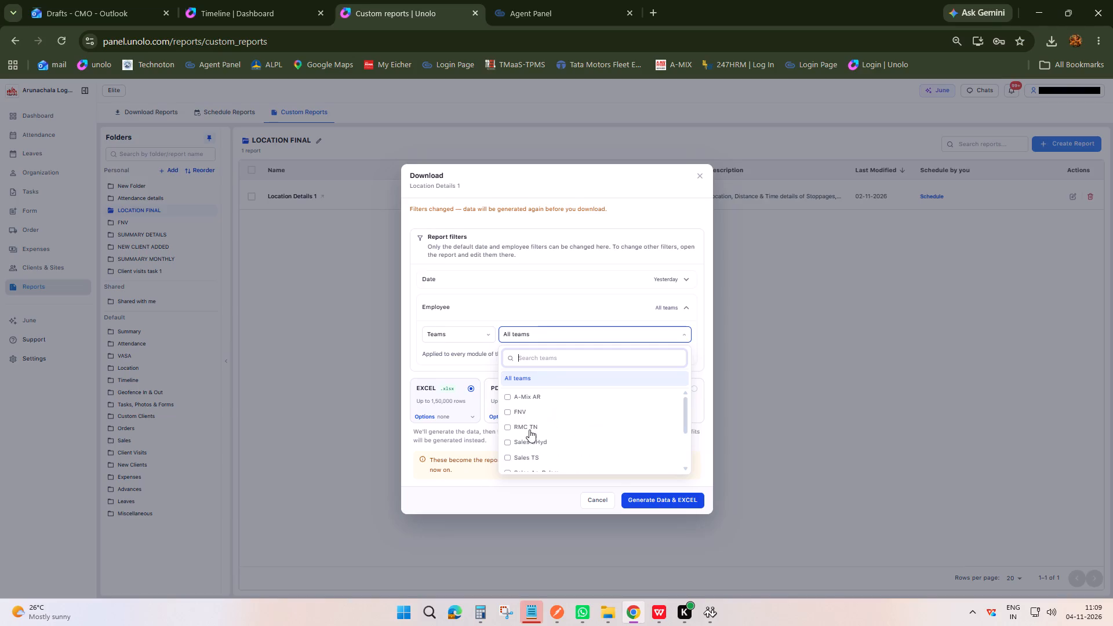
{"action": "left_click", "coordinate": [539, 436]}
{"action": "left_click", "coordinate": [675, 504]}
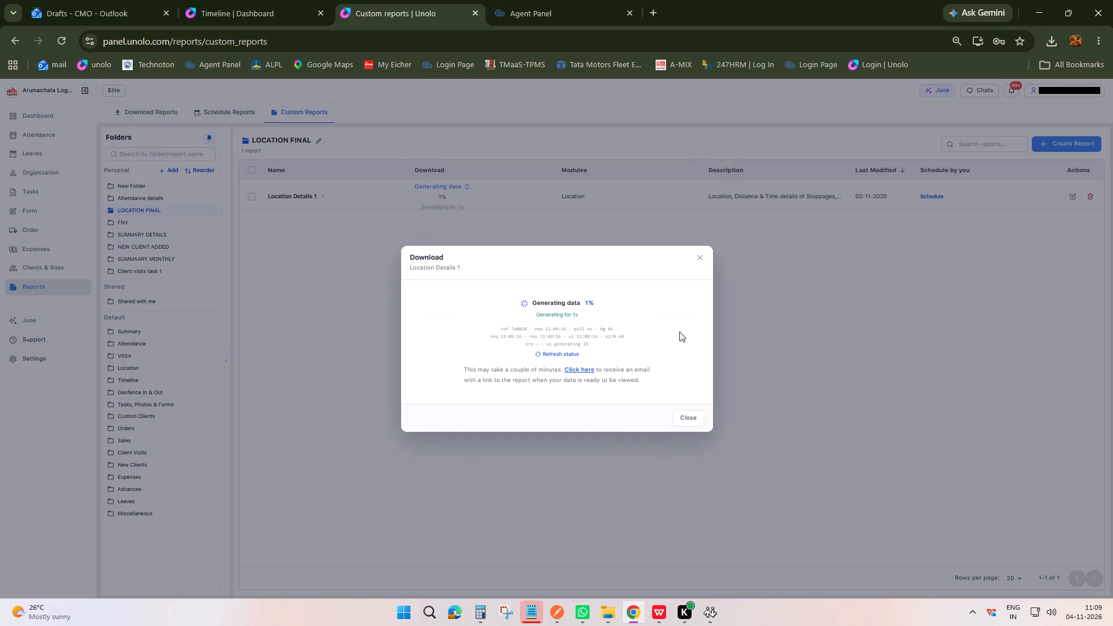
{"action": "left_click", "coordinate": [690, 419]}
Generate New Client Added - Report 1 from the NEW CLIENT ADDED folder as Excel for the Sales GHyd team.
{"action": "left_click", "coordinate": [135, 244]}
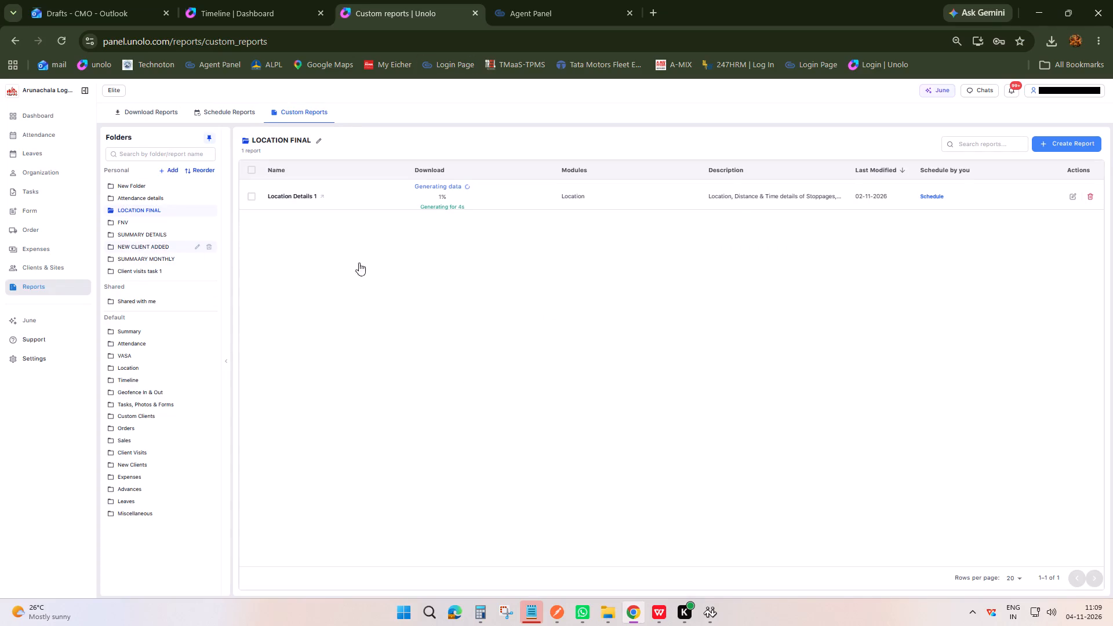
{"action": "left_click", "coordinate": [439, 197]}
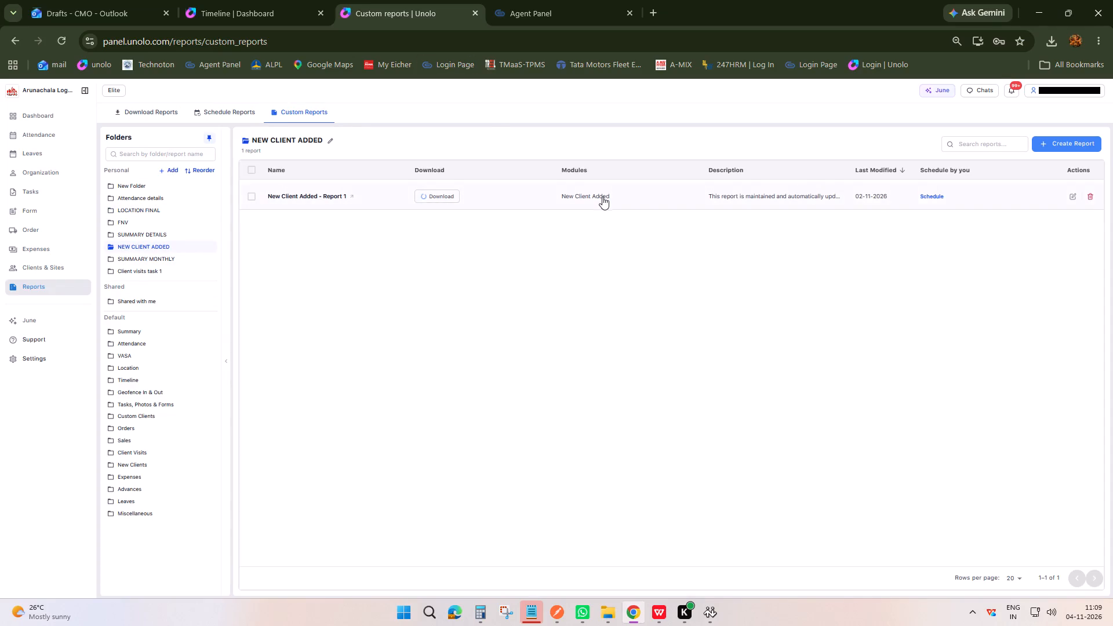
{"action": "left_click", "coordinate": [667, 316]}
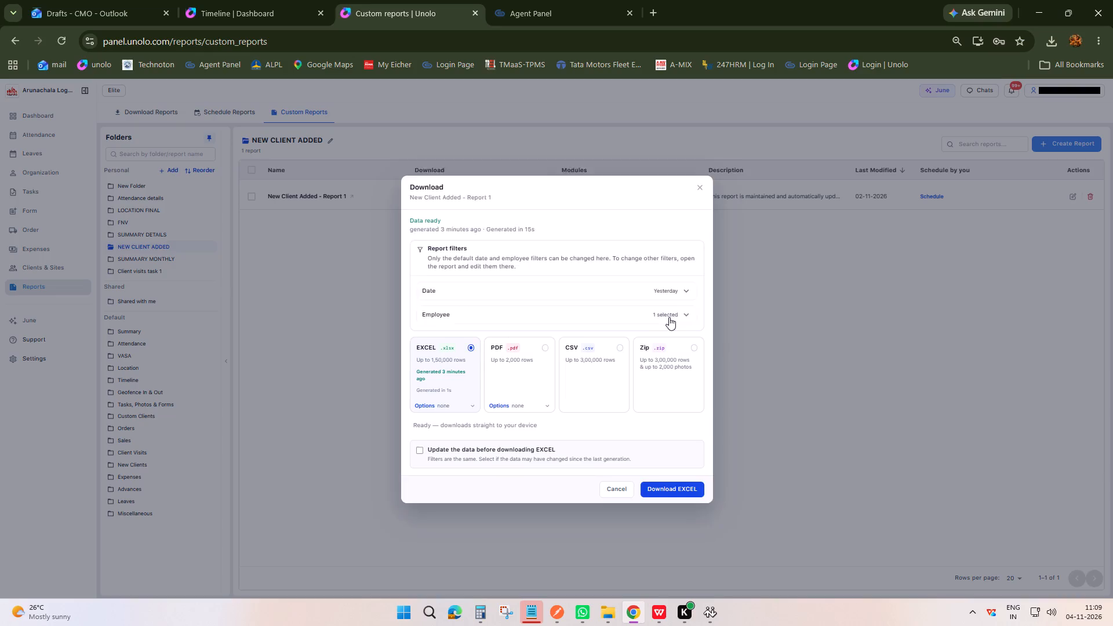
{"action": "left_click", "coordinate": [679, 330]}
{"action": "left_click", "coordinate": [677, 339]}
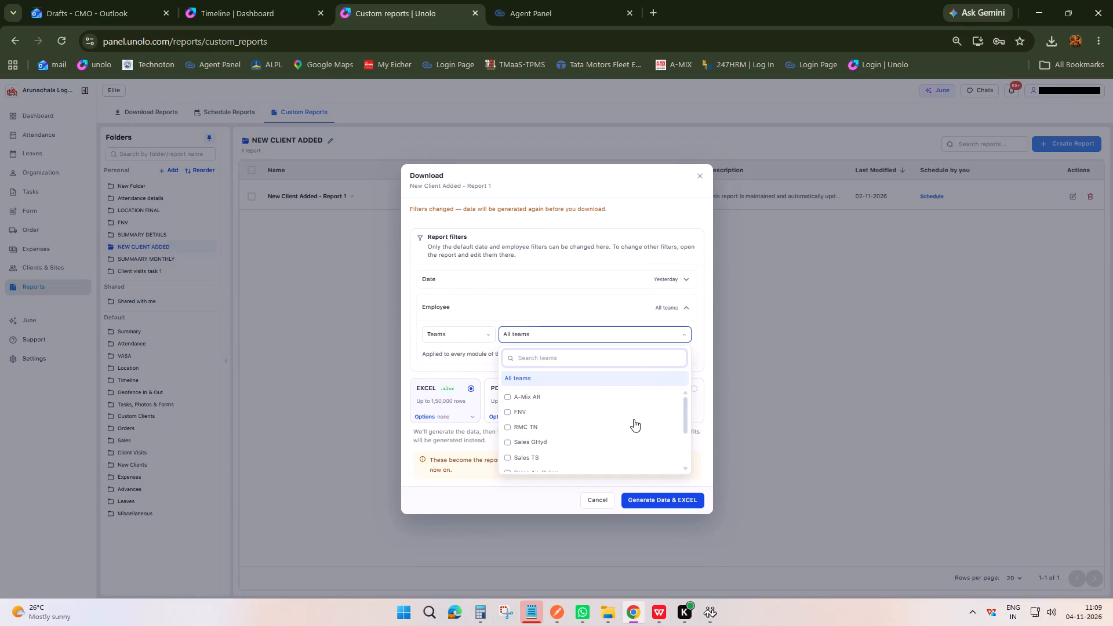
{"action": "scroll", "coordinate": [634, 419], "scroll_direction": "down", "scroll_amount": 1}
{"action": "scroll", "coordinate": [546, 398], "scroll_direction": "up", "scroll_amount": 1}
{"action": "left_click", "coordinate": [549, 439]}
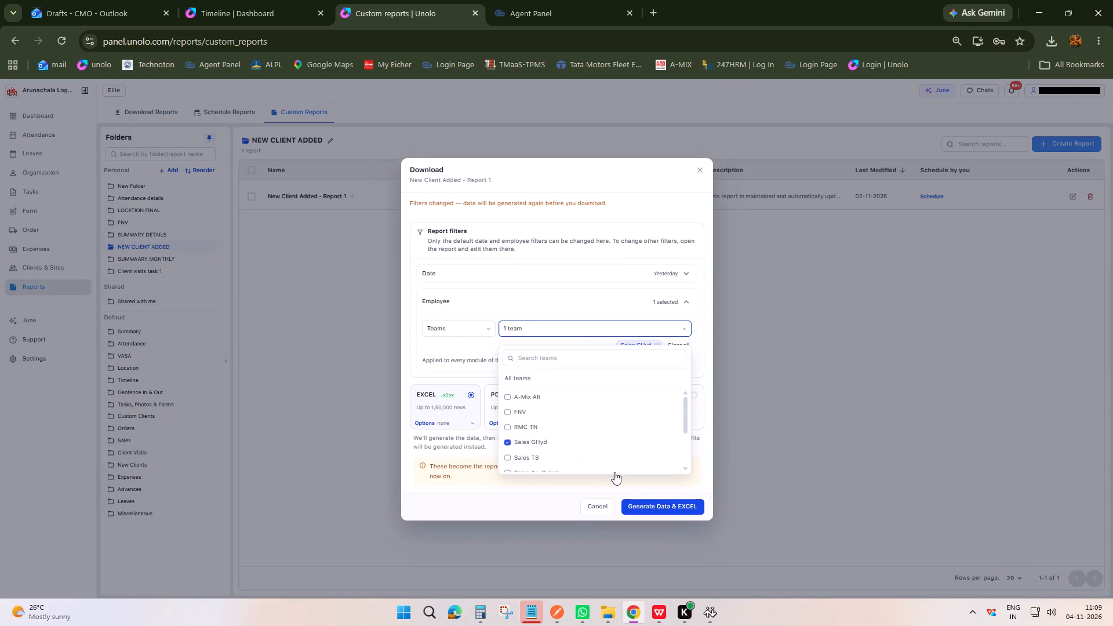
{"action": "left_click", "coordinate": [665, 501]}
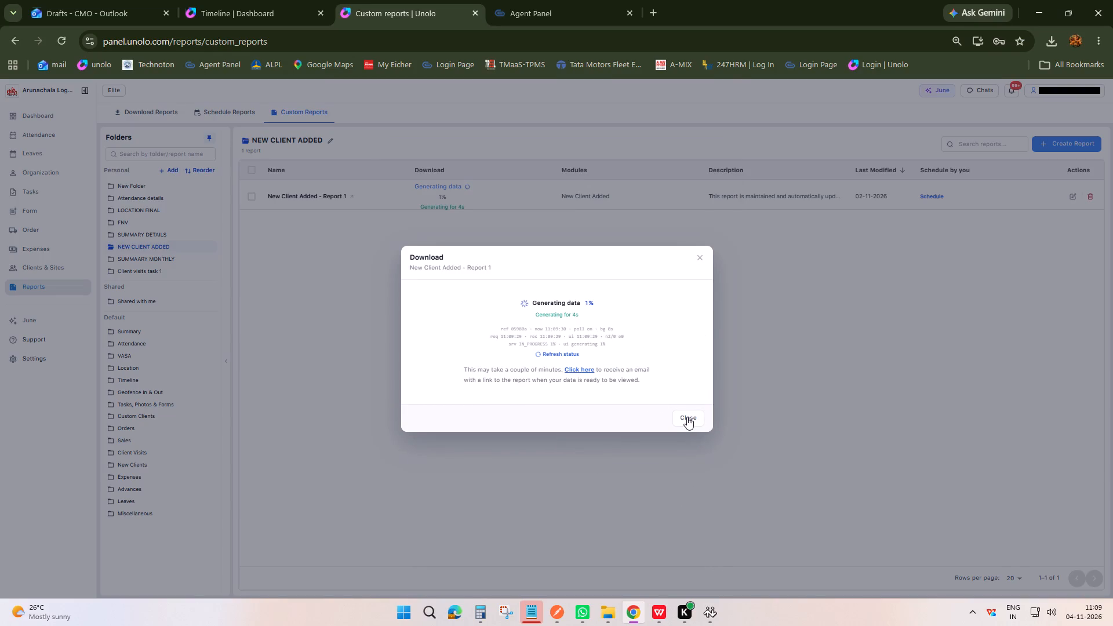
{"action": "left_click", "coordinate": [687, 417]}
{"action": "left_click", "coordinate": [803, 384]}
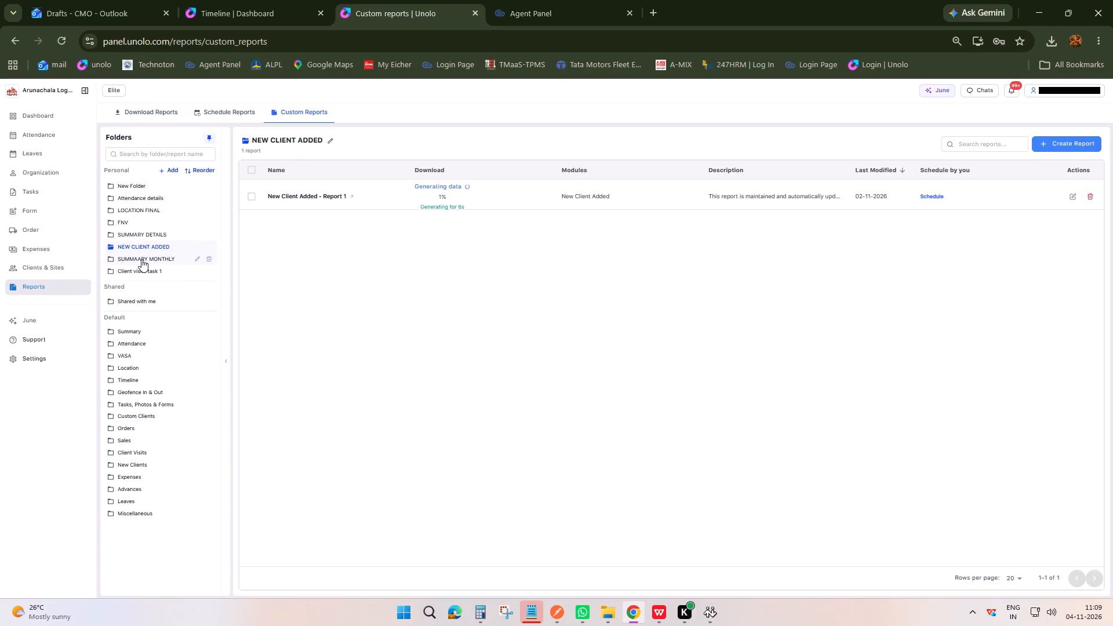
Generate Client visits task - Report 1 from the Client visits task 1 folder as Excel for the Sales GHyd team.
{"action": "left_click", "coordinate": [147, 270]}
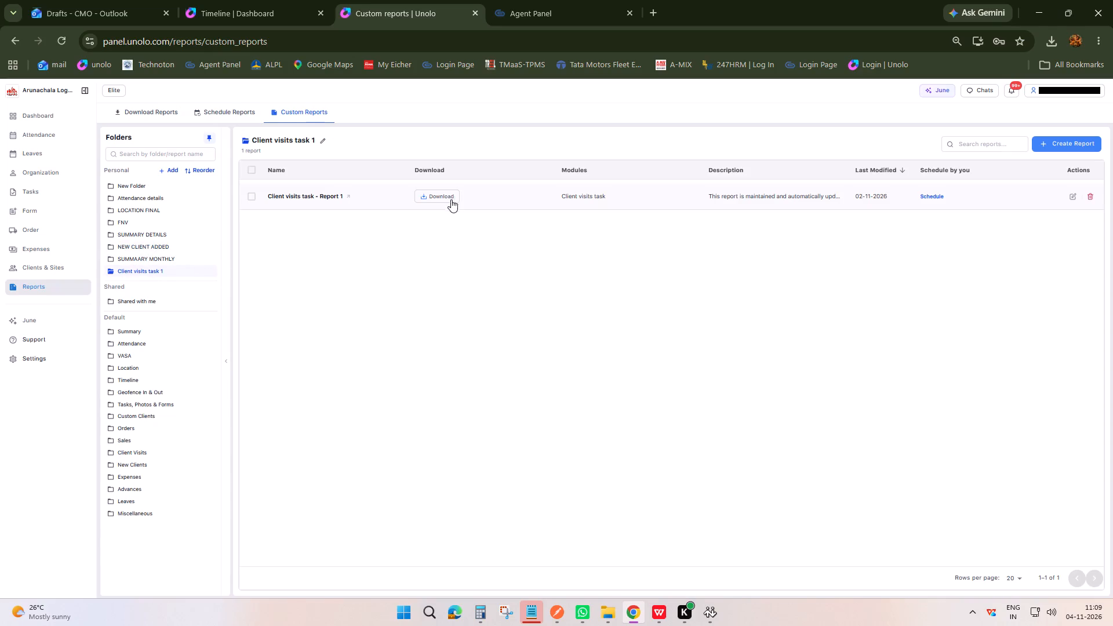
{"action": "left_click", "coordinate": [450, 198]}
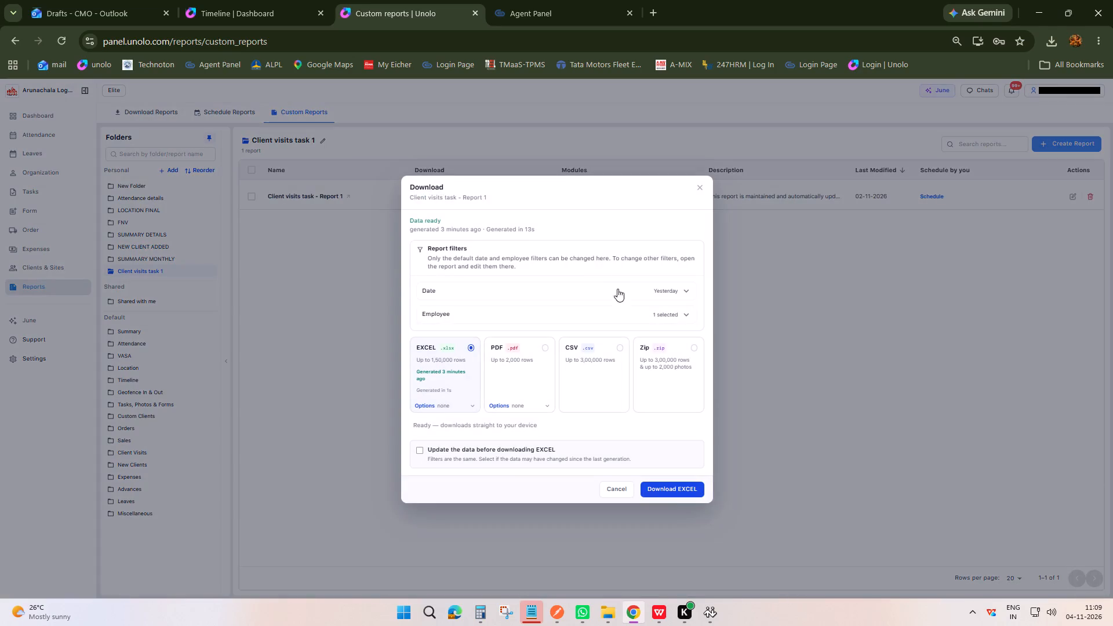
{"action": "left_click", "coordinate": [674, 316]}
{"action": "left_click", "coordinate": [684, 332]}
{"action": "left_click", "coordinate": [684, 332]}
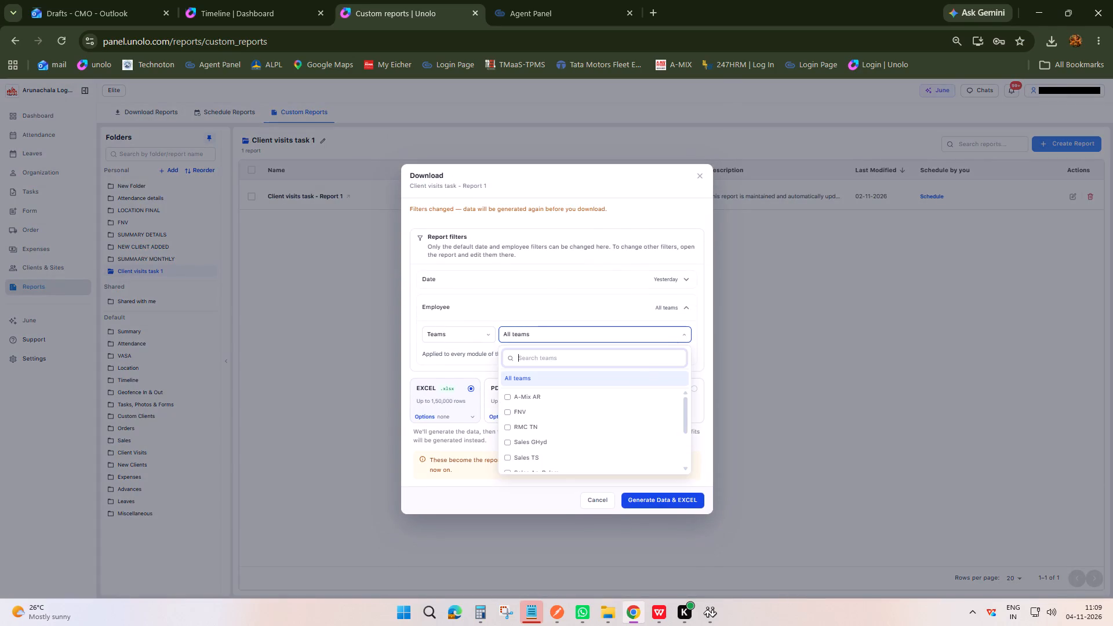
{"action": "scroll", "coordinate": [638, 399], "scroll_direction": "down", "scroll_amount": 2}
{"action": "scroll", "coordinate": [562, 403], "scroll_direction": "up", "scroll_amount": 1}
{"action": "left_click", "coordinate": [537, 438]}
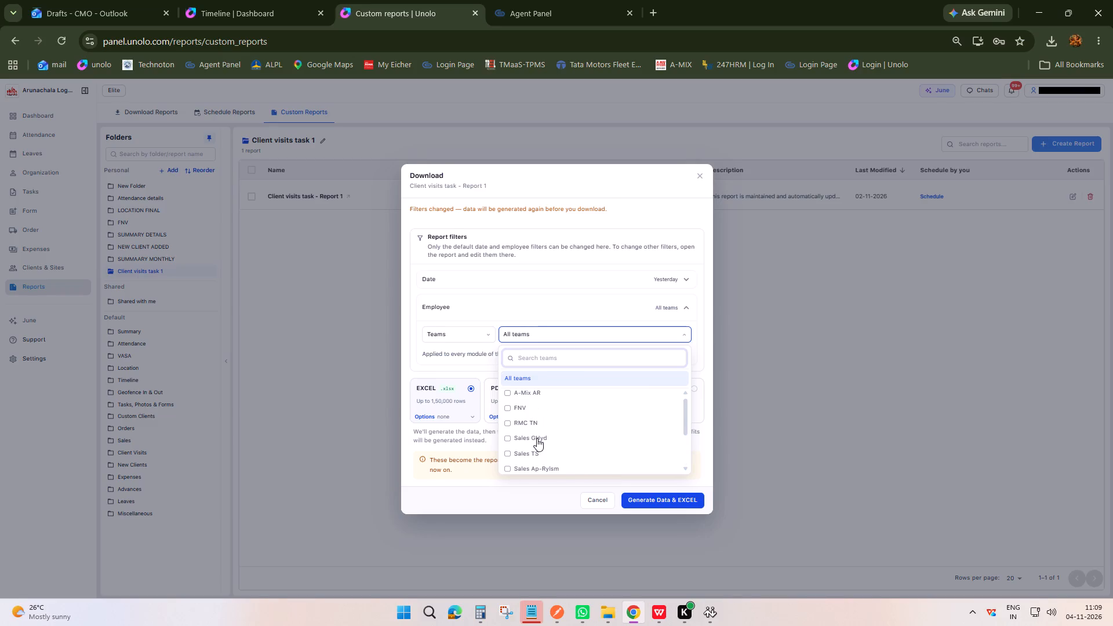
{"action": "left_click", "coordinate": [671, 501]}
{"action": "left_click", "coordinate": [683, 414]}
{"action": "left_click", "coordinate": [668, 414]}
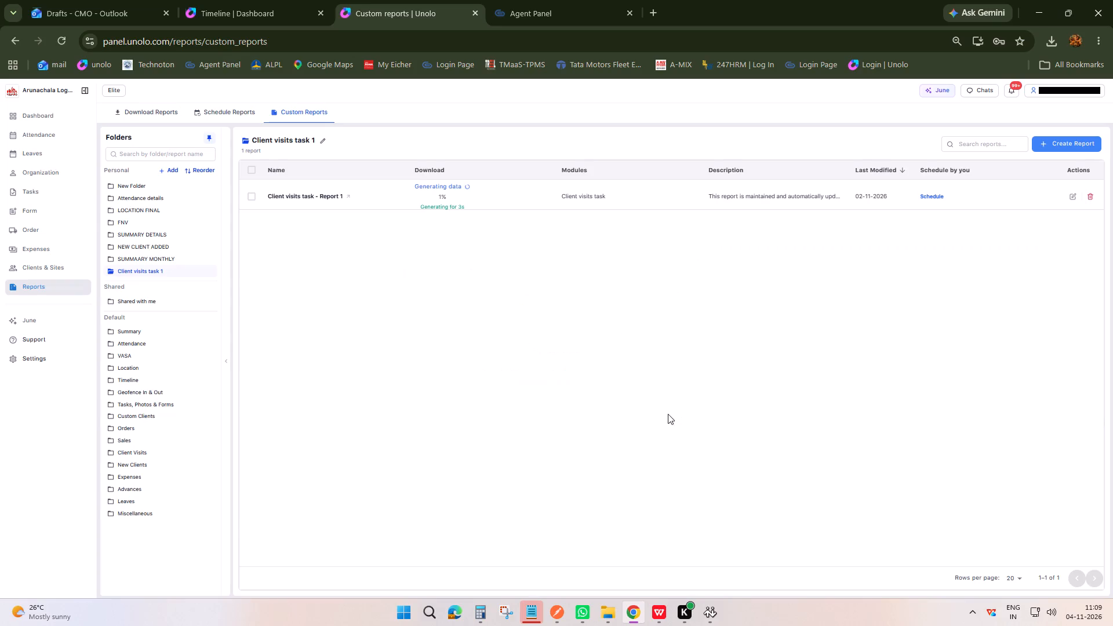
Download the generated Attendance Details : Detail 1 report as Excel and open the file in WPS Office.
{"action": "left_click", "coordinate": [130, 203]}
{"action": "left_click", "coordinate": [426, 194]}
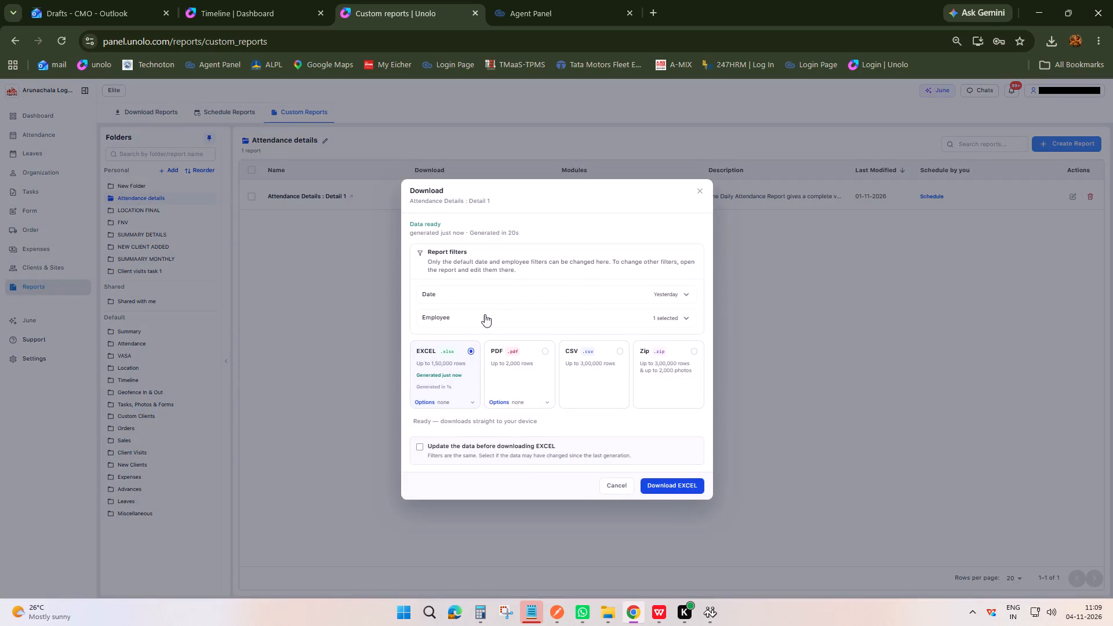
{"action": "left_click", "coordinate": [672, 484]}
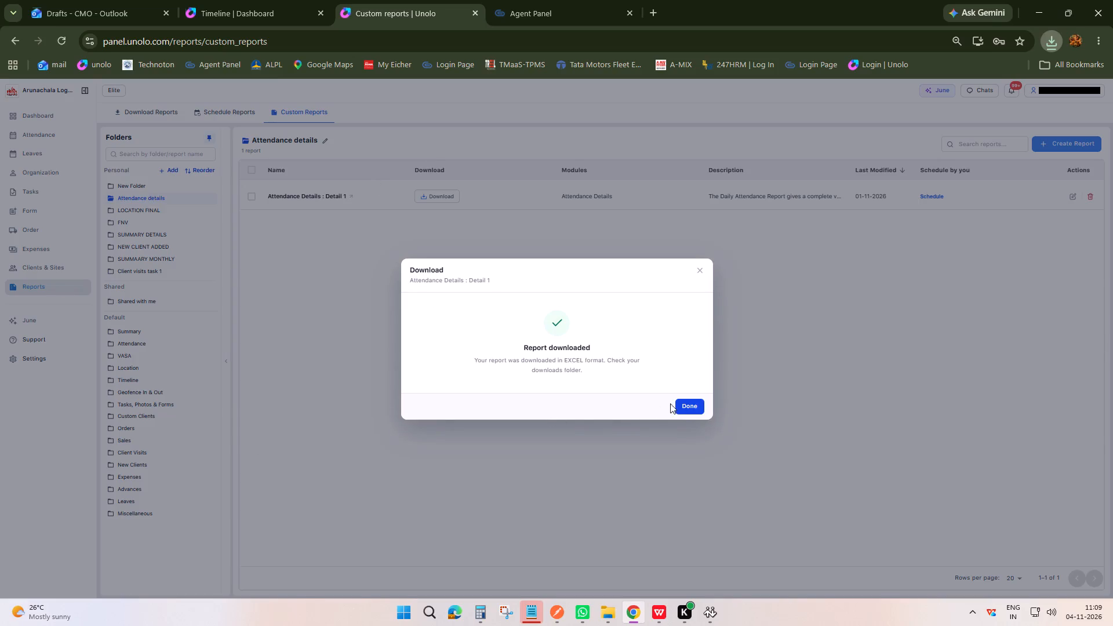
{"action": "left_click", "coordinate": [683, 403]}
{"action": "left_click", "coordinate": [1051, 44]}
{"action": "left_click", "coordinate": [921, 93]}
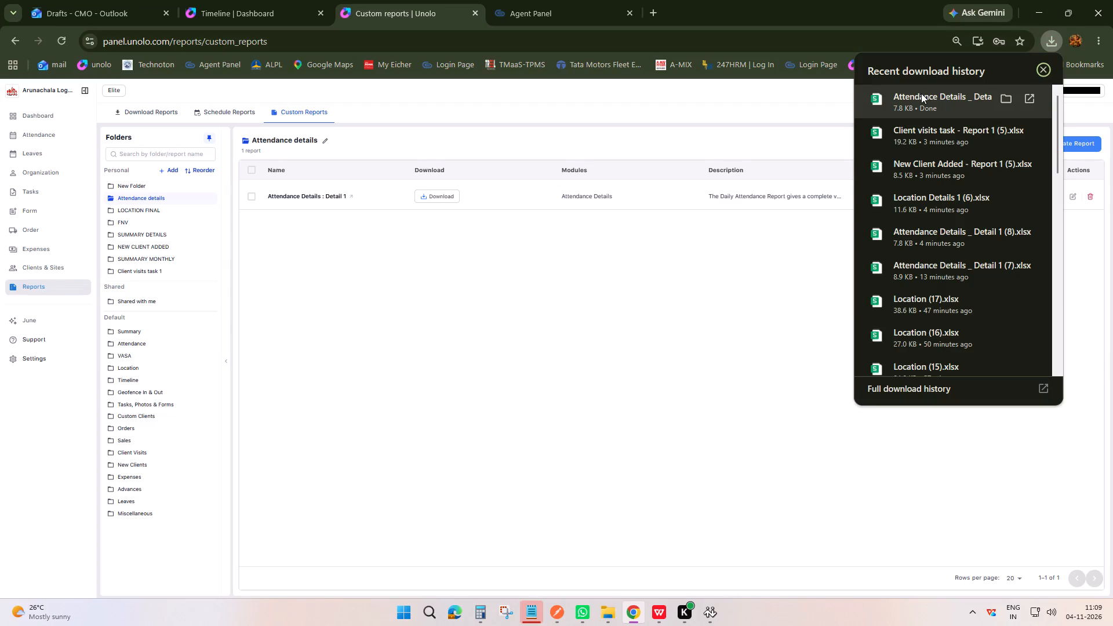
{"action": "left_click", "coordinate": [917, 94]}
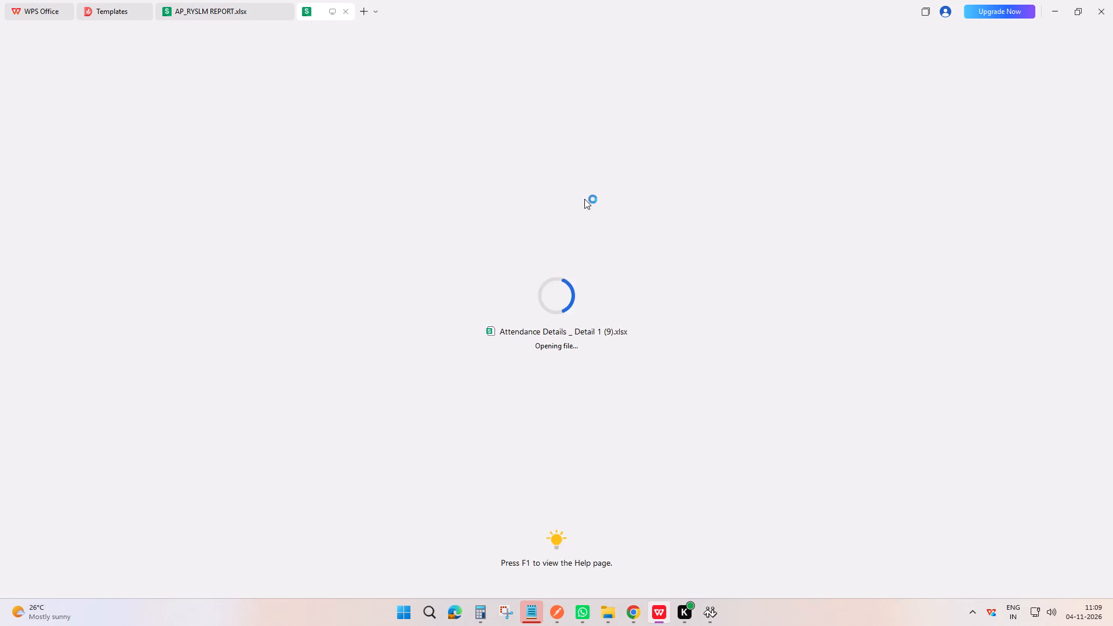
Delete the two columns between Date and Team and the Active Employee? column from the attendance sheet.
{"action": "scroll", "coordinate": [514, 266], "scroll_direction": "up", "scroll_amount": 3}
{"action": "left_click_drag", "start_coordinate": [346, 122], "coordinate": [442, 130]}
{"action": "key", "text": "ctrl+minus"}
{"action": "left_click", "coordinate": [442, 130]}
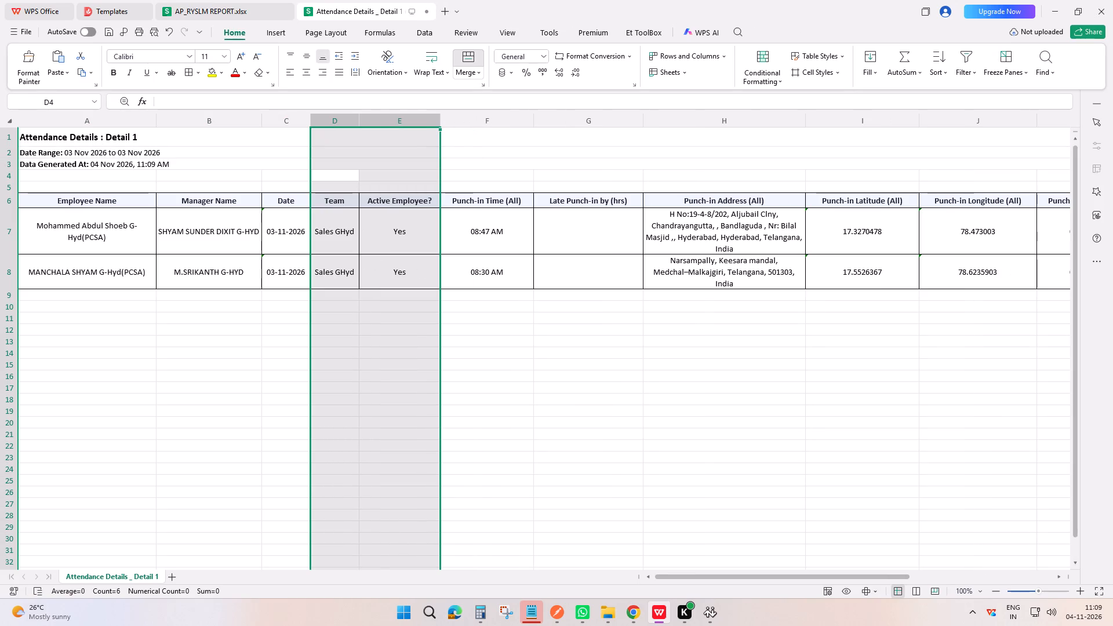
{"action": "left_click", "coordinate": [425, 121]}
{"action": "key", "text": "ctrl+minus"}
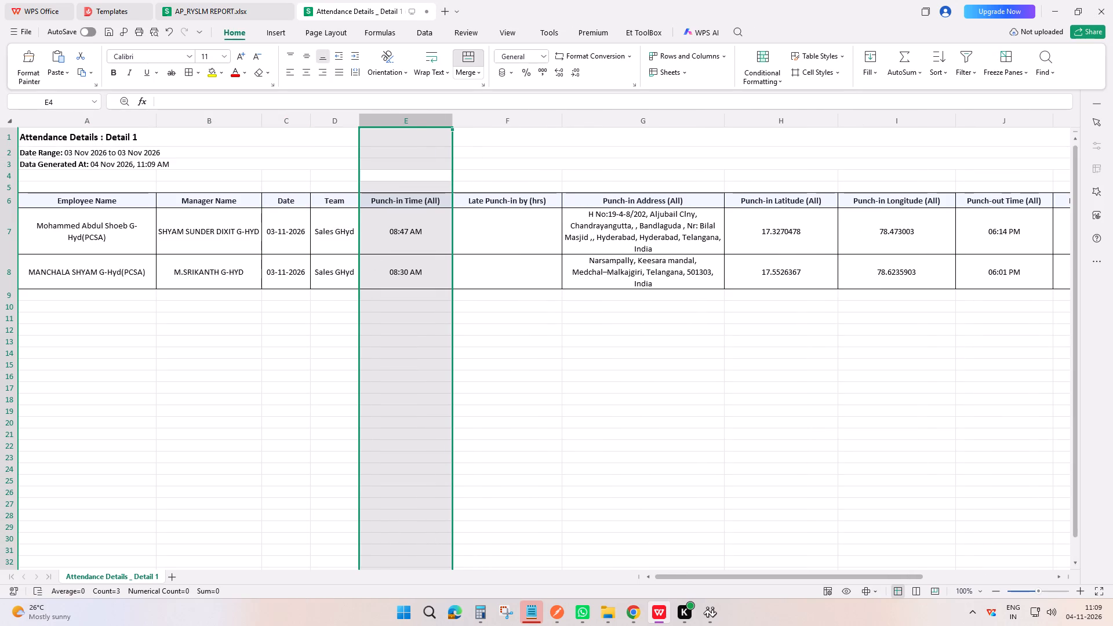
{"action": "left_click", "coordinate": [314, 241]}
{"action": "left_click", "coordinate": [518, 246]}
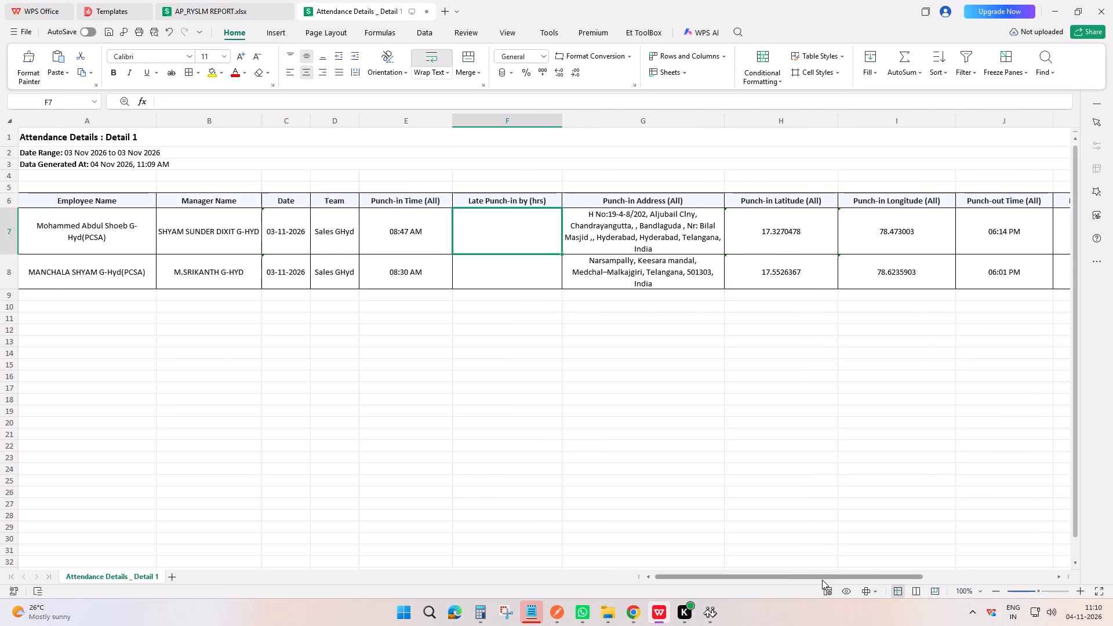
{"action": "left_click_drag", "start_coordinate": [822, 580], "coordinate": [425, 568]}
{"action": "scroll", "coordinate": [279, 330], "scroll_direction": "up", "scroll_amount": 4}
{"action": "left_click", "coordinate": [264, 362]}
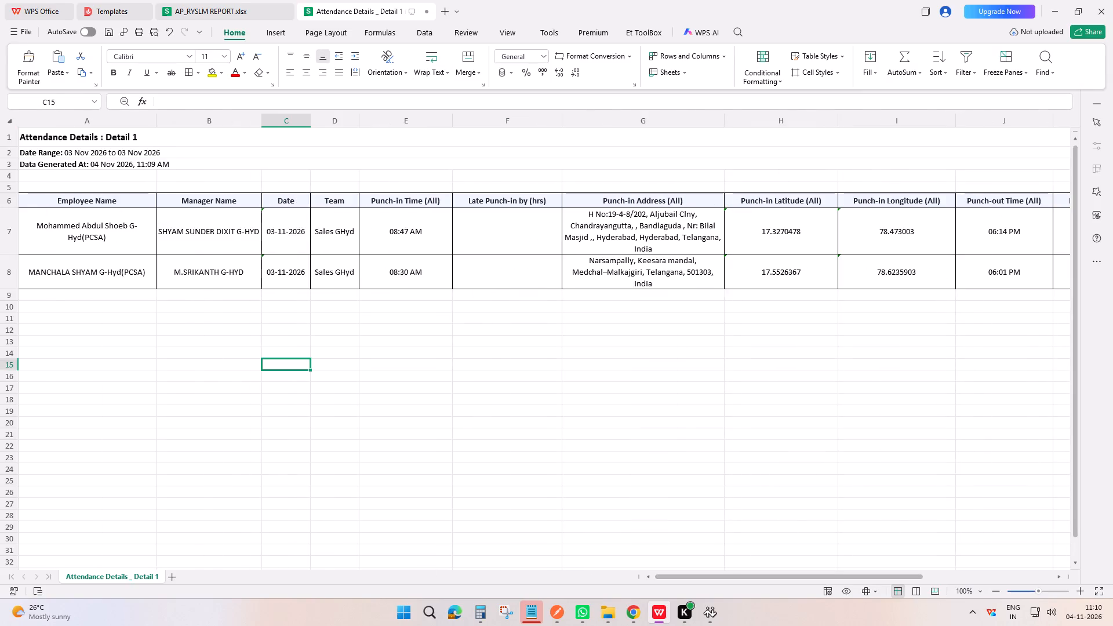
Return to Unolo in Chrome, download the generated Location Details 1 report as Excel and open the file in WPS Office.
{"action": "key", "text": "alt+Tab"}
{"action": "left_click", "coordinate": [131, 213]}
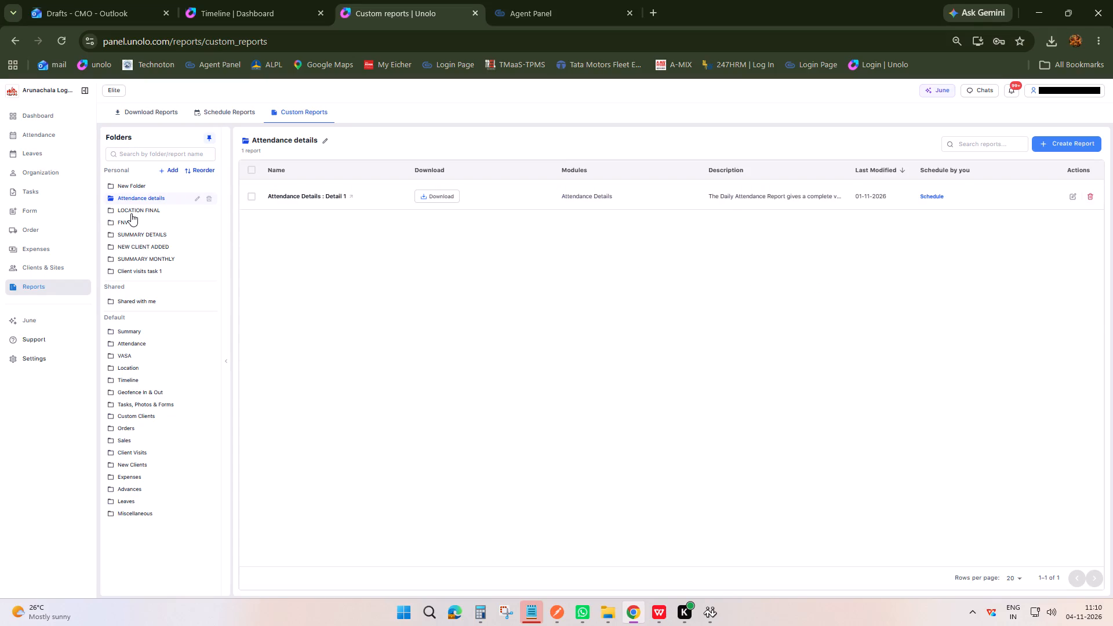
{"action": "left_click", "coordinate": [458, 198]}
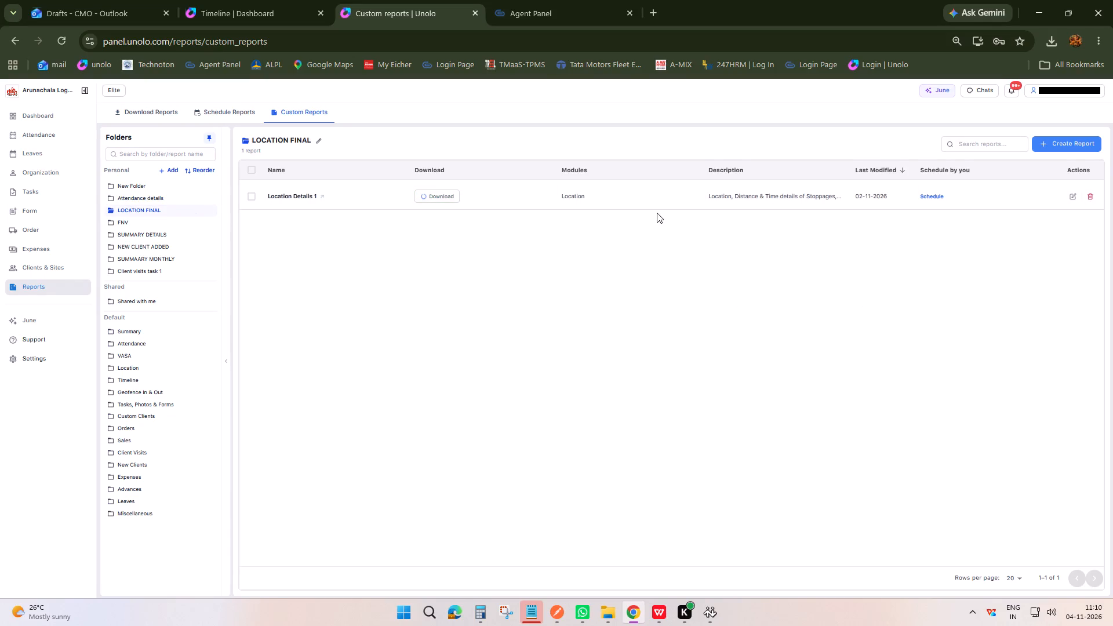
{"action": "left_click", "coordinate": [690, 485]}
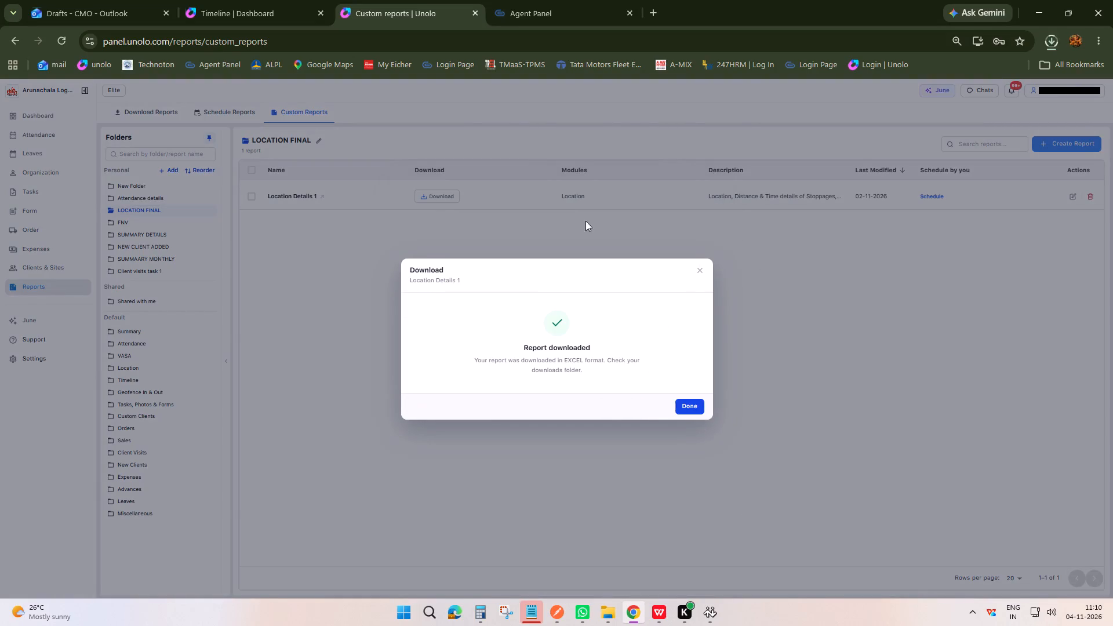
{"action": "left_click", "coordinate": [684, 402]}
{"action": "left_click", "coordinate": [1055, 41]}
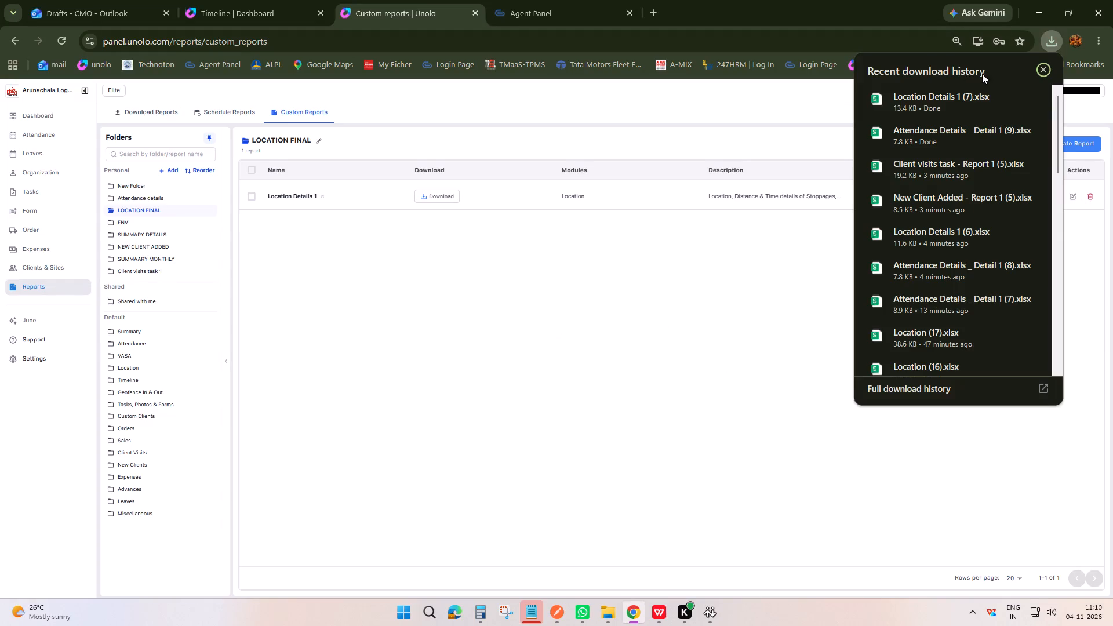
{"action": "left_click", "coordinate": [928, 86]}
{"action": "left_click", "coordinate": [919, 101]}
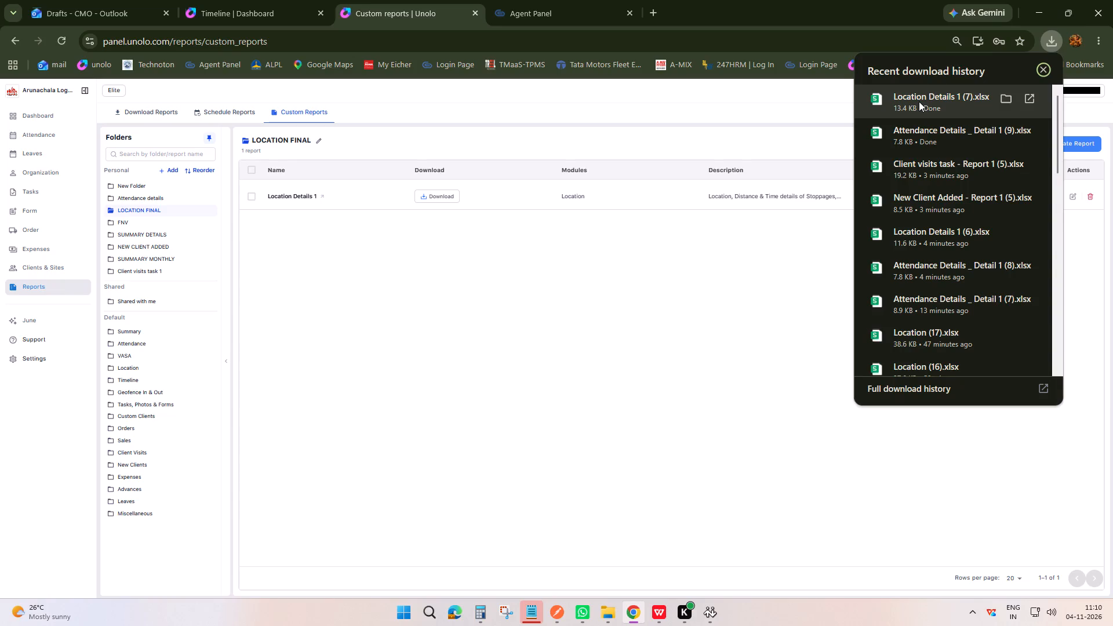
Delete the Designation and Internal Employee ID columns from the Location Details 1 sheet.
{"action": "scroll", "coordinate": [855, 143], "scroll_direction": "up", "scroll_amount": 4}
{"action": "left_click", "coordinate": [579, 291]}
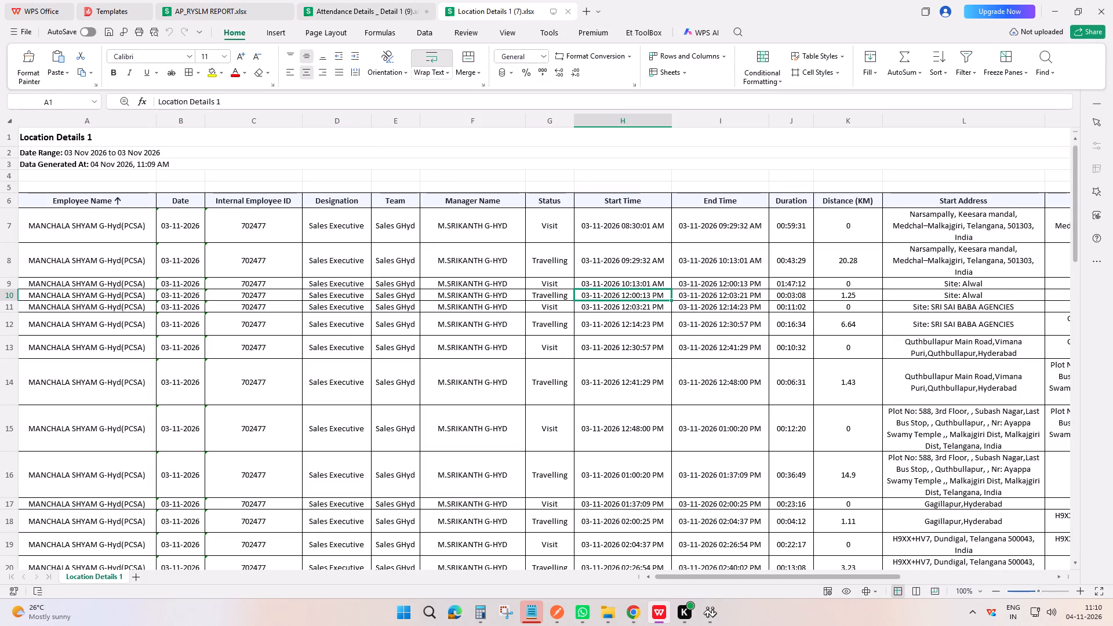
{"action": "left_click", "coordinate": [353, 116]}
{"action": "key", "text": "ctrl+minus"}
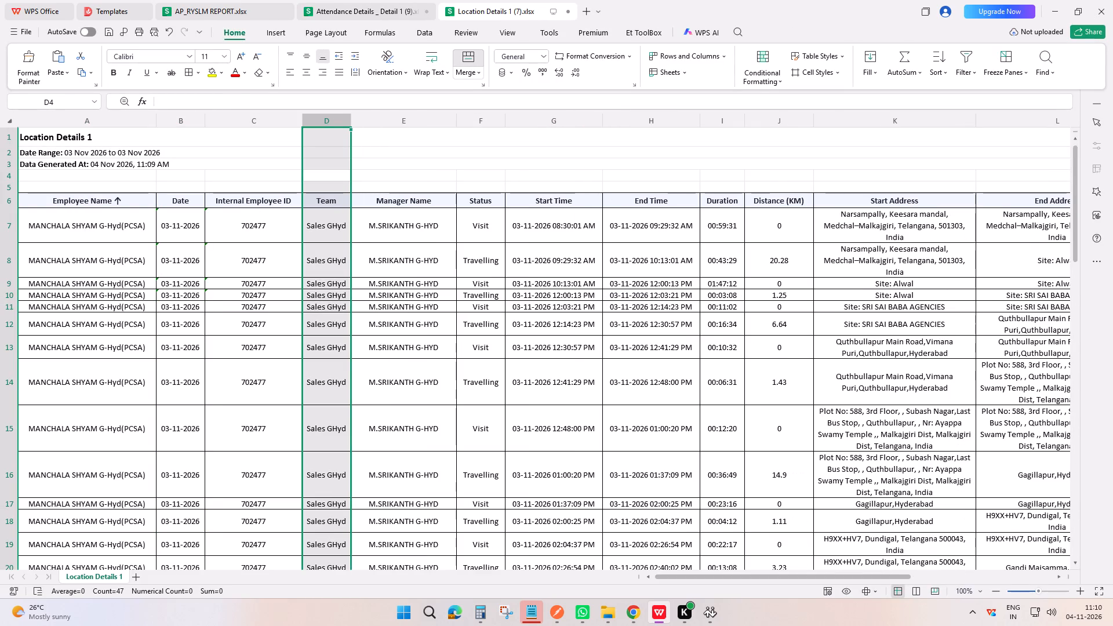
{"action": "left_click", "coordinate": [262, 121]}
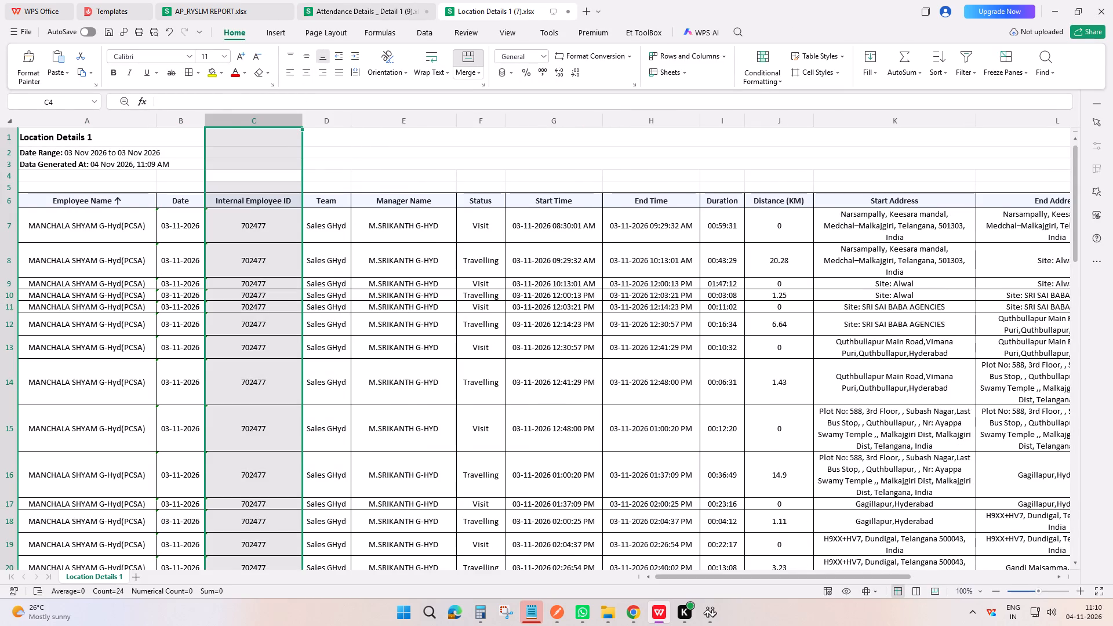
{"action": "key", "text": "ctrl+minus"}
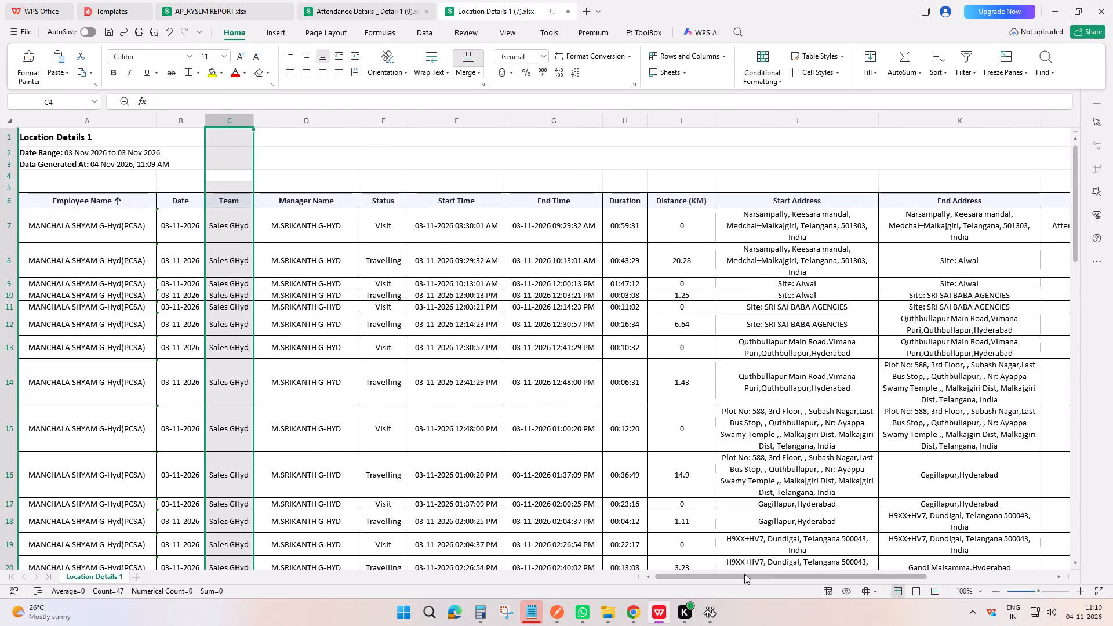
Save the trimmed Location Details 1 workbook.
{"action": "left_click_drag", "start_coordinate": [744, 574], "coordinate": [764, 556]}
{"action": "scroll", "coordinate": [527, 330], "scroll_direction": "up", "scroll_amount": 5}
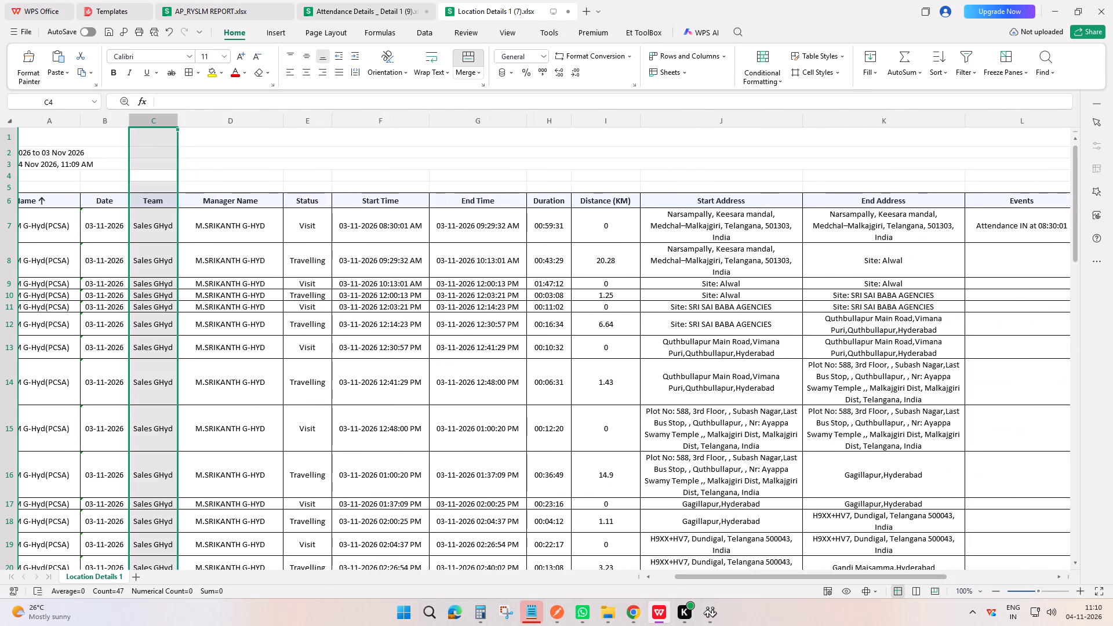
{"action": "scroll", "coordinate": [527, 329], "scroll_direction": "up", "scroll_amount": 5}
{"action": "left_click", "coordinate": [423, 155]}
{"action": "key", "text": "ctrl+s"}
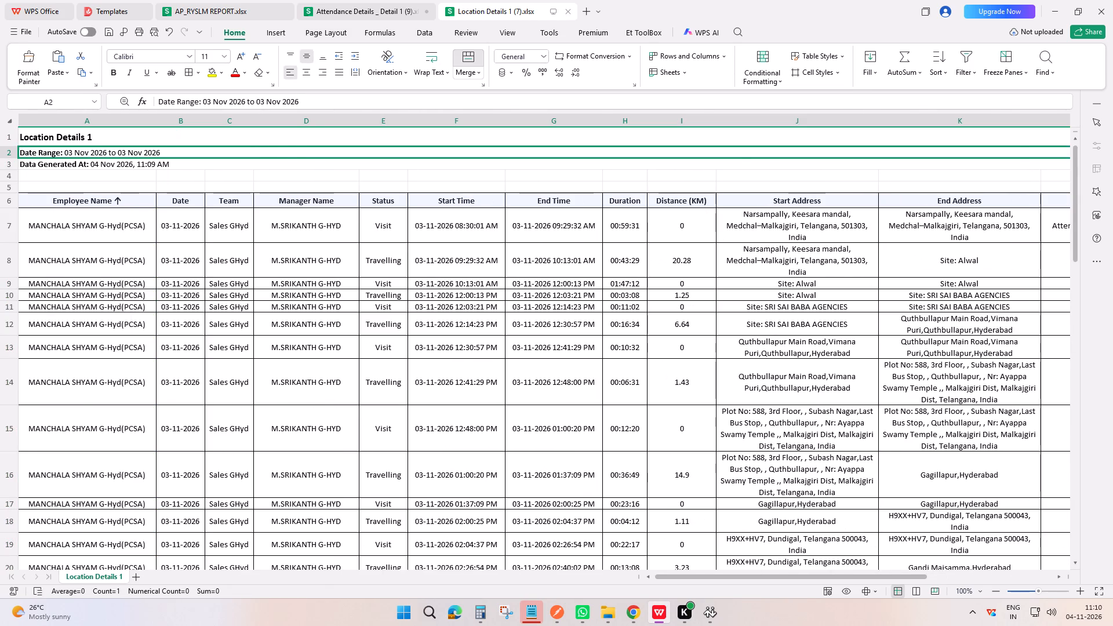
Switch to Unolo in Chrome, download New Client Added - Report 1 as Excel and open the file in WPS Office.
{"action": "key", "text": "alt+Tab"}
{"action": "left_click", "coordinate": [139, 248]}
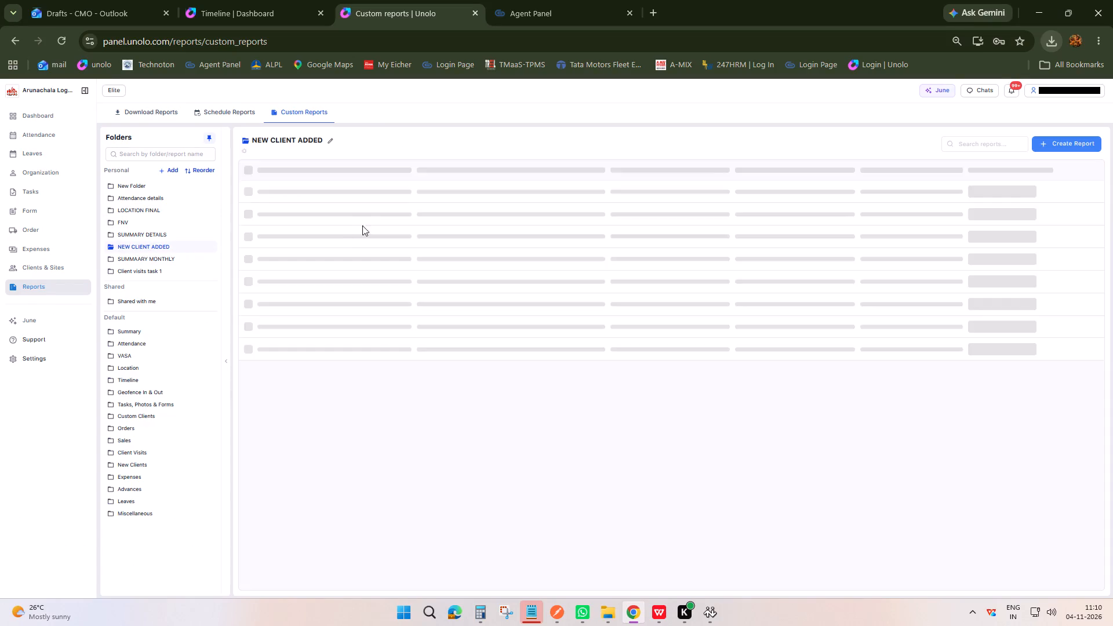
{"action": "left_click", "coordinate": [435, 196]}
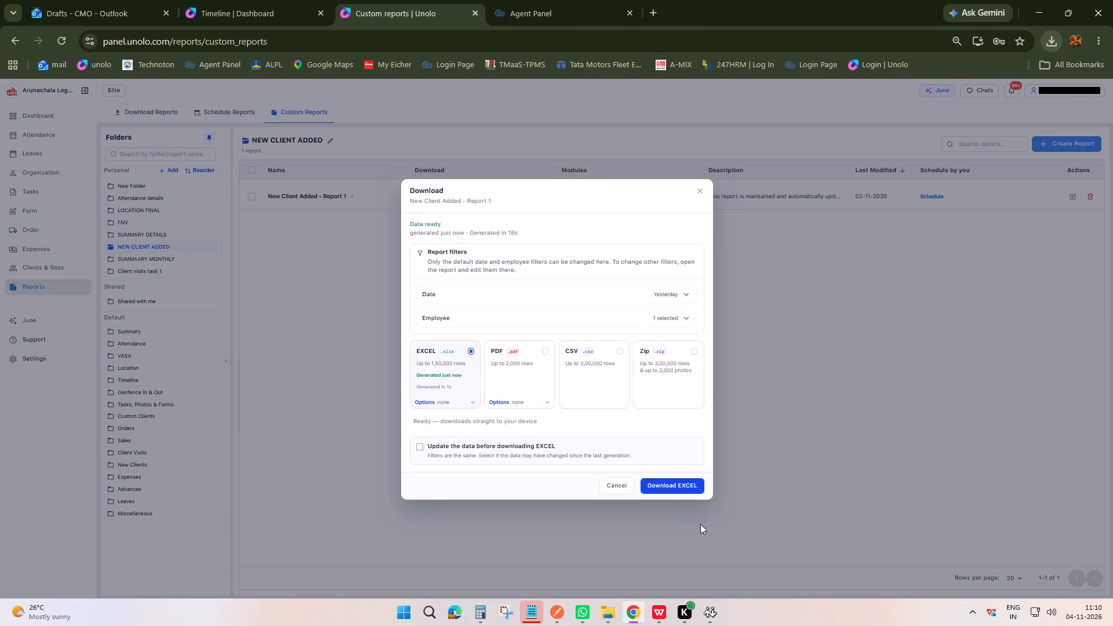
{"action": "left_click", "coordinate": [687, 490]}
{"action": "left_click", "coordinate": [683, 401]}
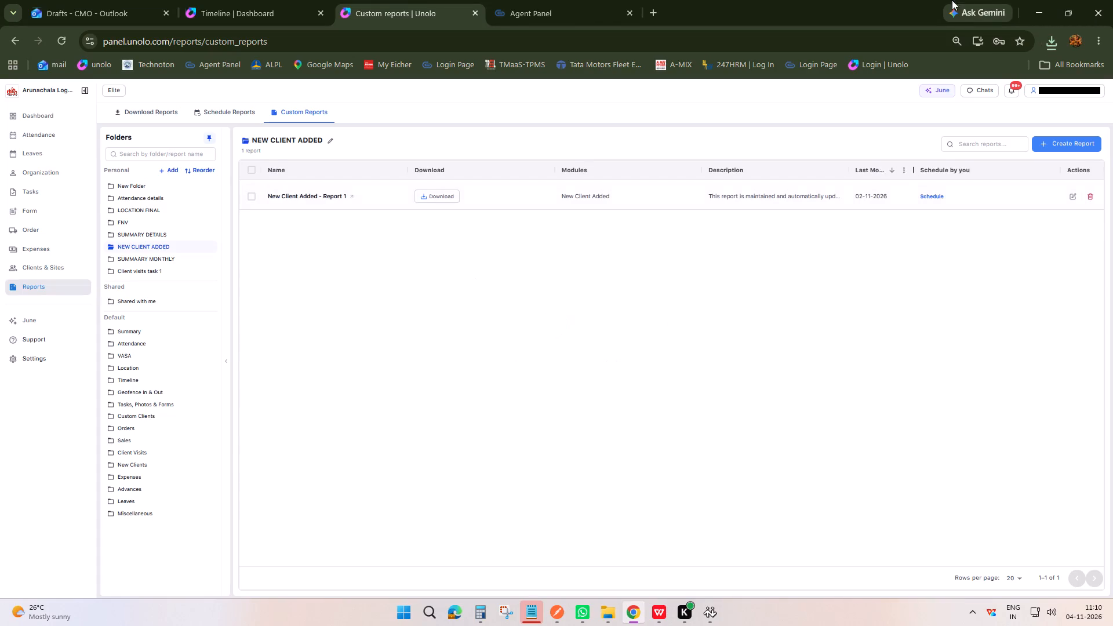
{"action": "left_click", "coordinate": [1057, 34]}
{"action": "left_click", "coordinate": [936, 107]}
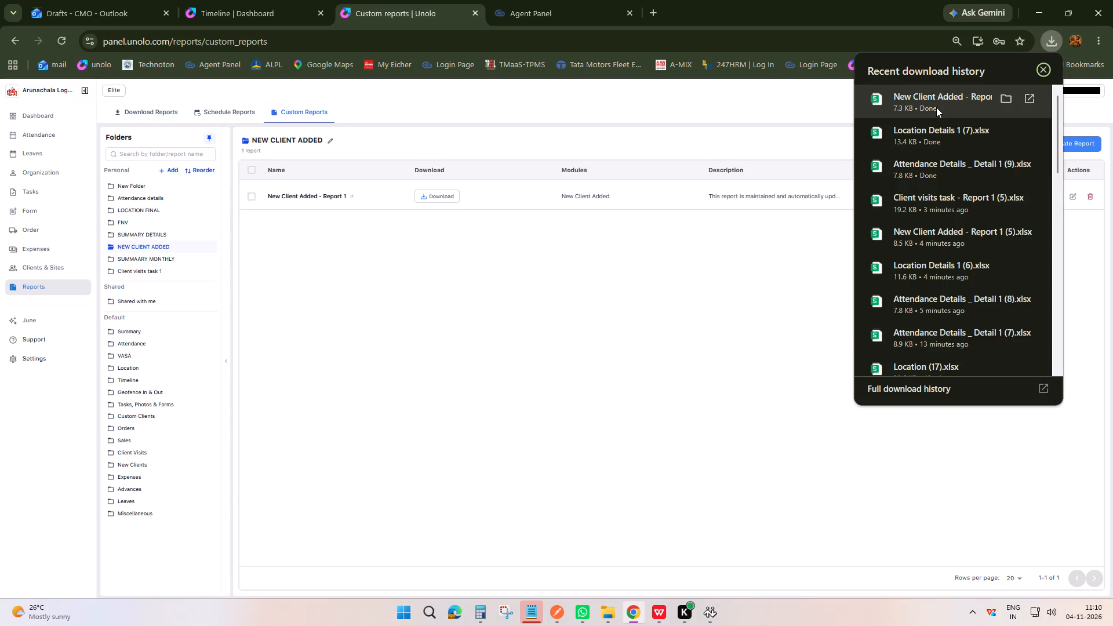
{"action": "left_click", "coordinate": [936, 107]}
{"action": "scroll", "coordinate": [509, 348], "scroll_direction": "up", "scroll_amount": 4}
{"action": "left_click", "coordinate": [504, 359]}
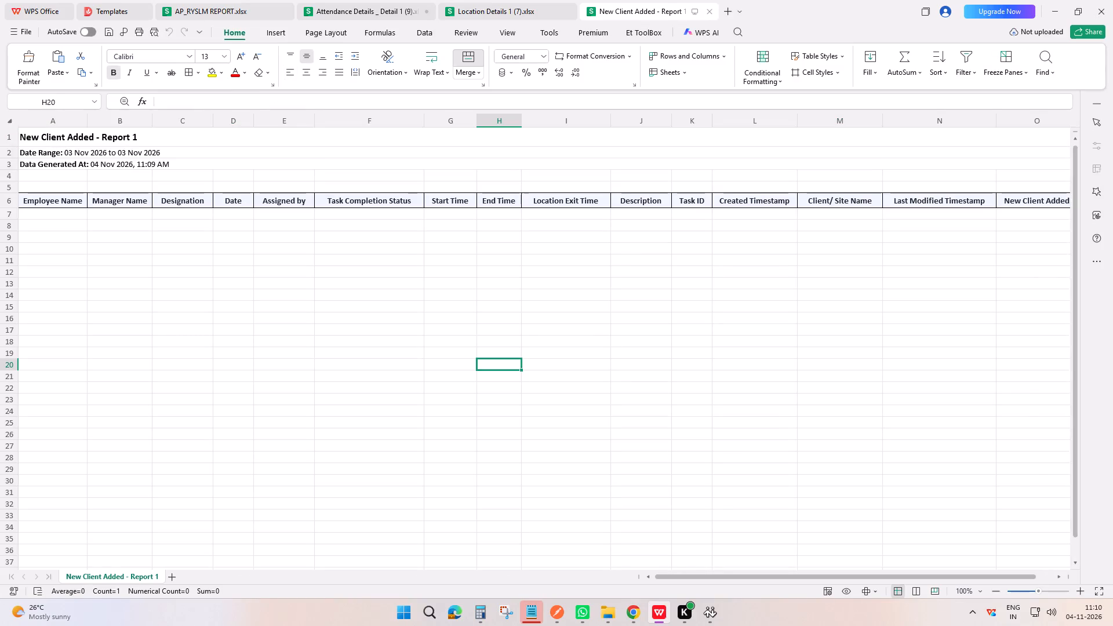
Return to Unolo in Chrome, download Client visits task - Report 1 as Excel and open the file in WPS Office.
{"action": "key", "text": "alt+Tab"}
{"action": "left_click", "coordinate": [141, 274]}
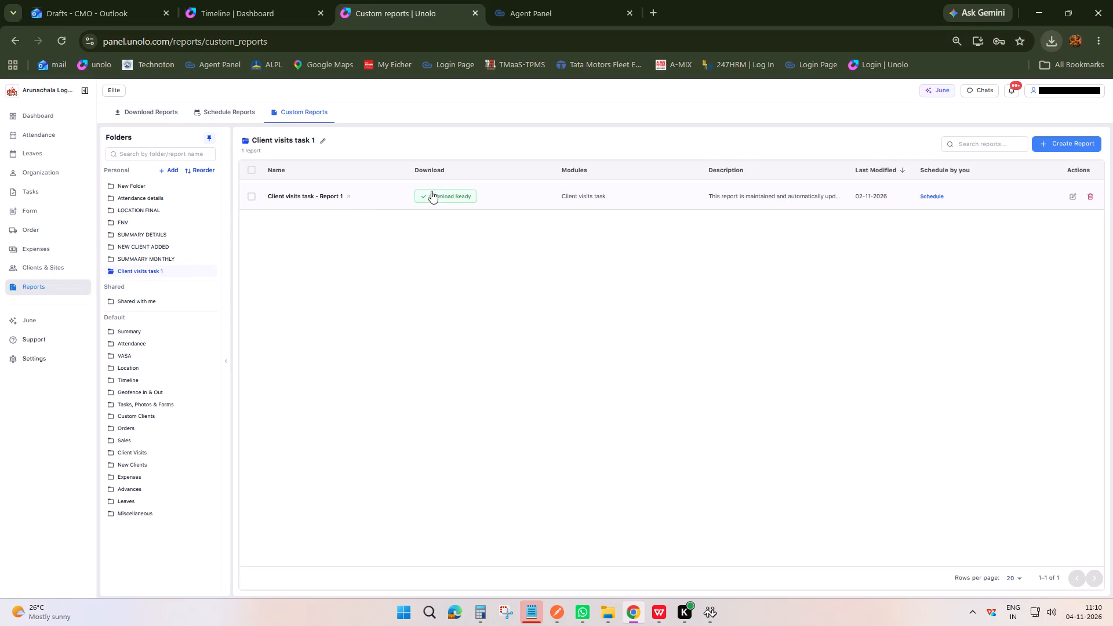
{"action": "left_click", "coordinate": [432, 191]}
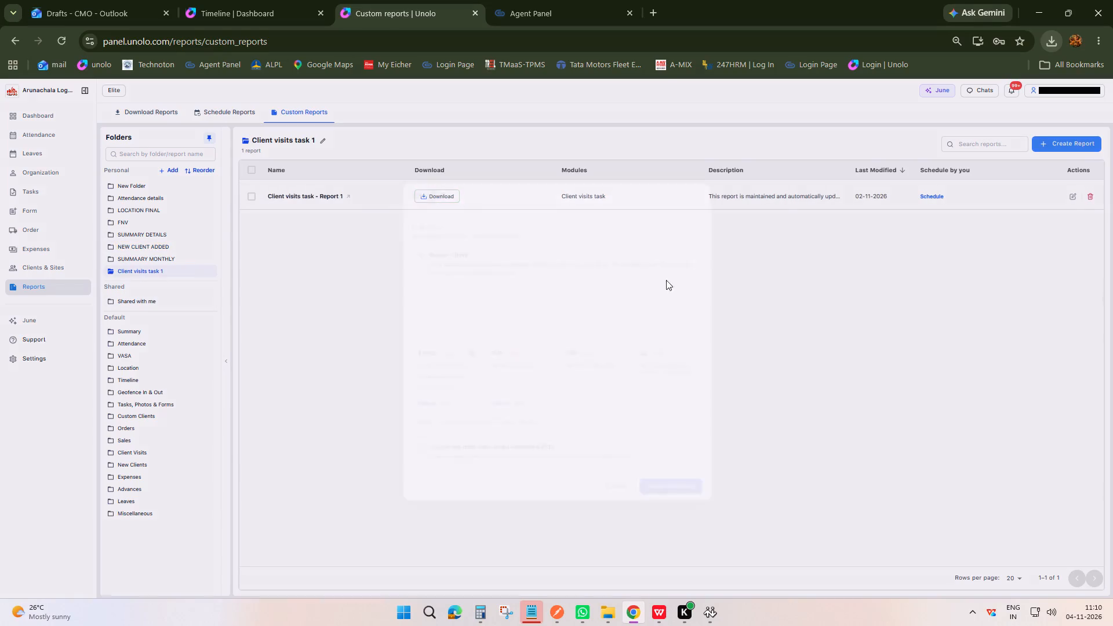
{"action": "left_click", "coordinate": [670, 499]}
{"action": "left_click", "coordinate": [674, 494]}
{"action": "left_click", "coordinate": [678, 487]}
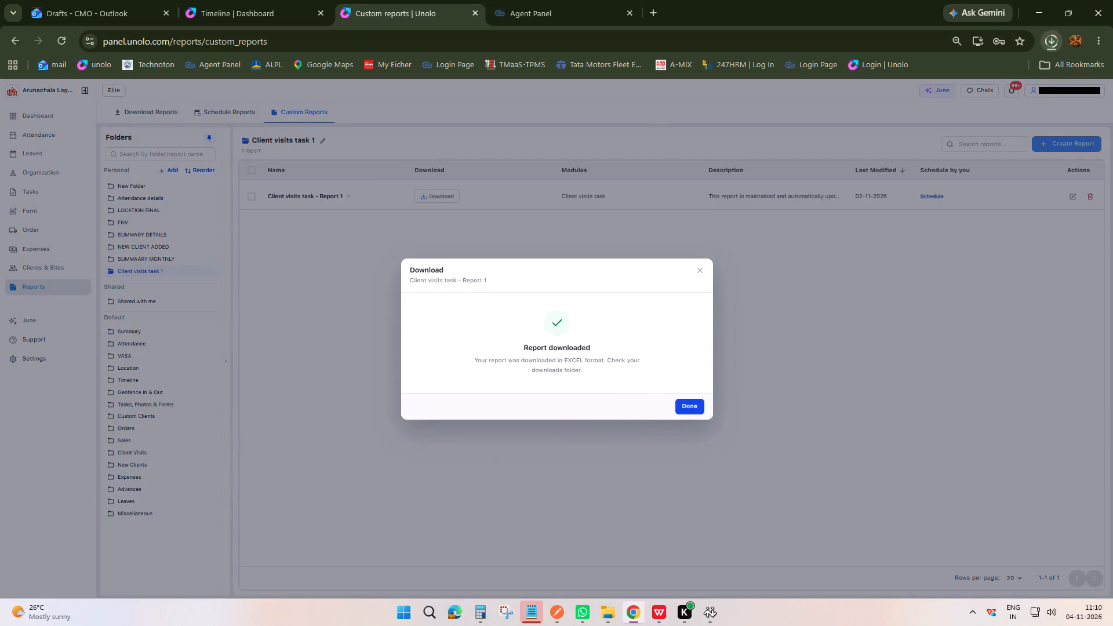
{"action": "left_click", "coordinate": [698, 406]}
{"action": "left_click", "coordinate": [1050, 39]}
{"action": "left_click", "coordinate": [906, 98]}
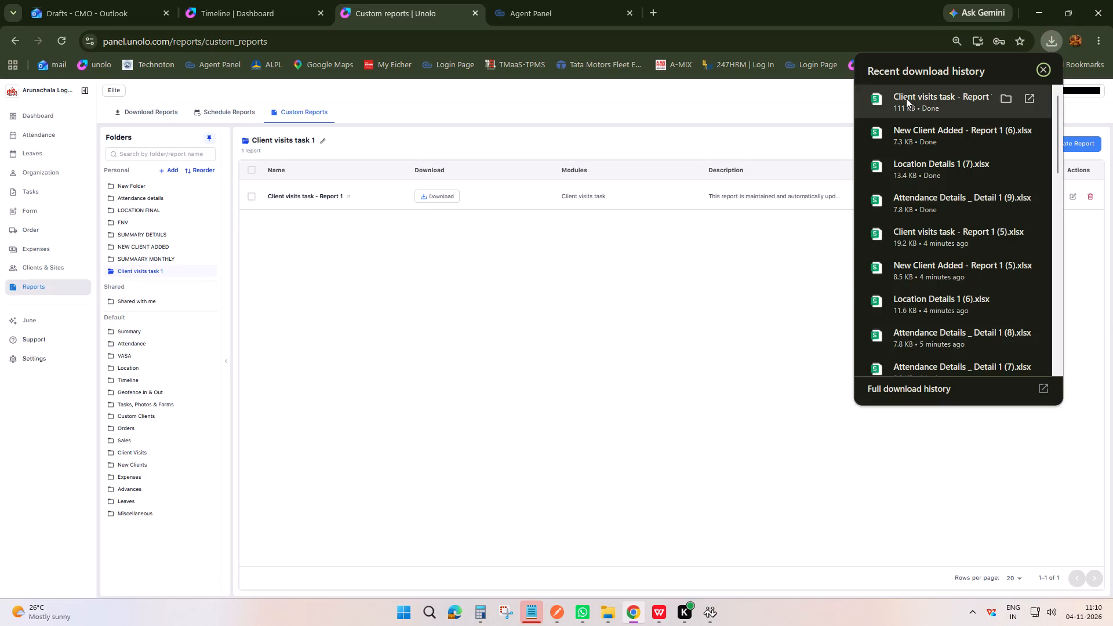
{"action": "left_click", "coordinate": [906, 98]}
{"action": "scroll", "coordinate": [565, 283], "scroll_direction": "up", "scroll_amount": 4}
{"action": "left_click", "coordinate": [537, 279]}
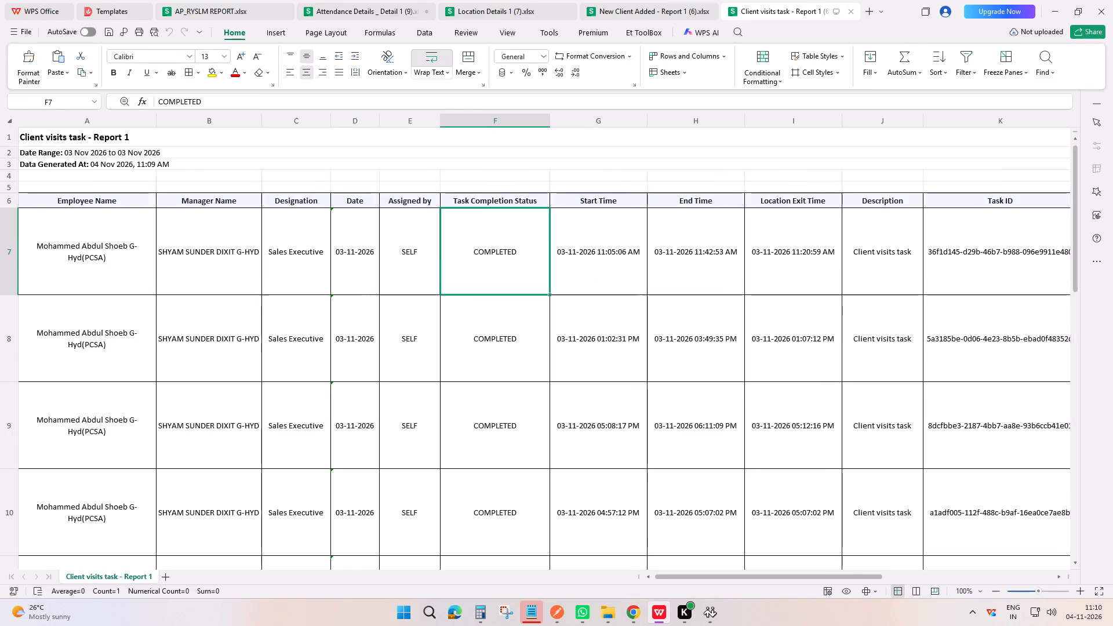
Delete the Assigned by, Designation, Task ID and Add Form columns from the Client visits task - Report 1 sheet.
{"action": "left_click", "coordinate": [399, 116]}
{"action": "key", "text": "ctrl+minus"}
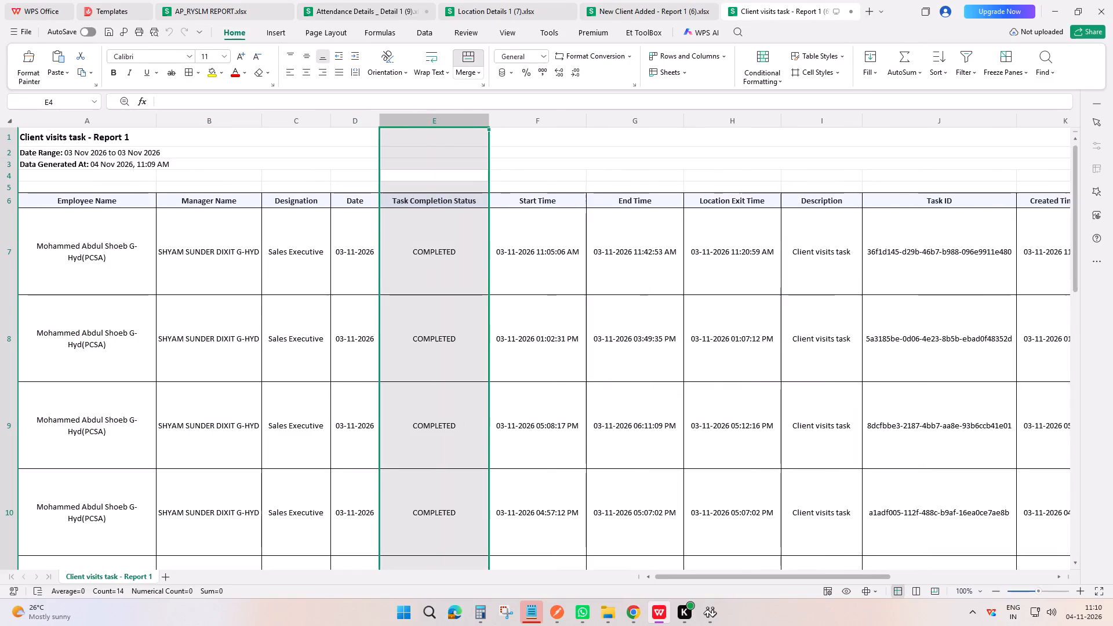
{"action": "left_click", "coordinate": [291, 122]}
{"action": "key", "text": "ctrl+minus"}
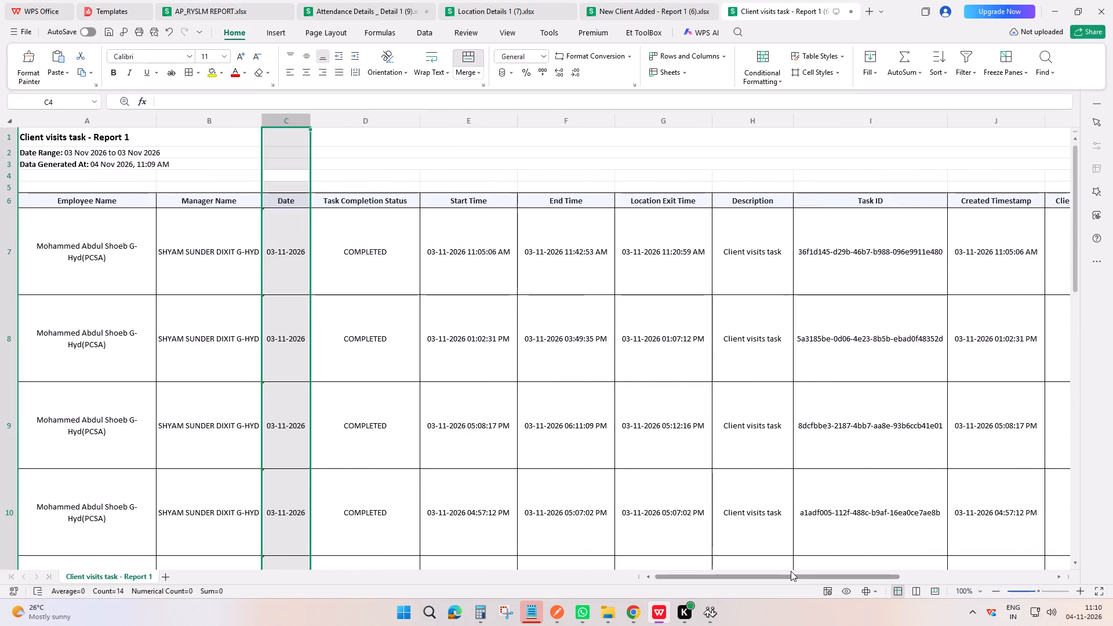
{"action": "left_click", "coordinate": [890, 119]}
{"action": "key", "text": "ctrl+minus"}
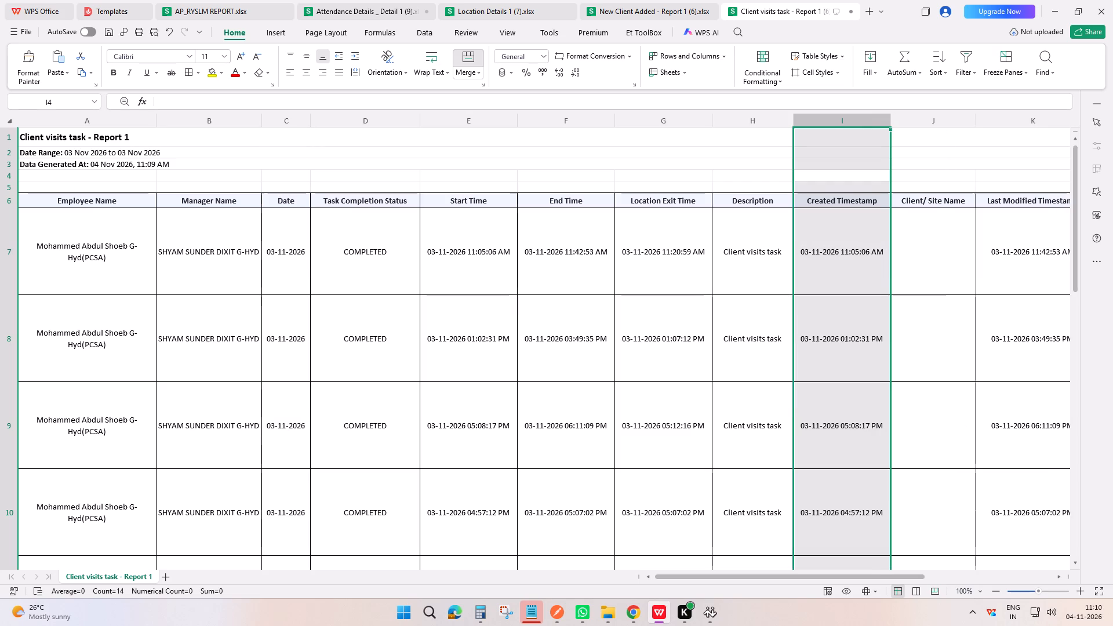
{"action": "left_click_drag", "start_coordinate": [845, 577], "coordinate": [1107, 552]}
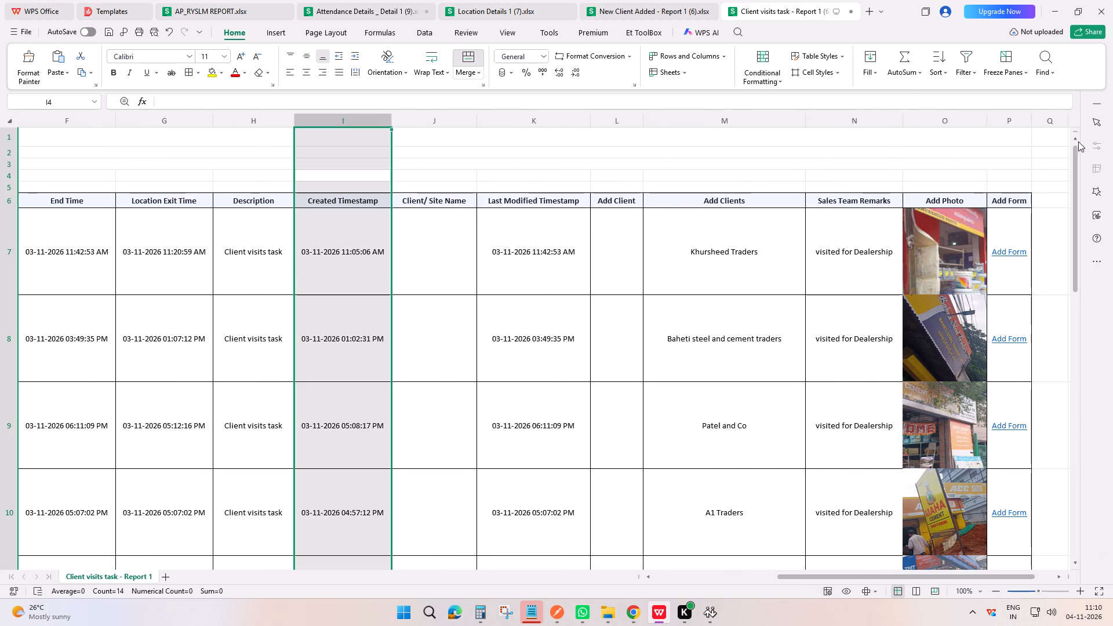
{"action": "left_click", "coordinate": [1013, 124]}
{"action": "key", "text": "ctrl+minus"}
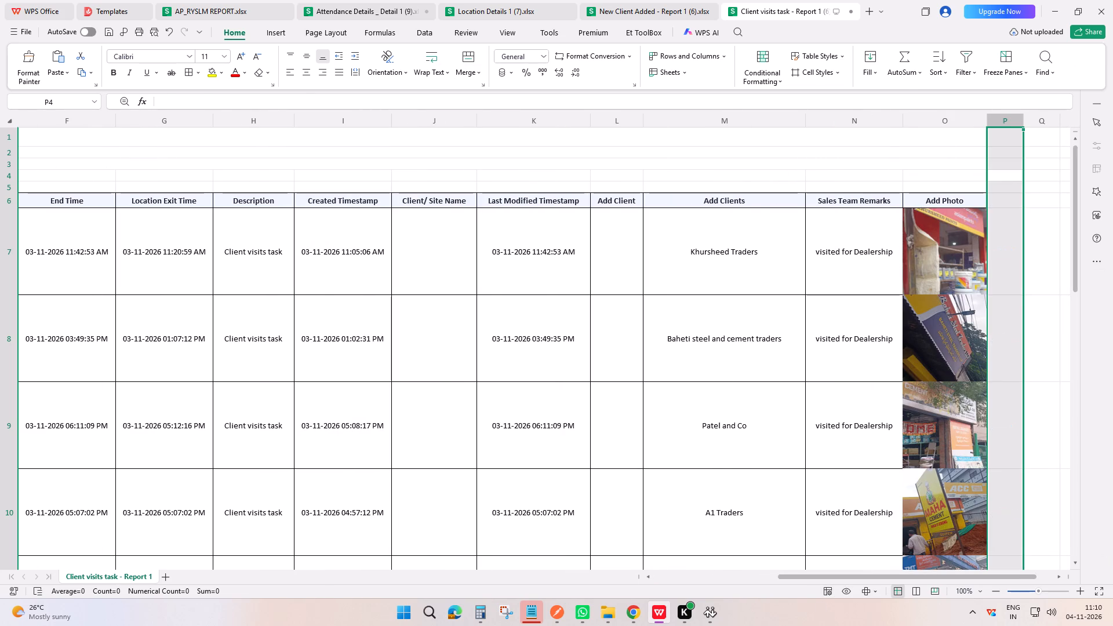
{"action": "left_click", "coordinate": [895, 162]}
{"action": "left_click_drag", "start_coordinate": [886, 576], "coordinate": [409, 521]}
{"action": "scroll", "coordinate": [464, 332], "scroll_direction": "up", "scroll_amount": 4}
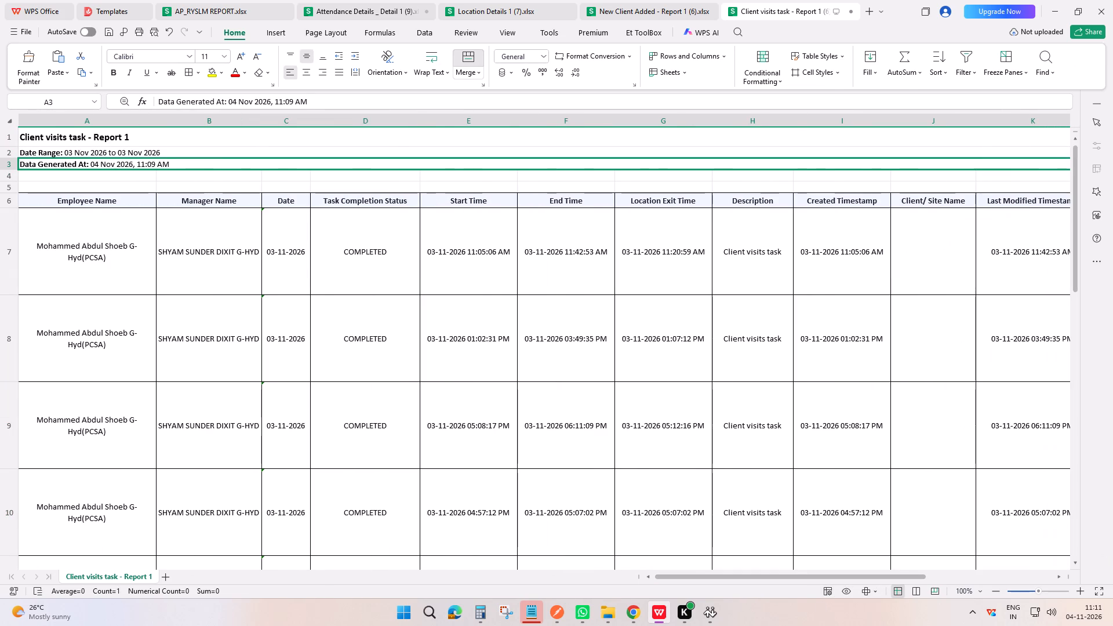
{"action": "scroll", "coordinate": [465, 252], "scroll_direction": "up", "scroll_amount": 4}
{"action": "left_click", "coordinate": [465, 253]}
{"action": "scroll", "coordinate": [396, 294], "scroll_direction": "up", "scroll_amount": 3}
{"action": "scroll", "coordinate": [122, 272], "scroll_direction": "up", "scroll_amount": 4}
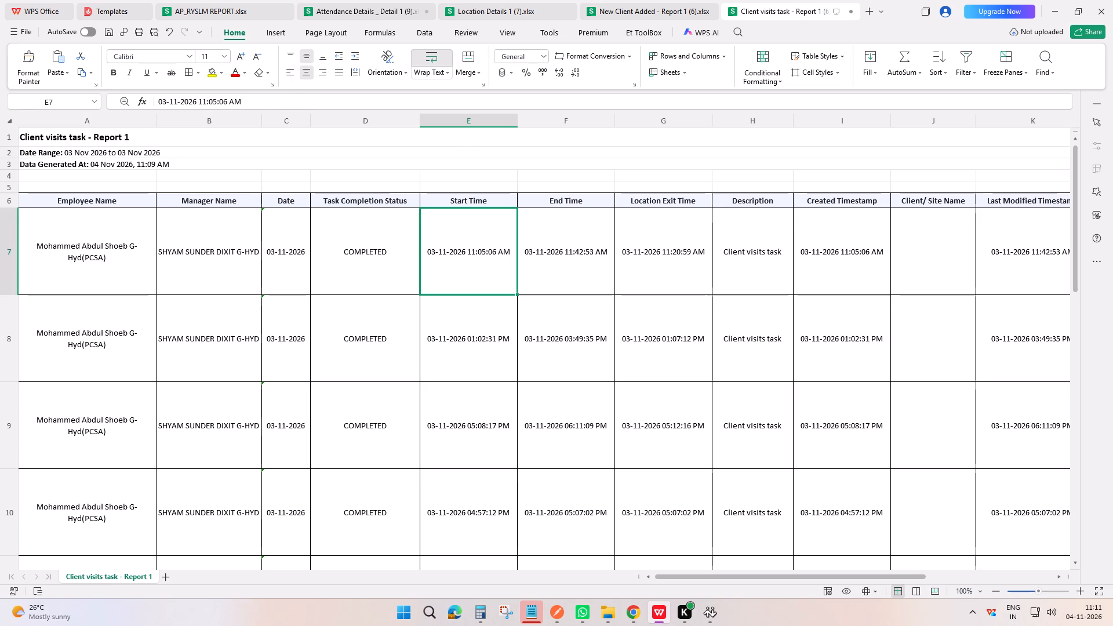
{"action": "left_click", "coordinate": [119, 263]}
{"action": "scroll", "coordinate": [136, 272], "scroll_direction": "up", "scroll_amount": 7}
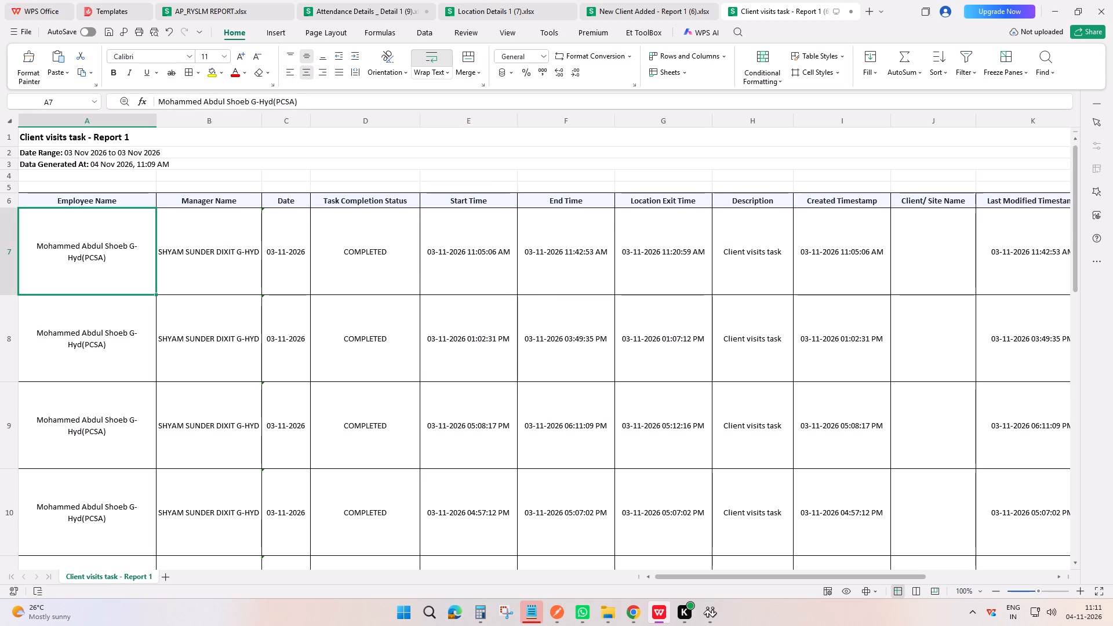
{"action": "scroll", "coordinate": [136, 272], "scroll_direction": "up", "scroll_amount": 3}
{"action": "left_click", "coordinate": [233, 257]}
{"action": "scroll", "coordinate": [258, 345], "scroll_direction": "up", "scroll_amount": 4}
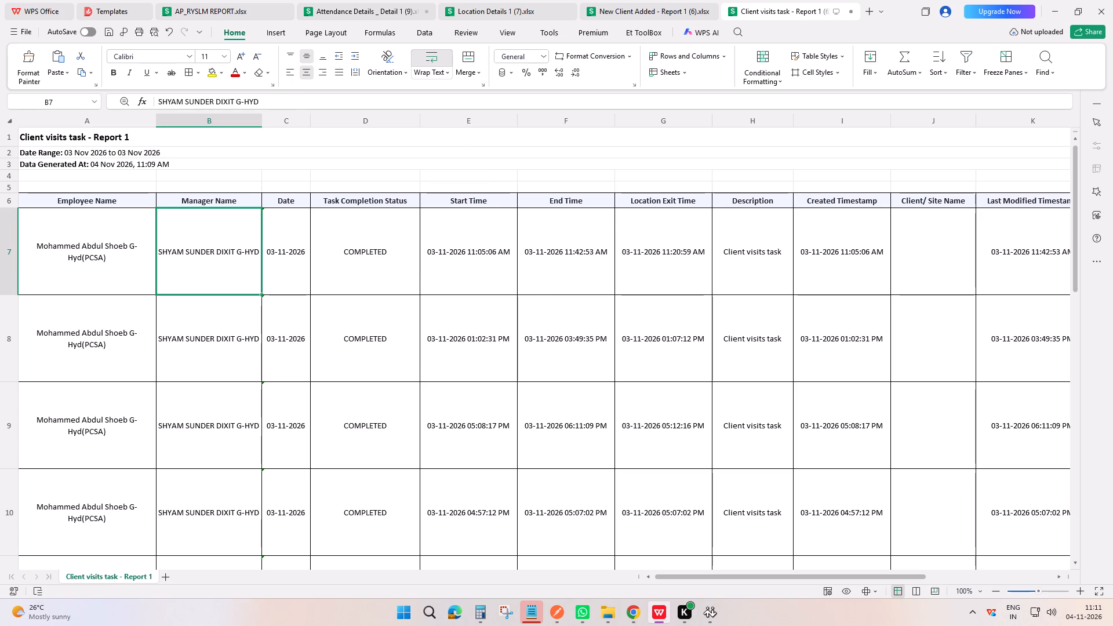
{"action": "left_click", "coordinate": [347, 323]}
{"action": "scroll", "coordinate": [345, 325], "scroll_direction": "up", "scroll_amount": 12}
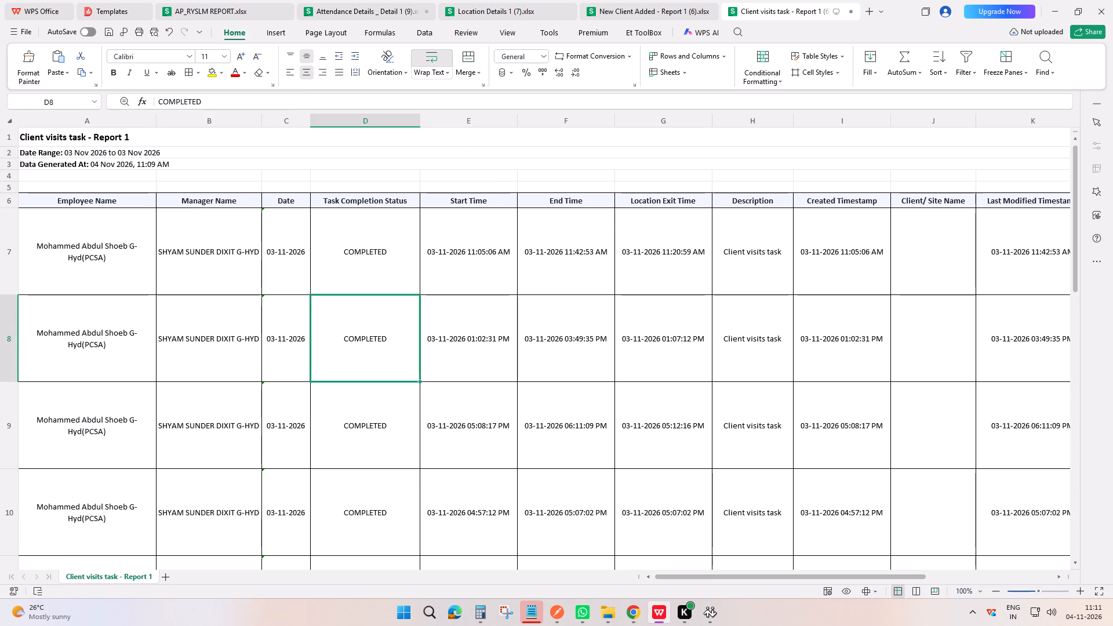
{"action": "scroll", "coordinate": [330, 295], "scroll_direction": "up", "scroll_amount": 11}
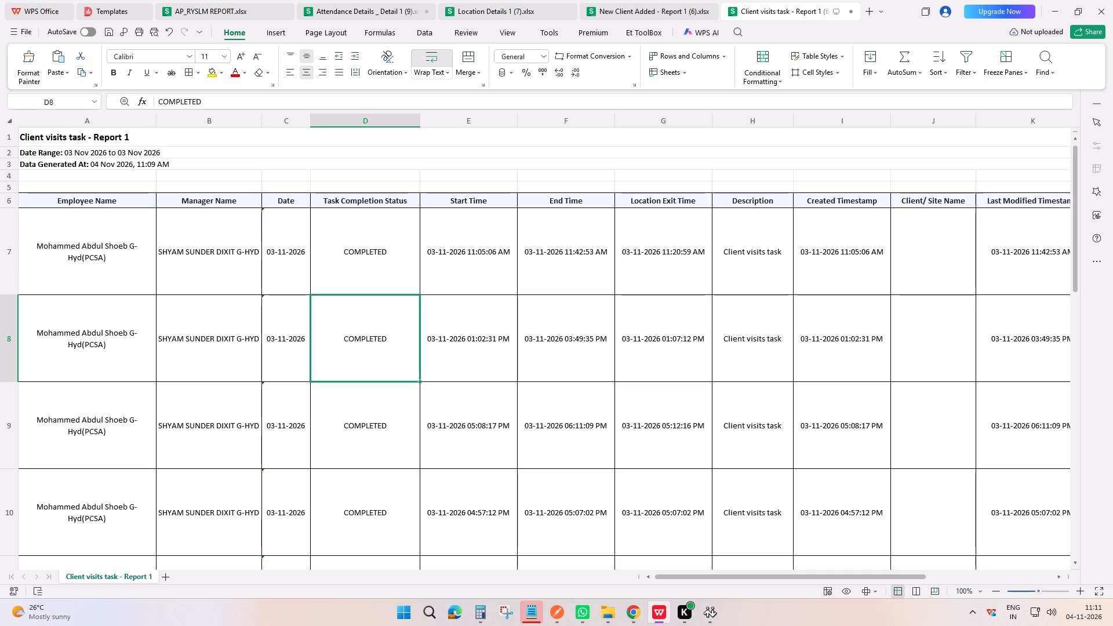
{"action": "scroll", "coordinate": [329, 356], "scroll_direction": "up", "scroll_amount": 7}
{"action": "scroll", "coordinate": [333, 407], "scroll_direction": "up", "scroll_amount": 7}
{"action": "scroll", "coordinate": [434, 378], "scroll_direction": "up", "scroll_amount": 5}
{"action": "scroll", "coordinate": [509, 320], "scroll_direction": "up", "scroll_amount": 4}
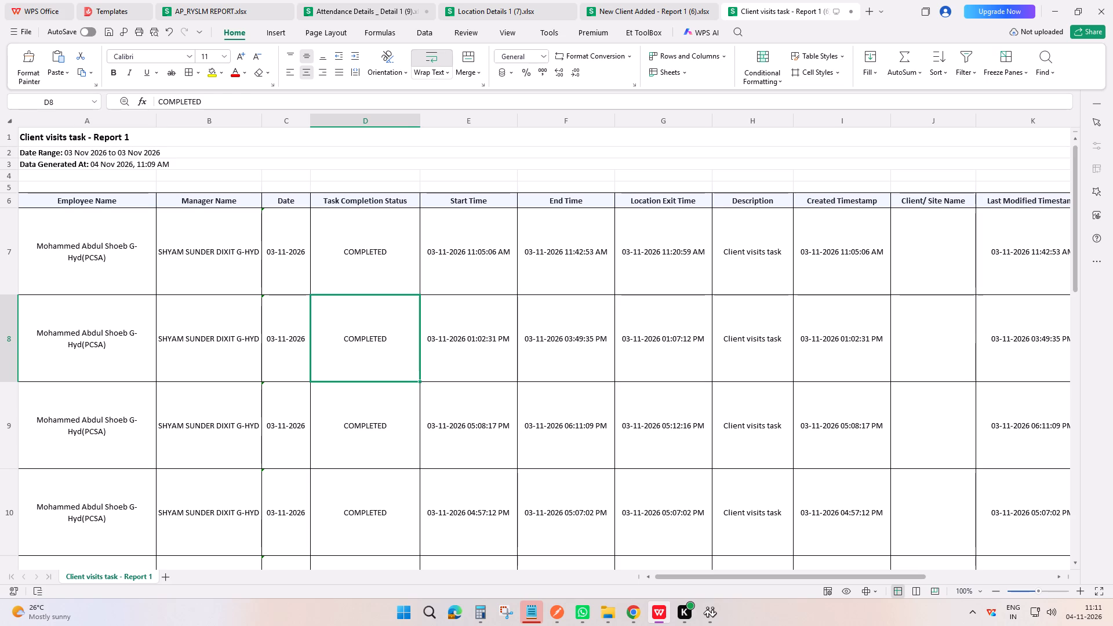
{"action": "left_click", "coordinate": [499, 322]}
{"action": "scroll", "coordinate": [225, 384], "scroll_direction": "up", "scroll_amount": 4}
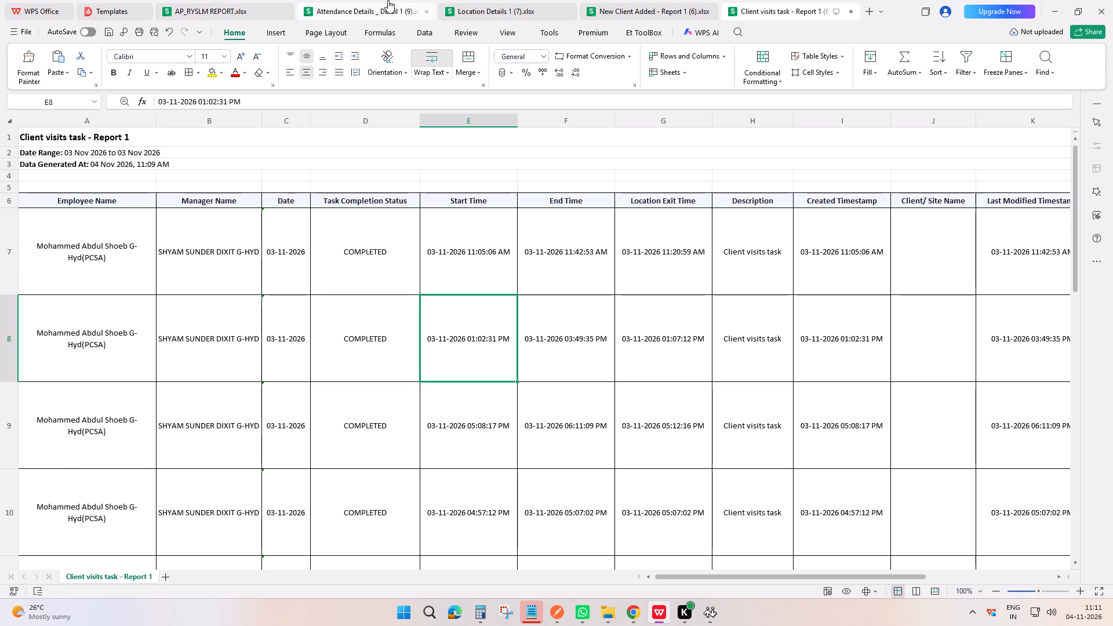
Add two blank sheets after Attendance Details _ Detail 1 in the attendance workbook, deleting the surplus third sheet.
{"action": "left_click", "coordinate": [388, 4]}
{"action": "scroll", "coordinate": [159, 625], "scroll_direction": "up", "scroll_amount": 1}
{"action": "left_click", "coordinate": [168, 579]}
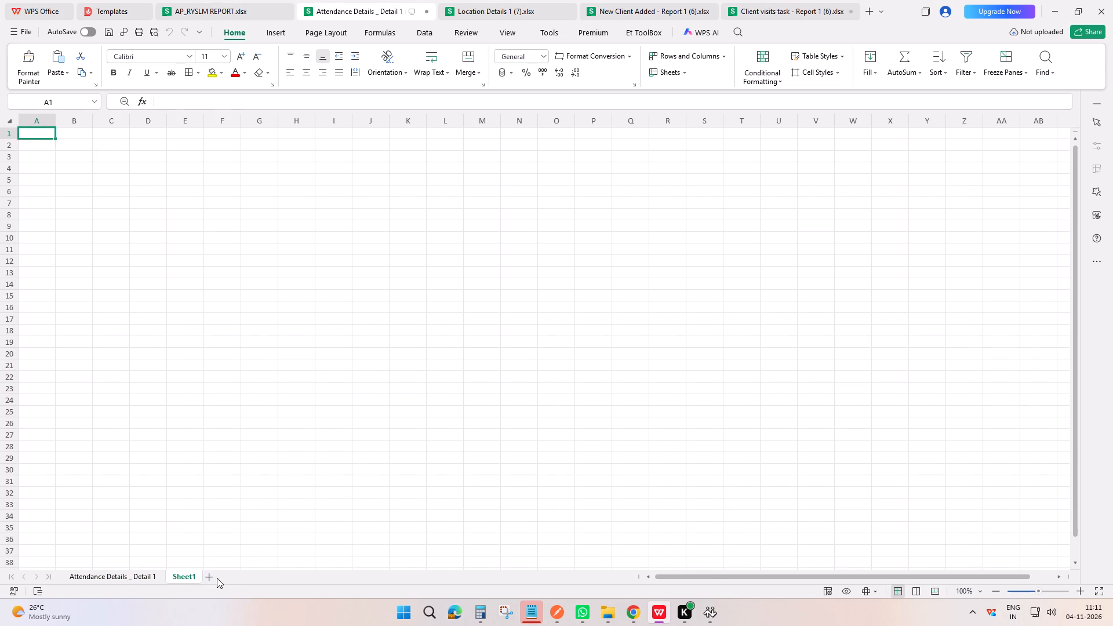
{"action": "left_click", "coordinate": [209, 577]}
{"action": "left_click", "coordinate": [248, 576]}
{"action": "left_click", "coordinate": [188, 577]}
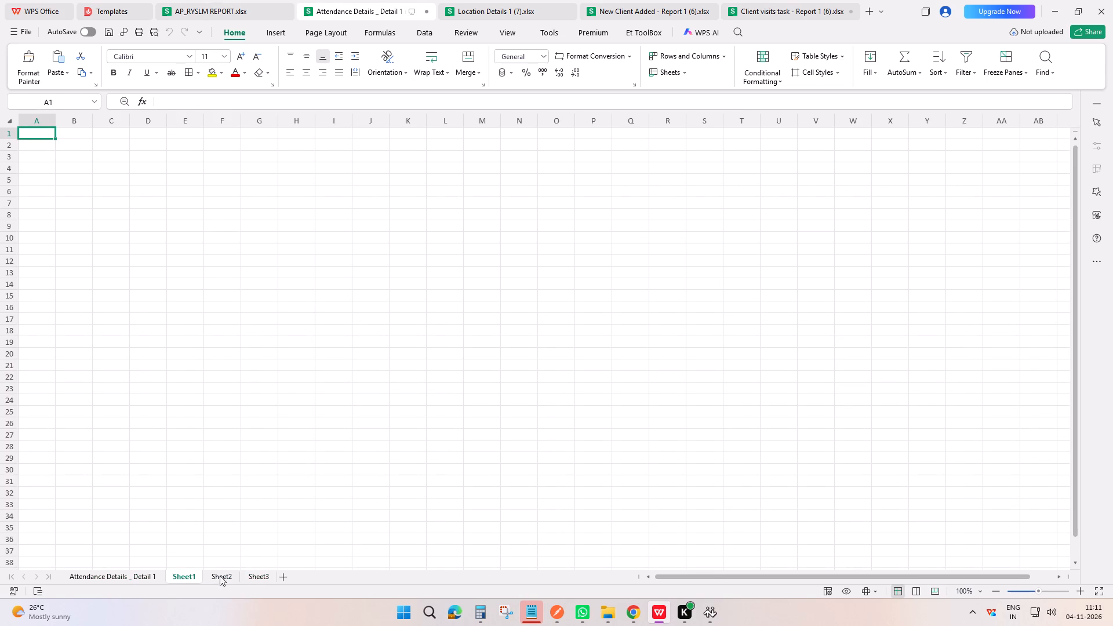
{"action": "left_click", "coordinate": [227, 574]}
{"action": "left_click", "coordinate": [261, 573]}
{"action": "right_click", "coordinate": [261, 573]}
{"action": "left_click", "coordinate": [307, 322]}
Copy the entire Location Details 1 sheet from its workbook and paste it into Sheet1 of the attendance workbook.
{"action": "left_click", "coordinate": [181, 585]}
{"action": "left_click", "coordinate": [177, 580]}
{"action": "scroll", "coordinate": [250, 449], "scroll_direction": "up", "scroll_amount": 4}
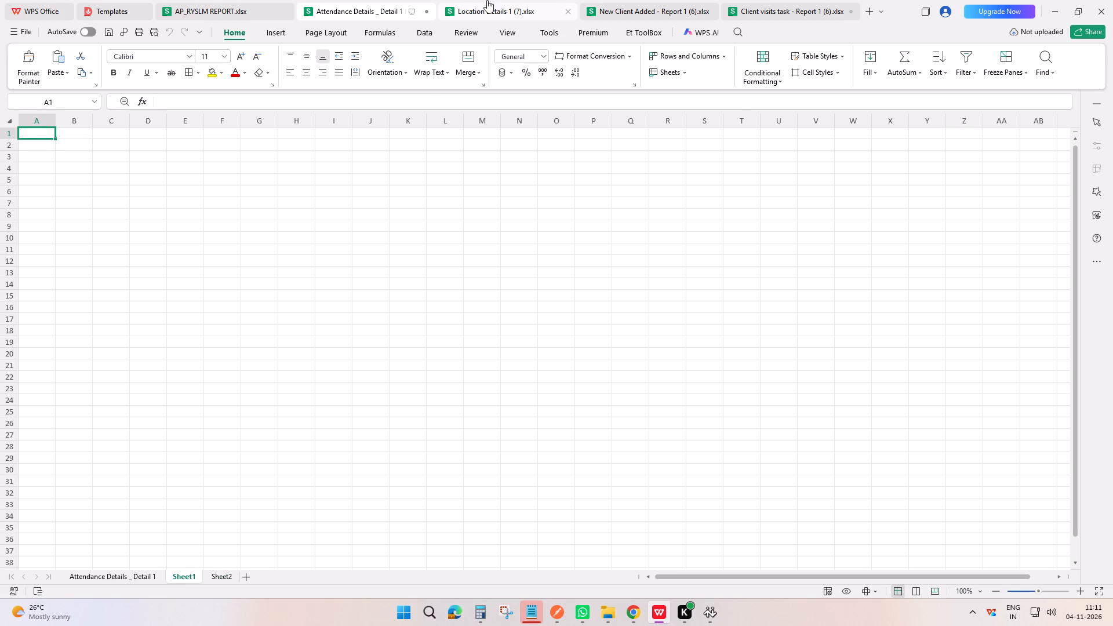
{"action": "left_click", "coordinate": [489, 0]}
{"action": "scroll", "coordinate": [206, 249], "scroll_direction": "up", "scroll_amount": 4}
{"action": "left_click", "coordinate": [6, 121]}
{"action": "key", "text": "ctrl+c"}
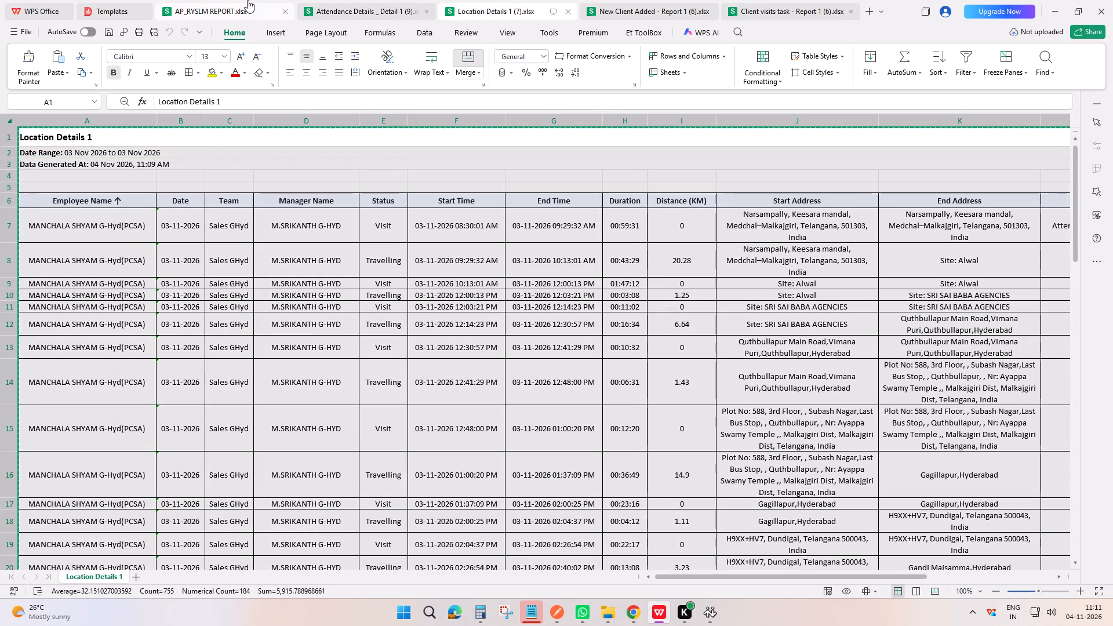
{"action": "left_click", "coordinate": [363, 0]}
{"action": "key", "text": "ctrl+v"}
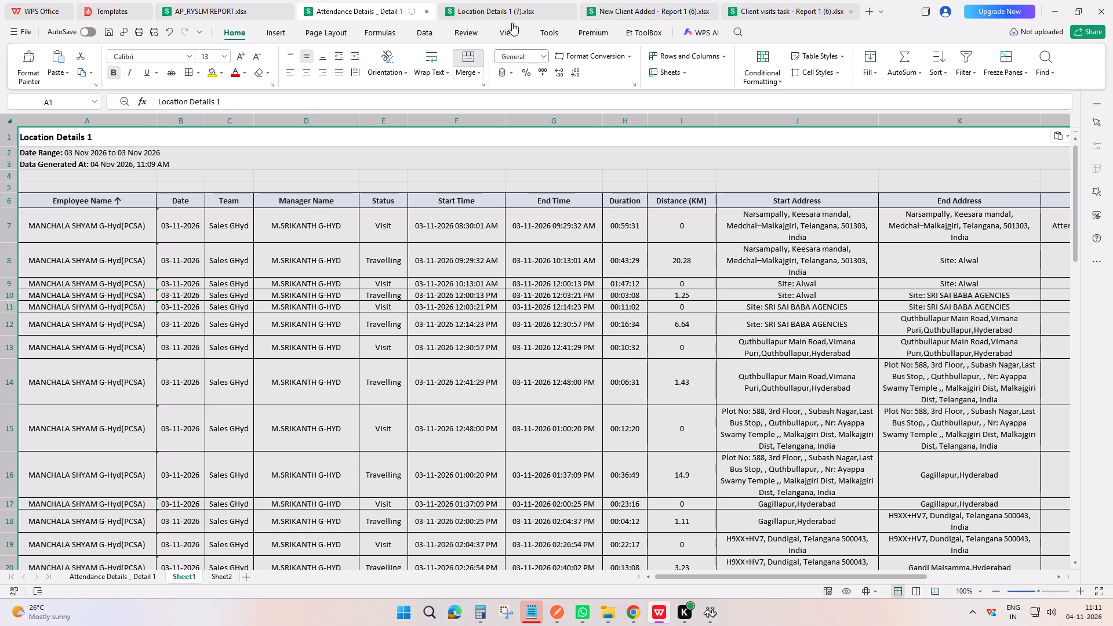
Copy the entire Client visits task - Report 1 sheet from its workbook and paste it into Sheet2 of the attendance workbook.
{"action": "left_click", "coordinate": [645, 0]}
{"action": "left_click", "coordinate": [796, 0]}
{"action": "scroll", "coordinate": [304, 245], "scroll_direction": "up", "scroll_amount": 3}
{"action": "left_click", "coordinate": [4, 121]}
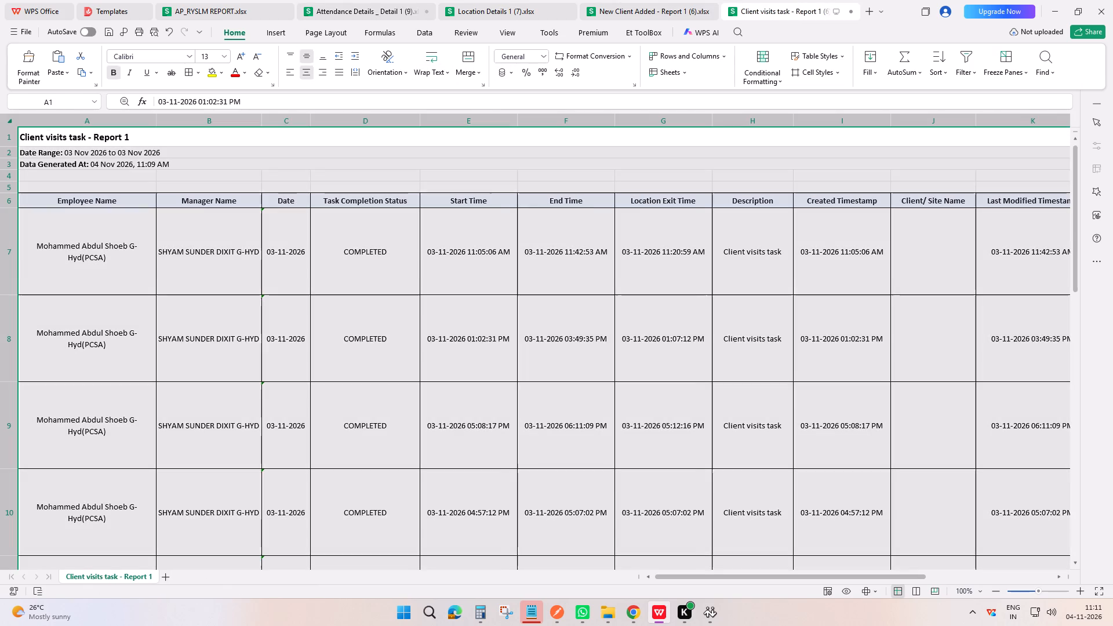
{"action": "key", "text": "ctrl+c"}
{"action": "left_click", "coordinate": [357, 0]}
{"action": "left_click", "coordinate": [221, 574]}
{"action": "key", "text": "ctrl+v"}
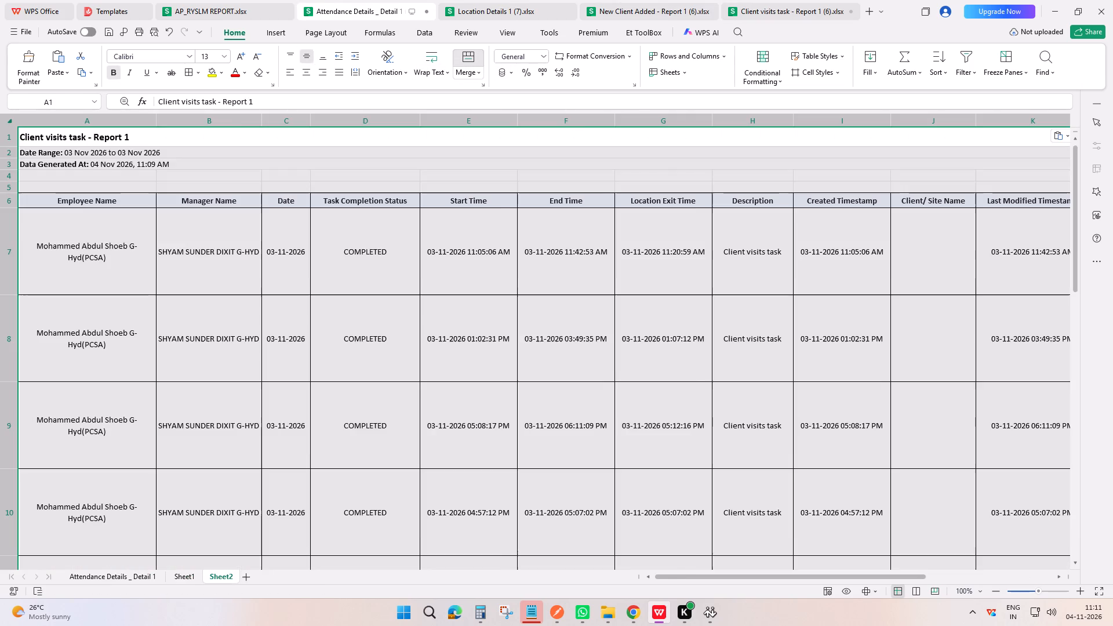
{"action": "left_click", "coordinate": [337, 377]}
{"action": "key", "text": "Escape"}
{"action": "scroll", "coordinate": [293, 435], "scroll_direction": "up", "scroll_amount": 3}
Rename Sheet1 as Location Details 1, reusing the title text from its first cell.
{"action": "left_click", "coordinate": [162, 578]}
{"action": "left_click", "coordinate": [184, 578]}
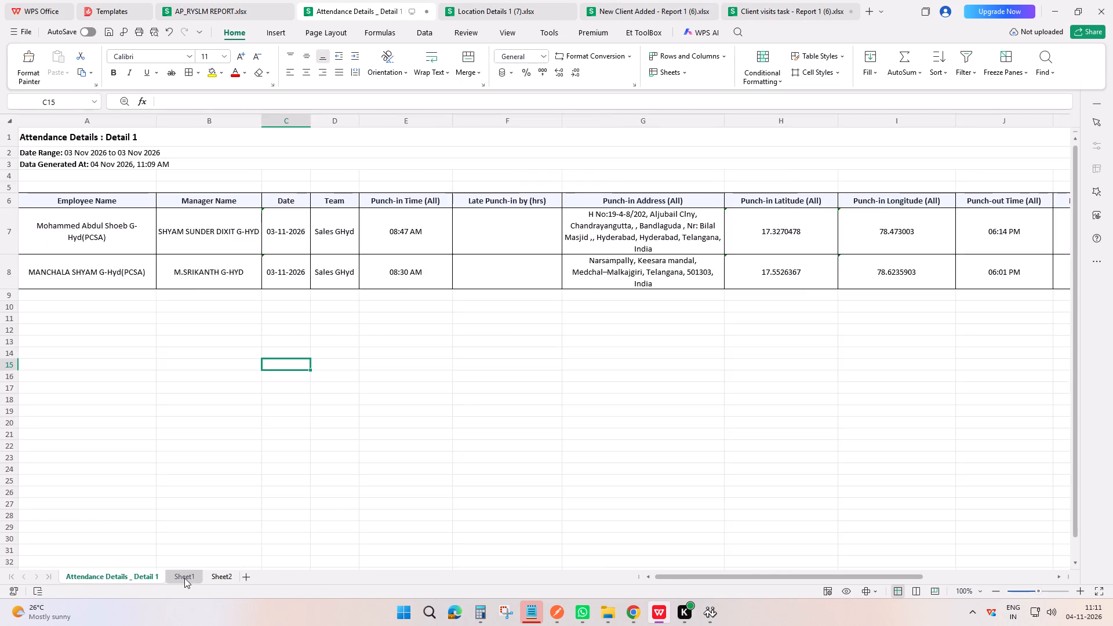
{"action": "left_click", "coordinate": [168, 143]}
{"action": "key", "text": "ctrl+c"}
{"action": "double_click", "coordinate": [184, 578]}
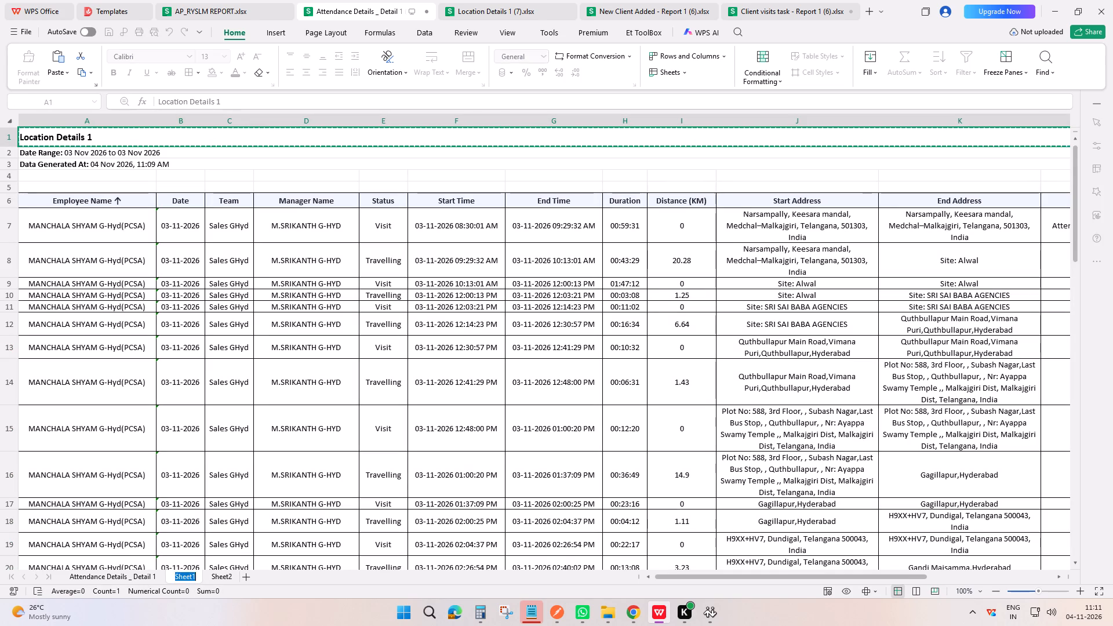
{"action": "key", "text": "ctrl+v"}
Rename Sheet2 as Client visits task - Report 1, reusing the title text from its first cell.
{"action": "left_click", "coordinate": [259, 577]}
{"action": "left_click", "coordinate": [148, 132]}
{"action": "key", "text": "ctrl+c"}
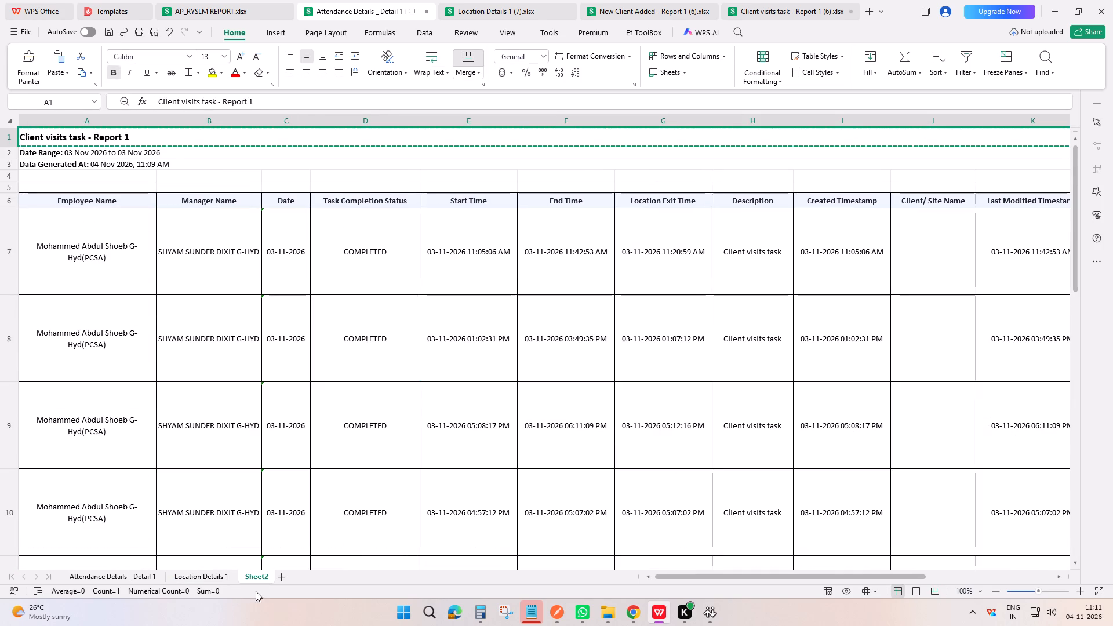
{"action": "double_click", "coordinate": [256, 578]}
{"action": "key", "text": "ctrl+v"}
{"action": "left_click", "coordinate": [364, 425]}
{"action": "scroll", "coordinate": [287, 477], "scroll_direction": "up", "scroll_amount": 4}
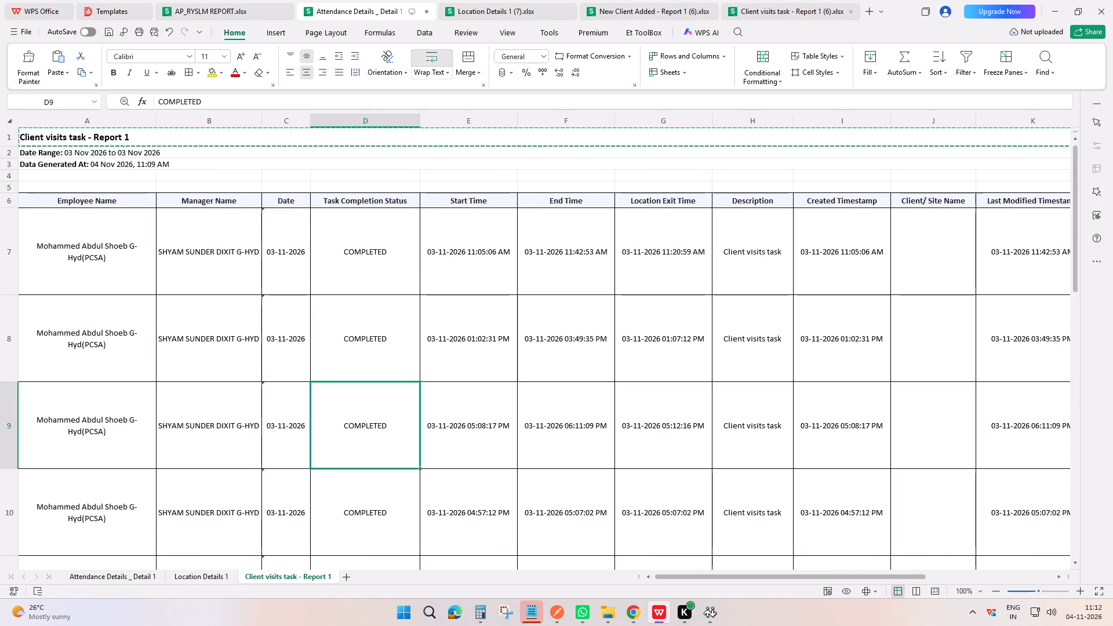
With the Attendance Details _ Detail 1 sheet active, save the workbook as G_HYD Report.xlsx in the Desktop report folder, over the existing file.
{"action": "left_click", "coordinate": [115, 570]}
{"action": "scroll", "coordinate": [175, 359], "scroll_direction": "up", "scroll_amount": 5}
{"action": "left_click", "coordinate": [19, 28]}
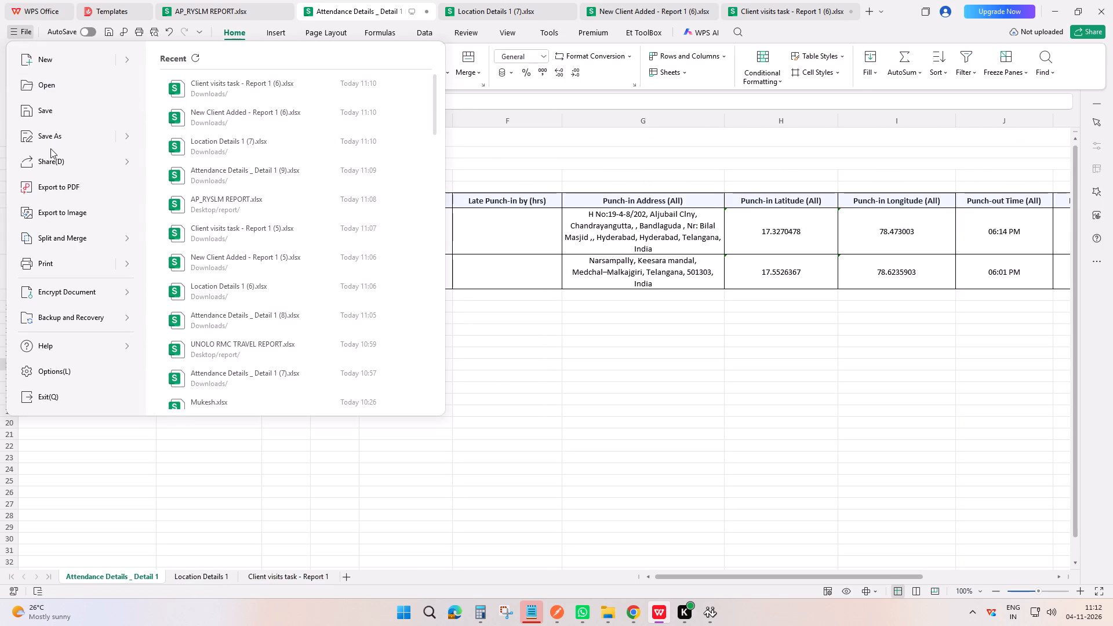
{"action": "left_click", "coordinate": [50, 148]}
{"action": "left_click", "coordinate": [53, 141]}
{"action": "key", "text": "BackSpace"}
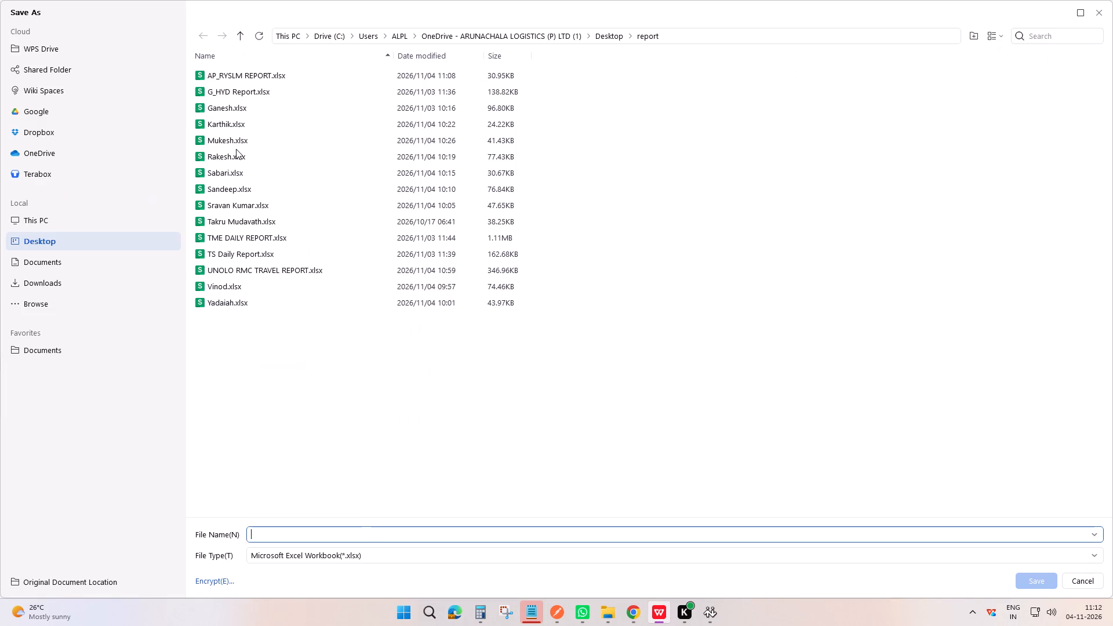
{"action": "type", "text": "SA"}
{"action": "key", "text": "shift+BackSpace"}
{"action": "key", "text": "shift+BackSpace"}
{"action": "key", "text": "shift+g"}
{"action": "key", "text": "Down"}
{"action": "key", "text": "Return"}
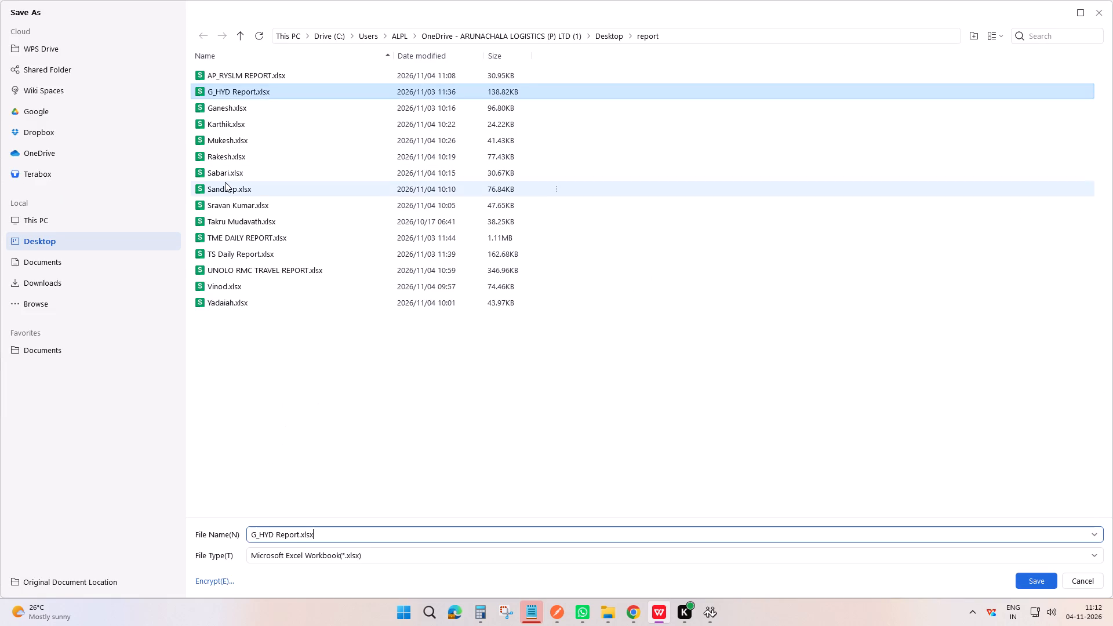
Complete saving the workbook as G_HYD Report.xlsx in the Desktop report folder, replacing the existing file.
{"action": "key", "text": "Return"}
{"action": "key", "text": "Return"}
Close the source workbooks Location Details 1, New Client Added - Report 1 and Client visits task - Report 1, keeping G_HYD Report.xlsx open.
{"action": "scroll", "coordinate": [292, 255], "scroll_direction": "up", "scroll_amount": 5}
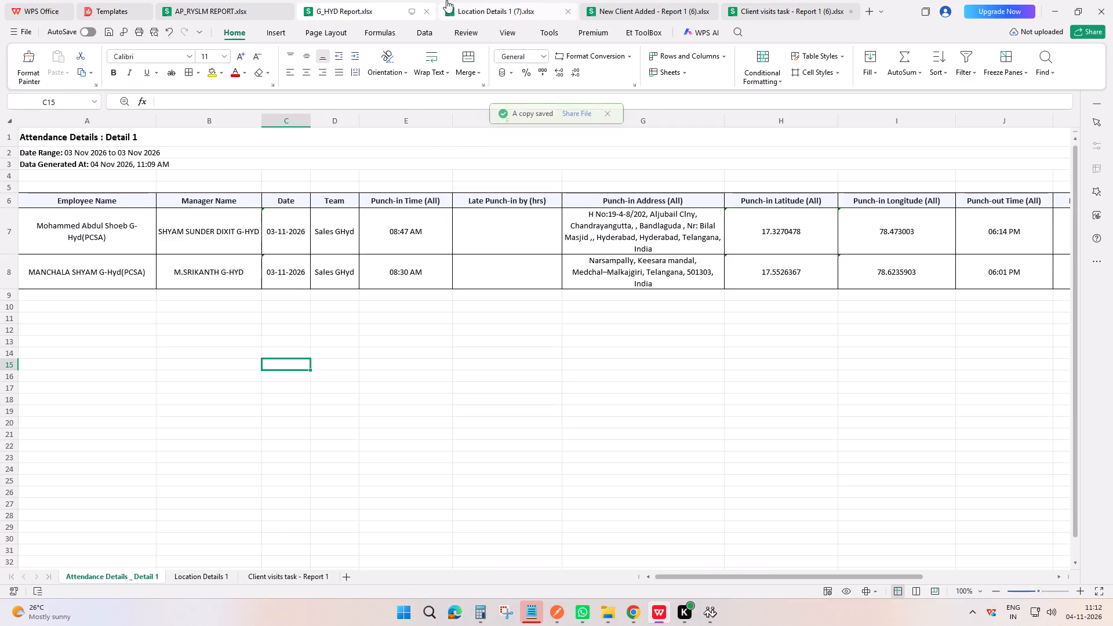
{"action": "left_click", "coordinate": [507, 0]}
{"action": "key", "text": "ctrl+w"}
{"action": "key", "text": "ctrl+w"}
{"action": "key", "text": "ctrl+w"}
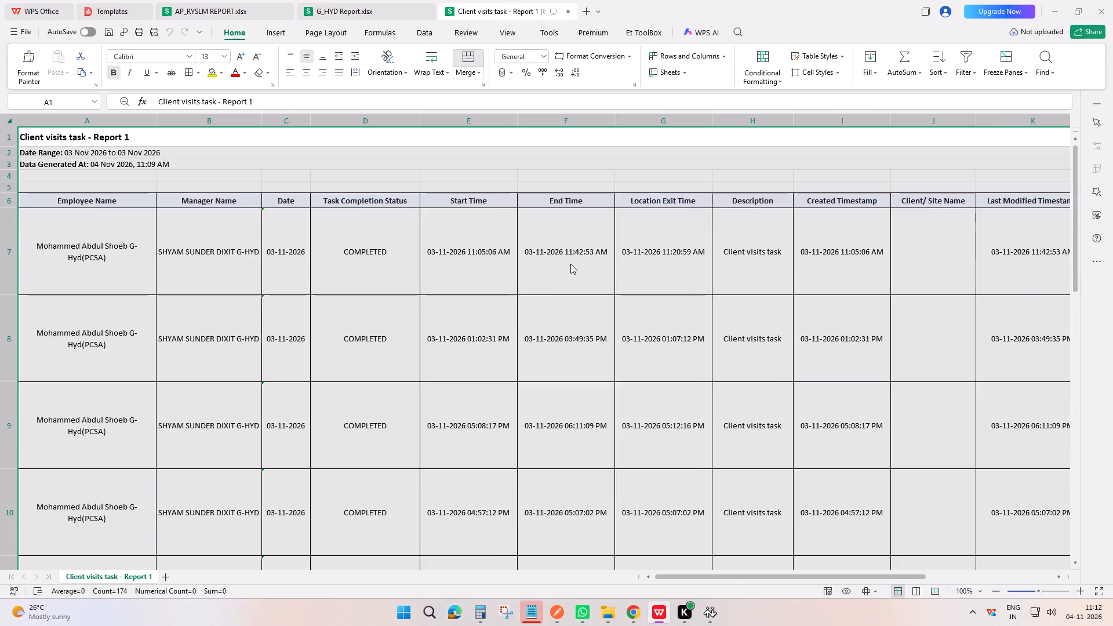
{"action": "left_click", "coordinate": [583, 302]}
{"action": "scroll", "coordinate": [428, 232], "scroll_direction": "up", "scroll_amount": 3}
{"action": "scroll", "coordinate": [397, 288], "scroll_direction": "up", "scroll_amount": 3}
Switch from the G_HYD Report workbook to the previously used window.
{"action": "key", "text": "alt+Tab"}
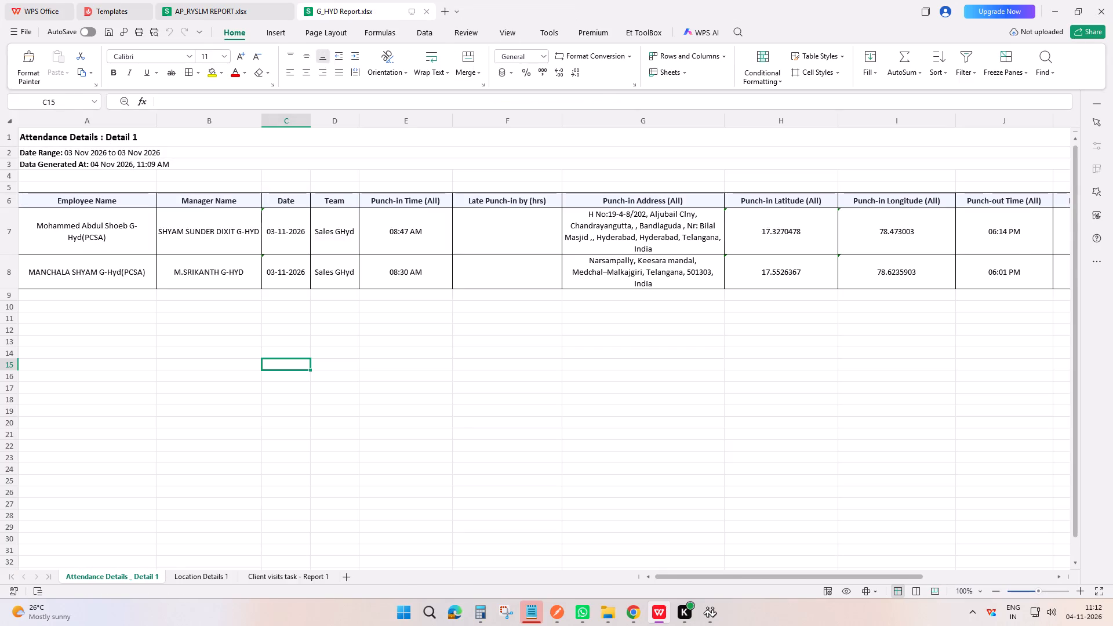
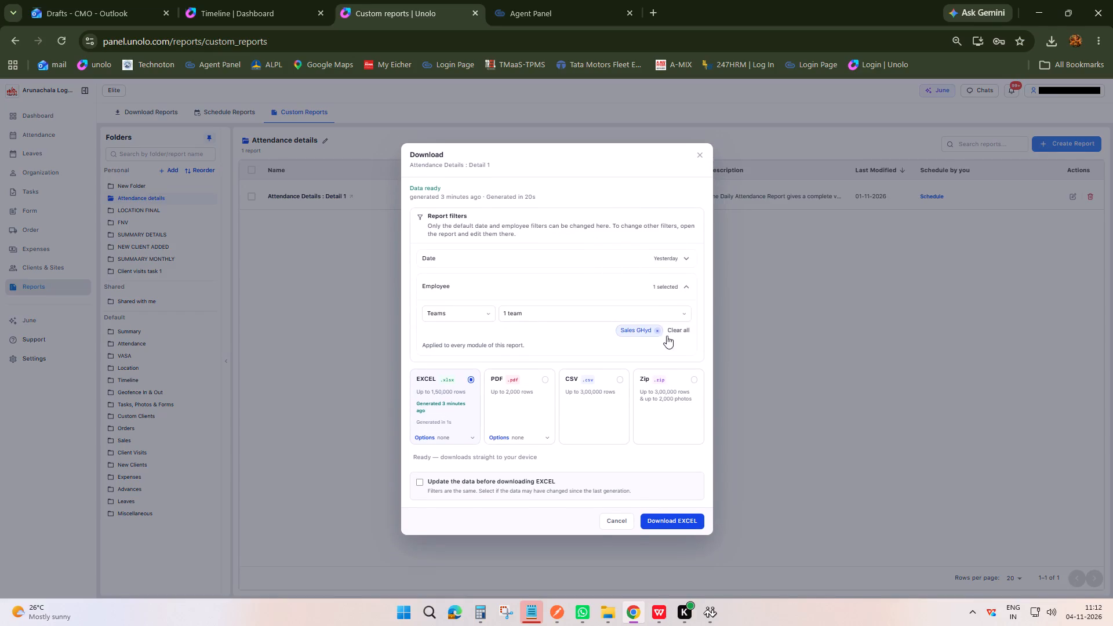
Clear the Sales GHyd team from the employee filter of the Attendance Details : Detail 1 download and open the team choices.
{"action": "left_click", "coordinate": [688, 332]}
{"action": "left_click", "coordinate": [668, 332]}
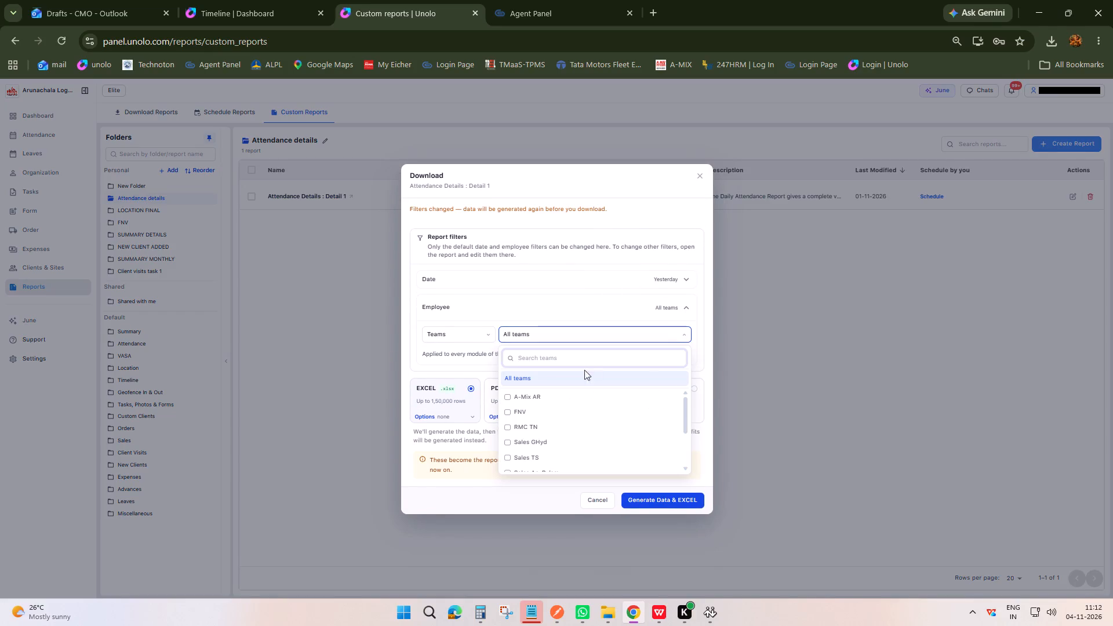
Limit the Attendance Details : Detail 1 report to the Sales TS team, generate its Excel data, and close the progress dialog.
{"action": "scroll", "coordinate": [565, 388], "scroll_direction": "down", "scroll_amount": 6}
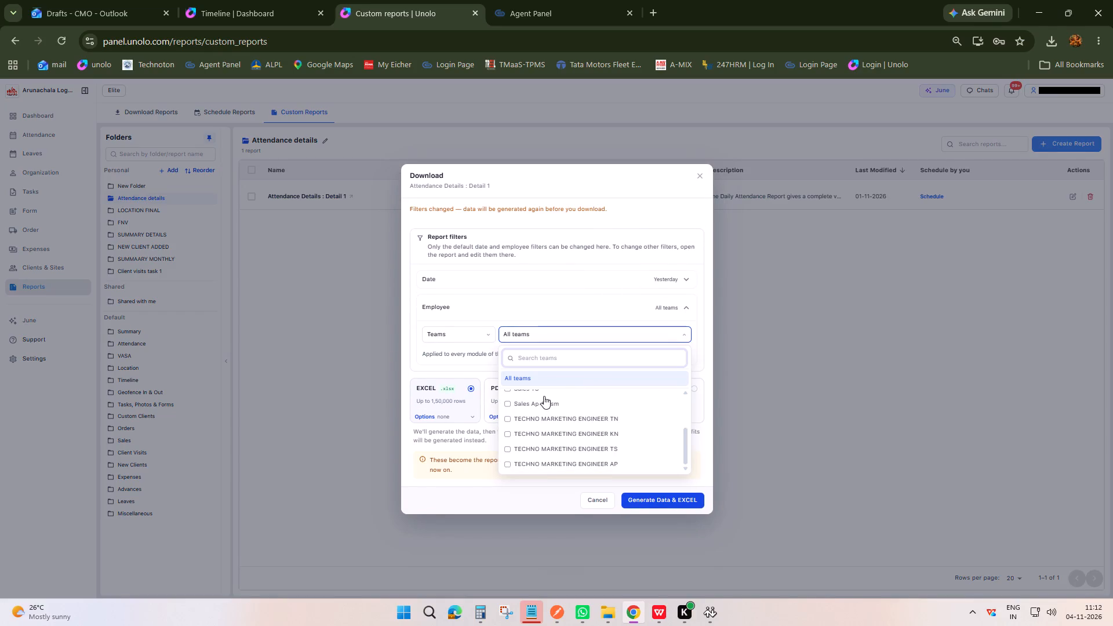
{"action": "scroll", "coordinate": [552, 392], "scroll_direction": "up", "scroll_amount": 2}
{"action": "left_click", "coordinate": [536, 454]}
{"action": "left_click", "coordinate": [674, 504]}
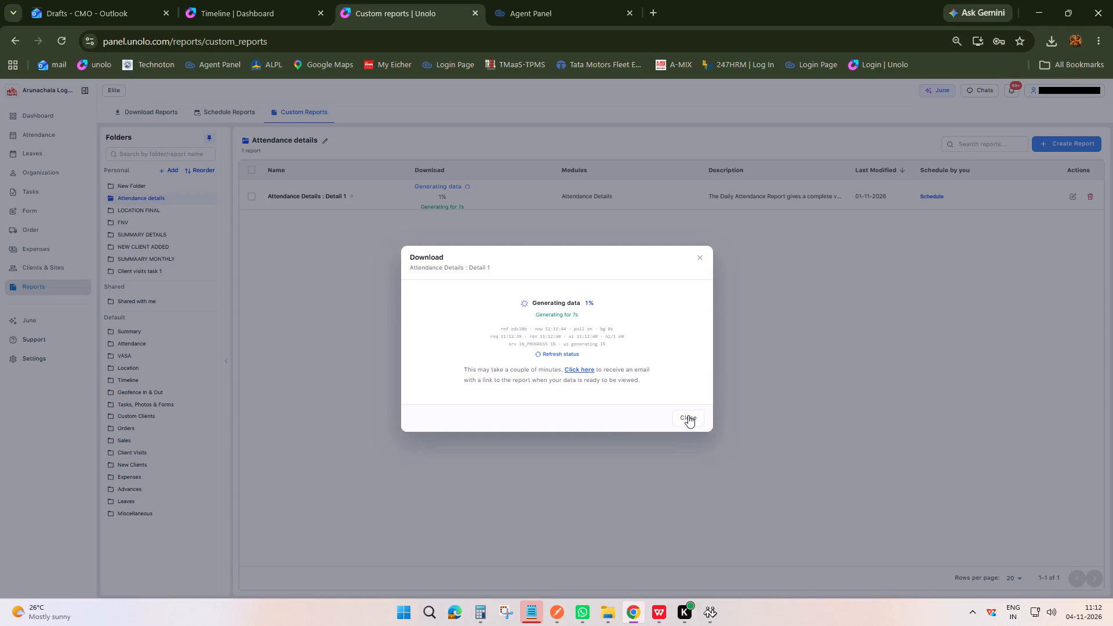
{"action": "left_click", "coordinate": [688, 415]}
{"action": "left_click", "coordinate": [466, 318]}
Generate the Excel data of Location Details 1 in the LOCATION FINAL folder for the Sales TS team only.
{"action": "left_click", "coordinate": [142, 210]}
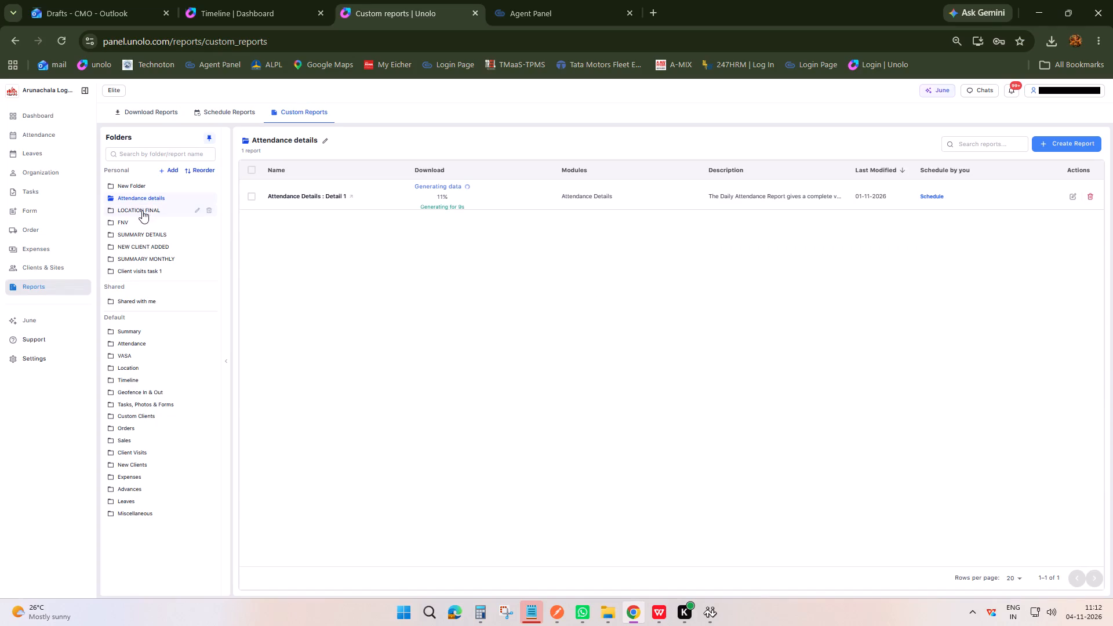
{"action": "left_click", "coordinate": [455, 199]}
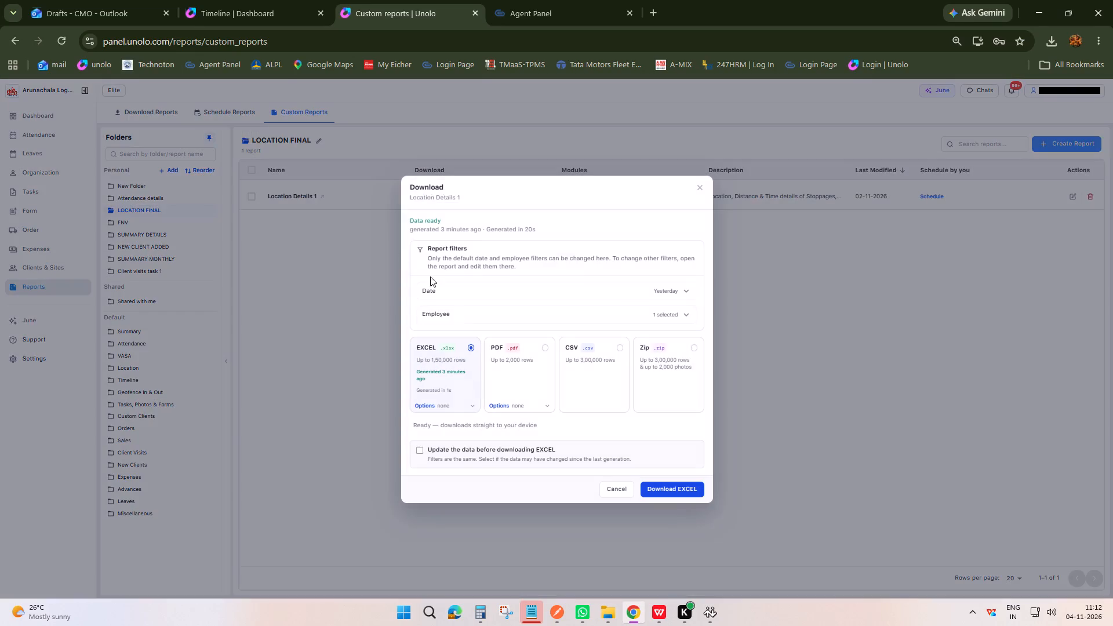
{"action": "left_click", "coordinate": [675, 314]}
{"action": "left_click", "coordinate": [681, 332]}
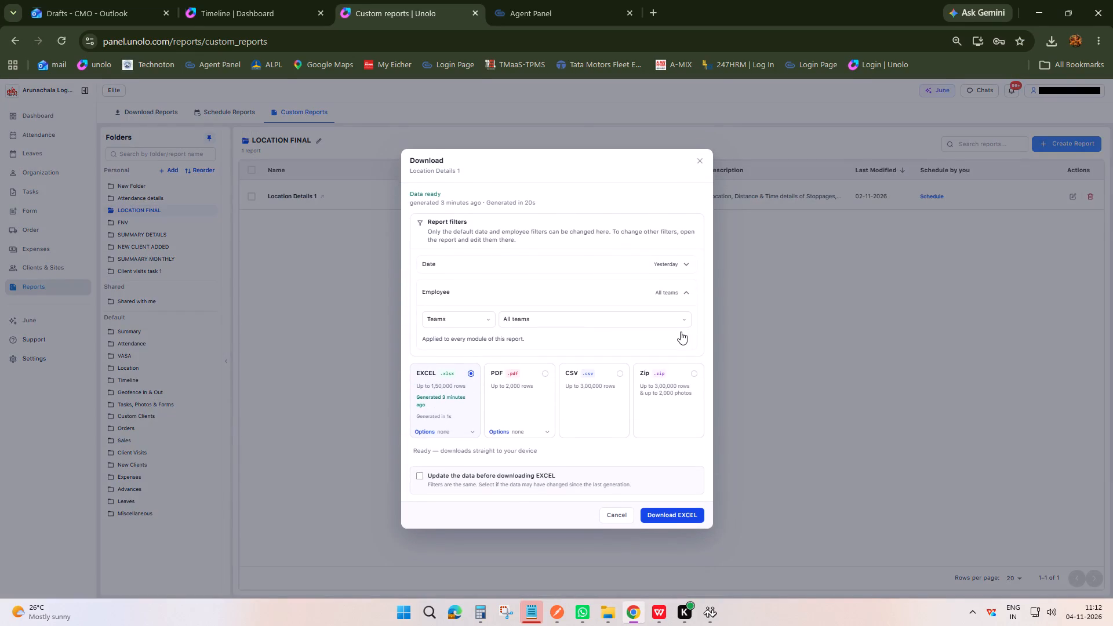
{"action": "left_click", "coordinate": [681, 332]}
{"action": "scroll", "coordinate": [623, 391], "scroll_direction": "down", "scroll_amount": 1}
{"action": "left_click", "coordinate": [528, 394]}
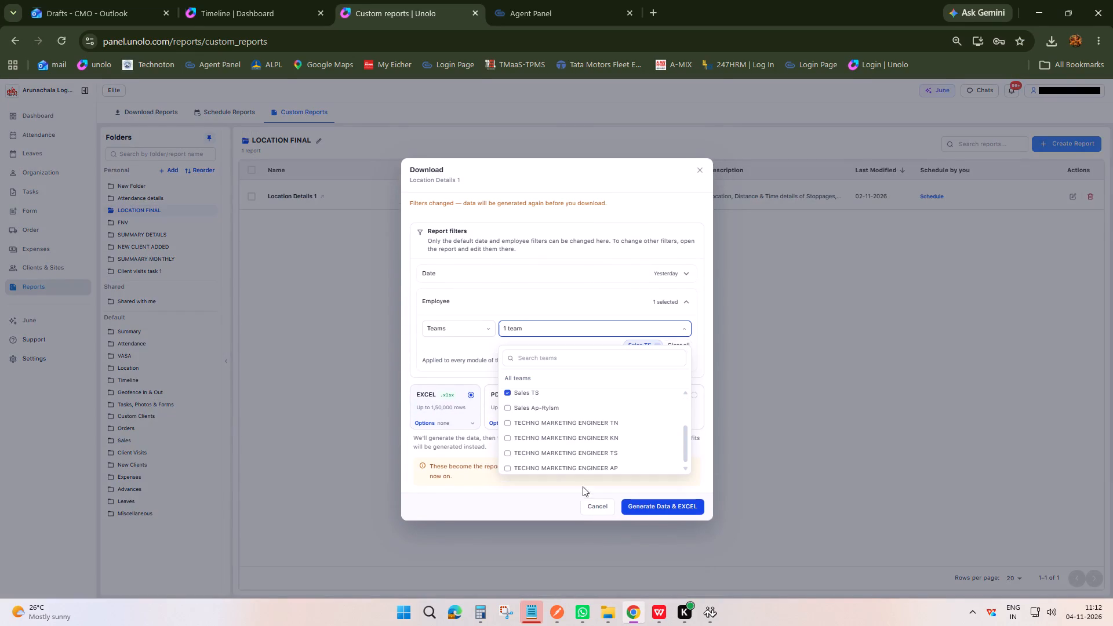
{"action": "left_click", "coordinate": [684, 504]}
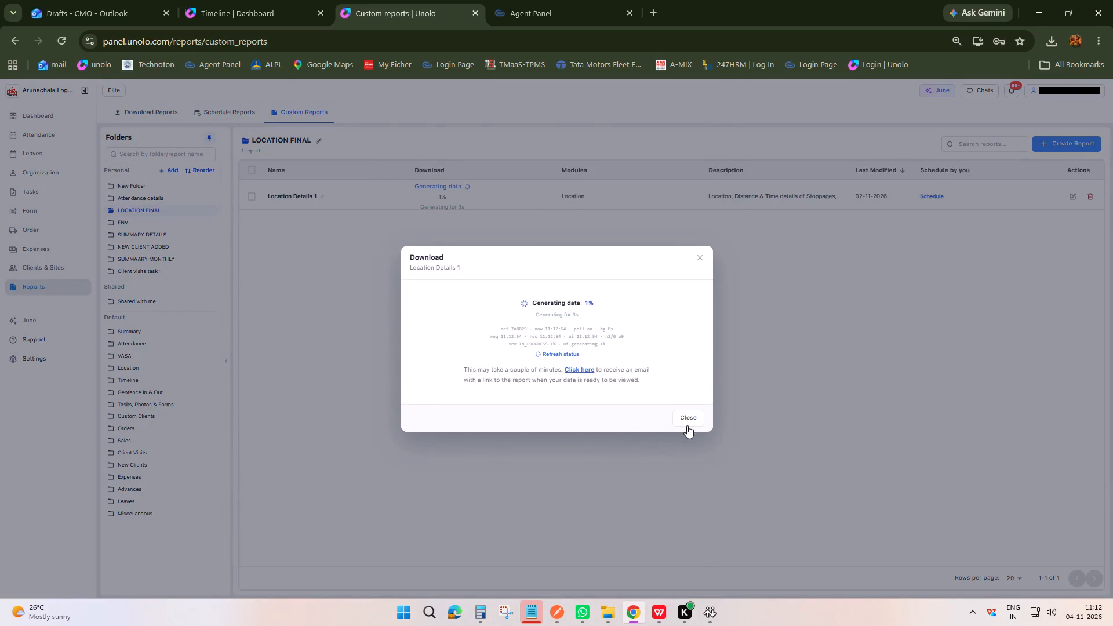
{"action": "left_click", "coordinate": [688, 423]}
{"action": "left_click", "coordinate": [745, 375]}
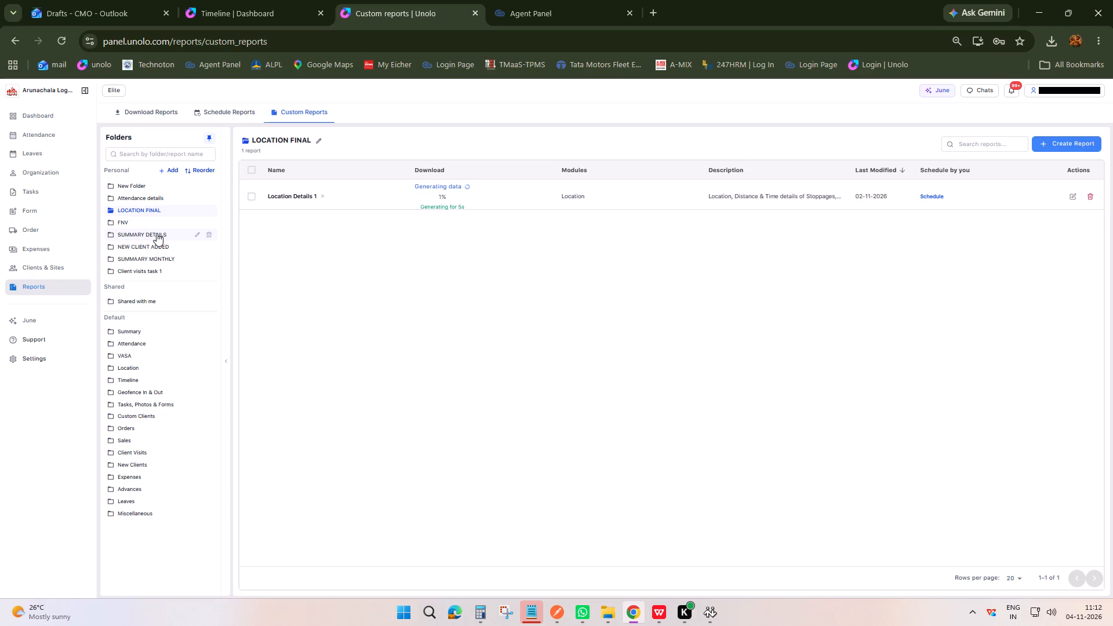
Generate the Excel data of New Client Added - Report 1 in the NEW CLIENT ADDED folder for the Sales TS team only.
{"action": "left_click", "coordinate": [147, 248]}
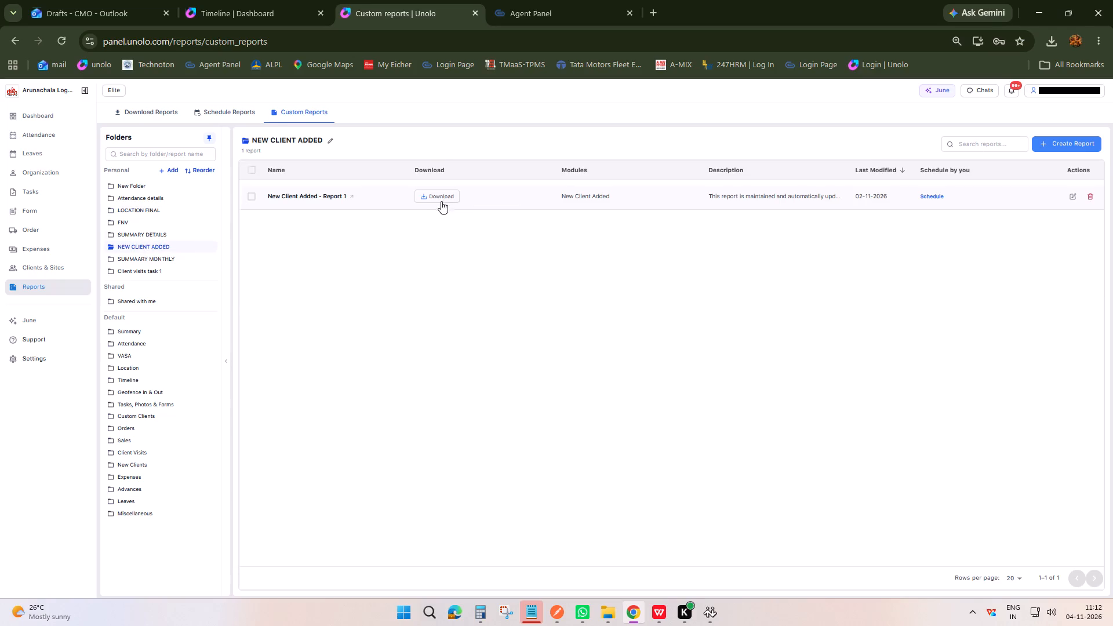
{"action": "left_click", "coordinate": [442, 199]}
{"action": "left_click", "coordinate": [670, 313]}
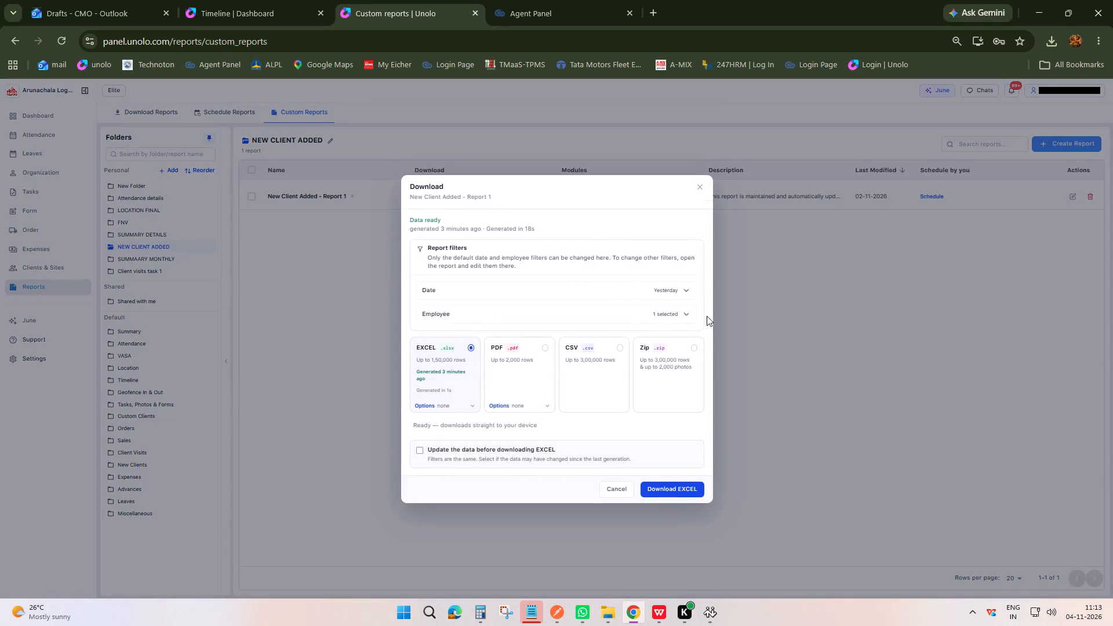
{"action": "left_click", "coordinate": [683, 330]}
{"action": "left_click", "coordinate": [675, 333]}
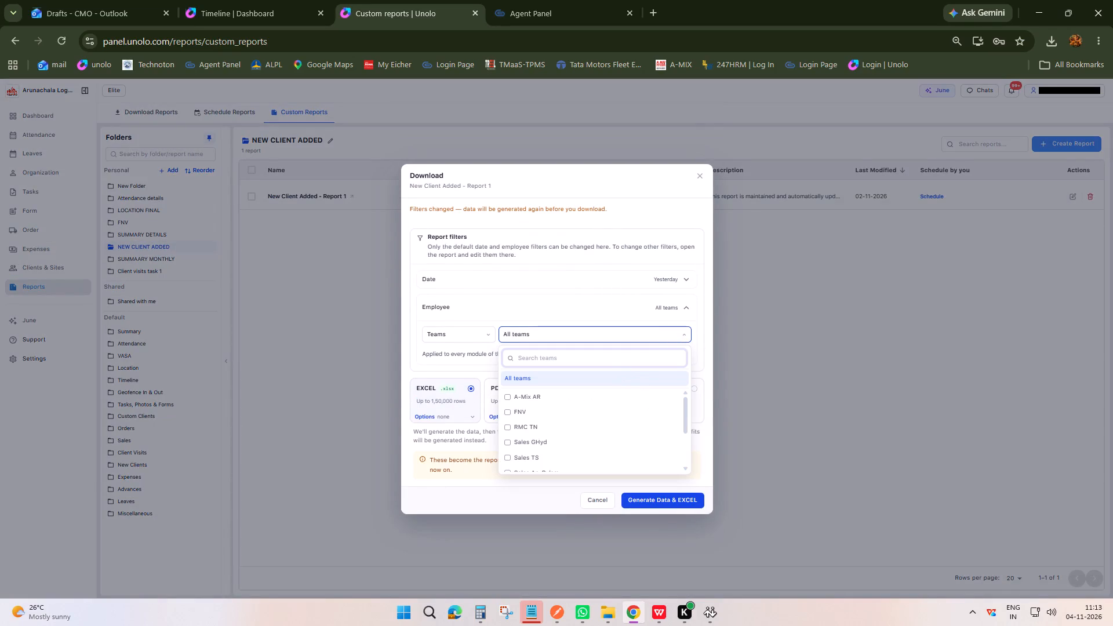
{"action": "type", "text": "sale"}
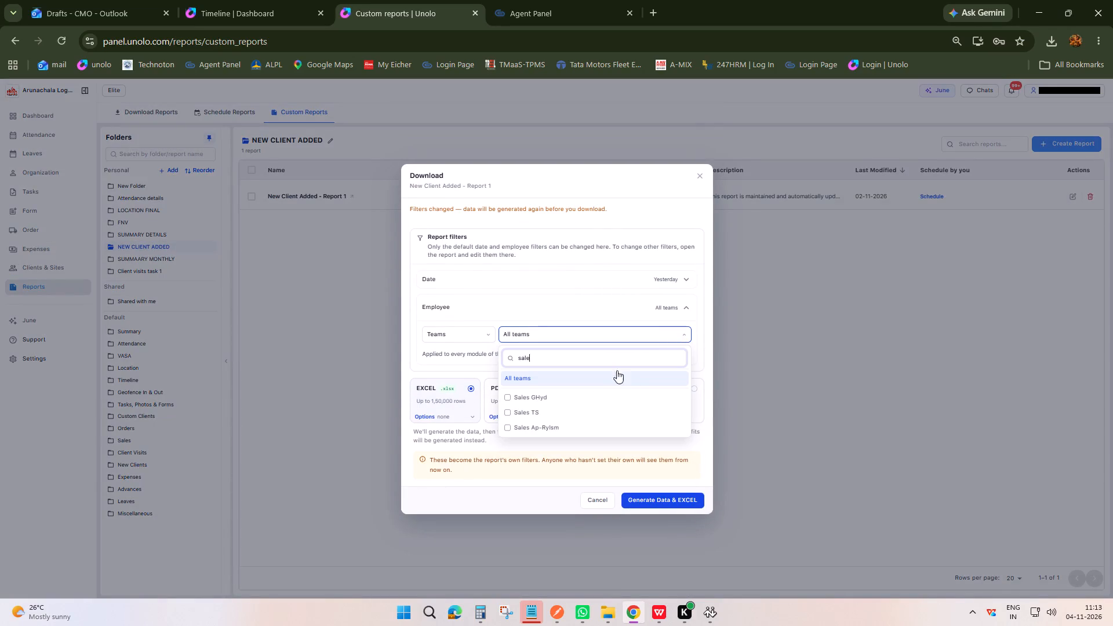
{"action": "left_click", "coordinate": [515, 412]}
{"action": "left_click", "coordinate": [681, 507]}
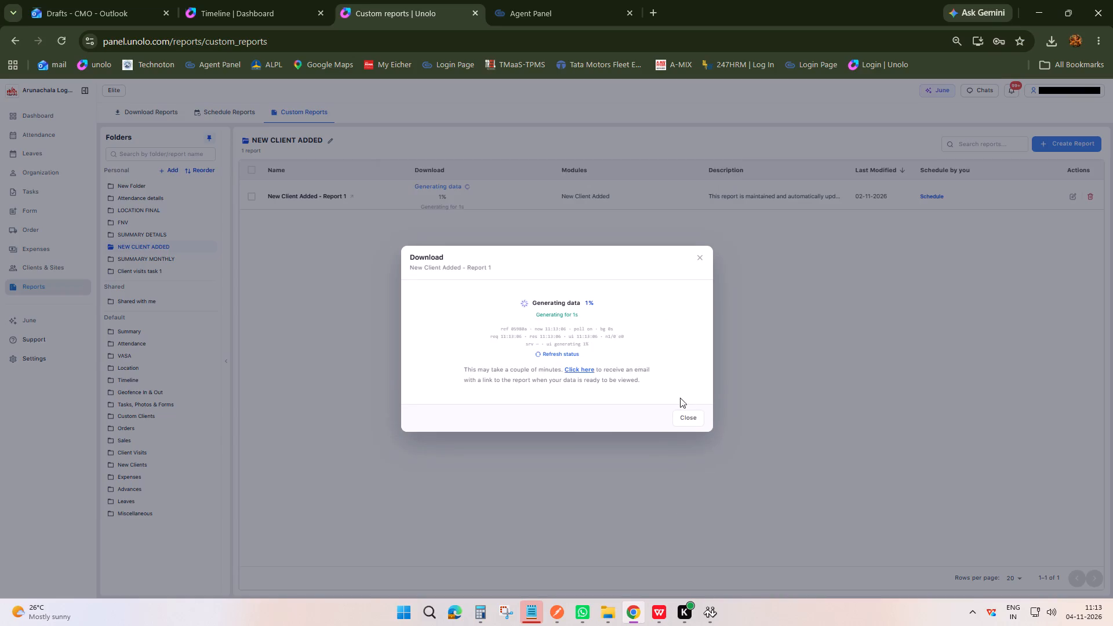
{"action": "left_click", "coordinate": [697, 418]}
Generate the Excel data of Client visits task - Report 1 in the Client visits task 1 folder for the Sales TS team only.
{"action": "left_click", "coordinate": [139, 271]}
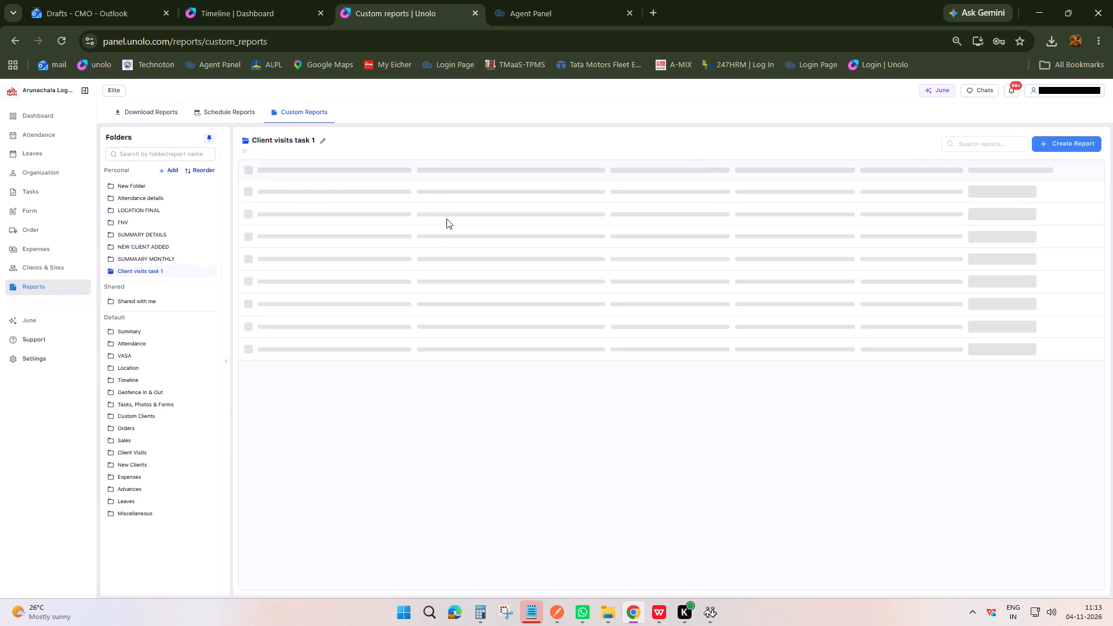
{"action": "left_click", "coordinate": [443, 194]}
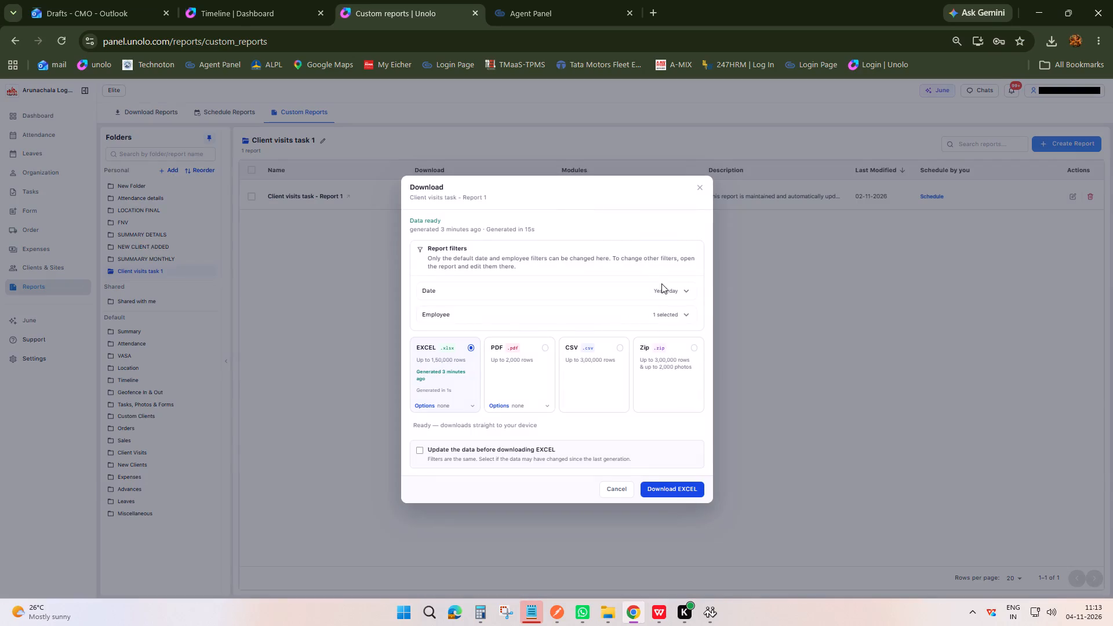
{"action": "left_click", "coordinate": [679, 314]}
{"action": "left_click", "coordinate": [681, 330]}
{"action": "left_click", "coordinate": [654, 336]}
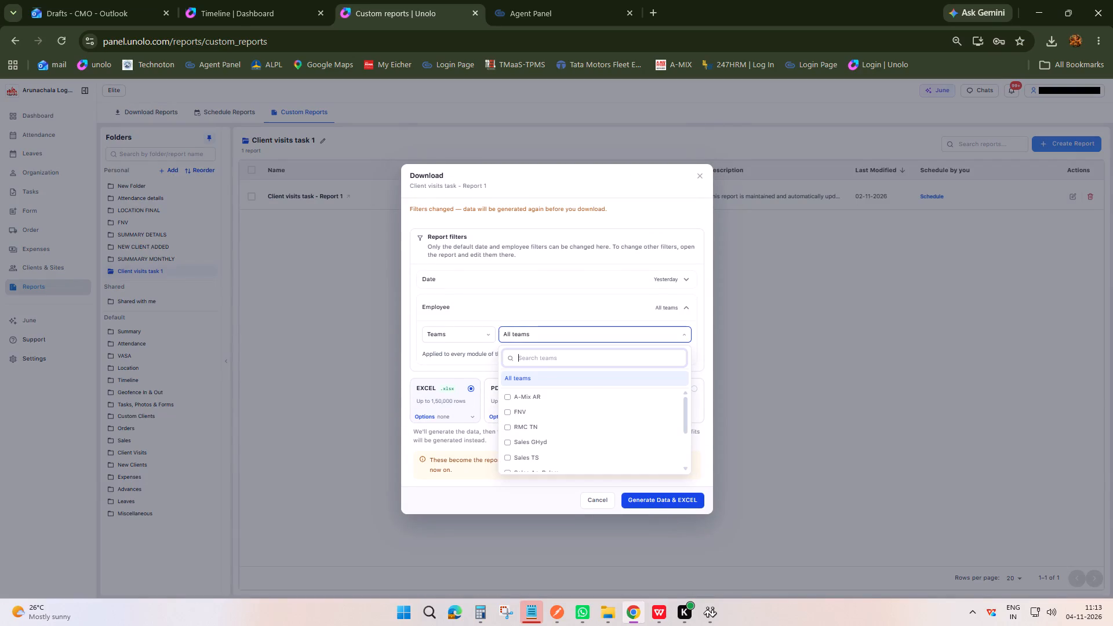
{"action": "left_click", "coordinate": [620, 366]}
{"action": "type", "text": "sa"}
{"action": "type", "text": "les"}
{"action": "left_click", "coordinate": [530, 412]}
{"action": "left_click", "coordinate": [661, 505]}
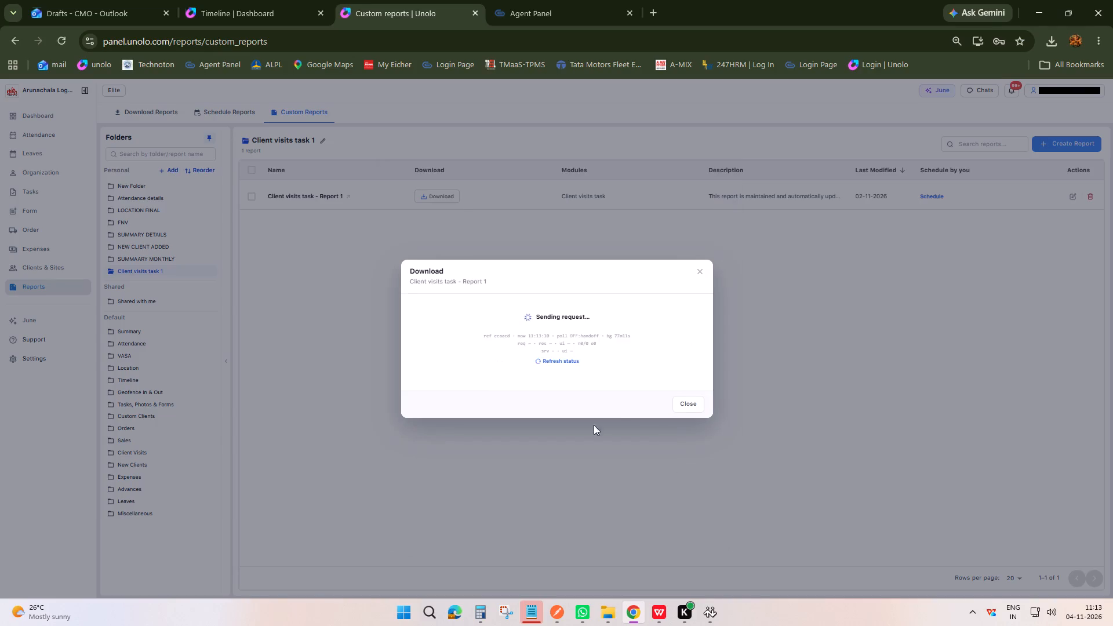
{"action": "left_click", "coordinate": [687, 421]}
{"action": "left_click", "coordinate": [695, 403]}
Download the generated Attendance Details : Detail 1 report as Excel and open the downloaded workbook in WPS Office.
{"action": "left_click", "coordinate": [141, 196]}
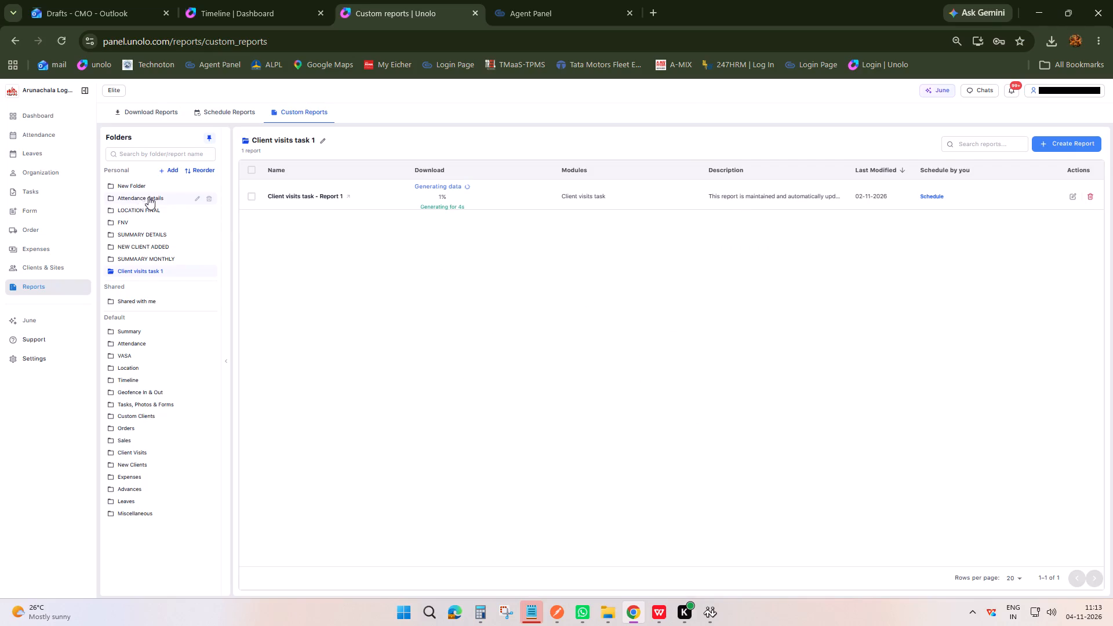
{"action": "left_click", "coordinate": [453, 202]}
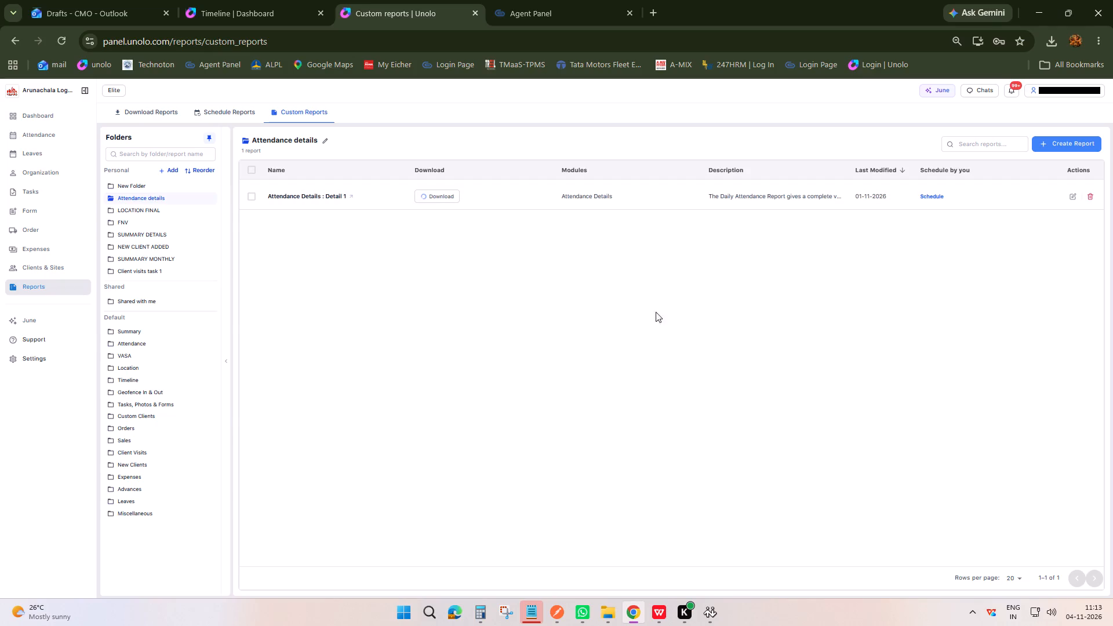
{"action": "left_click", "coordinate": [670, 484]}
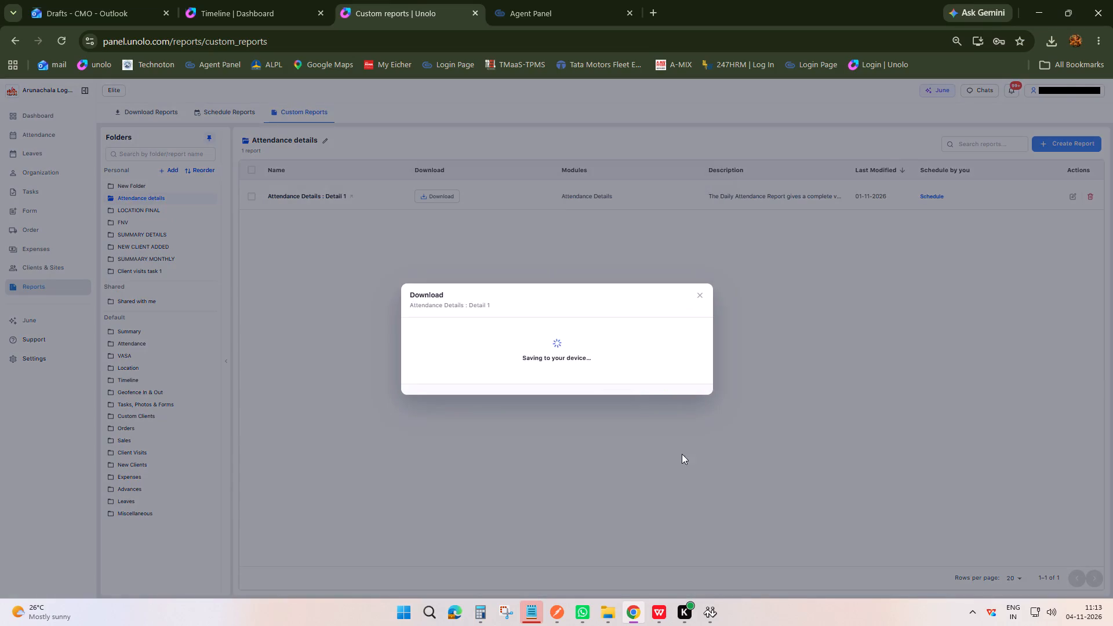
{"action": "left_click", "coordinate": [685, 410]}
{"action": "left_click", "coordinate": [1045, 46]}
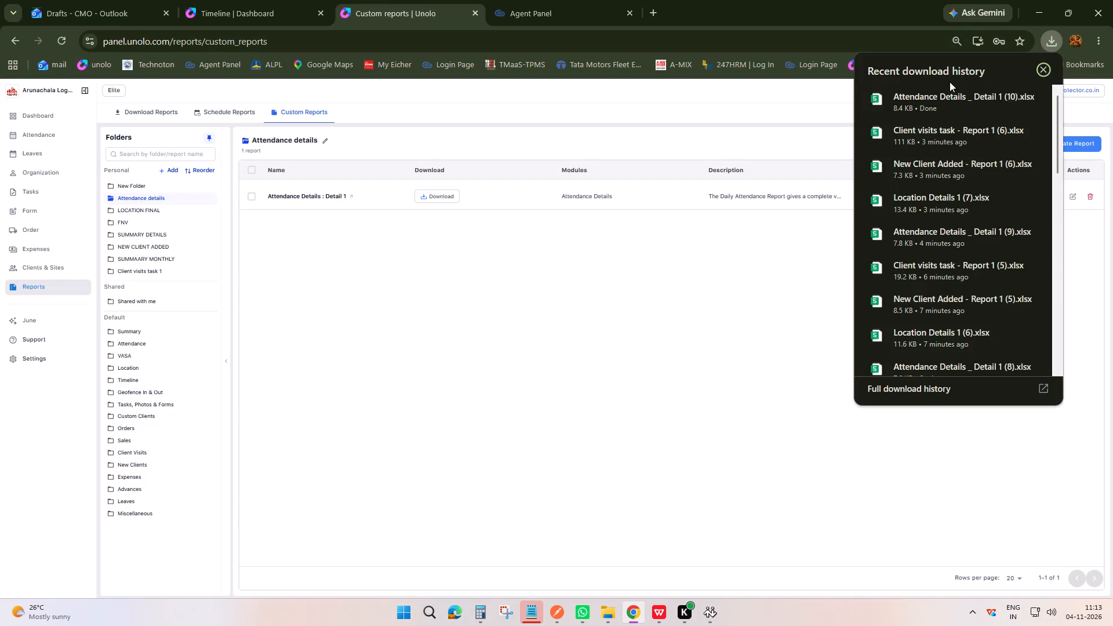
{"action": "left_click", "coordinate": [933, 89]}
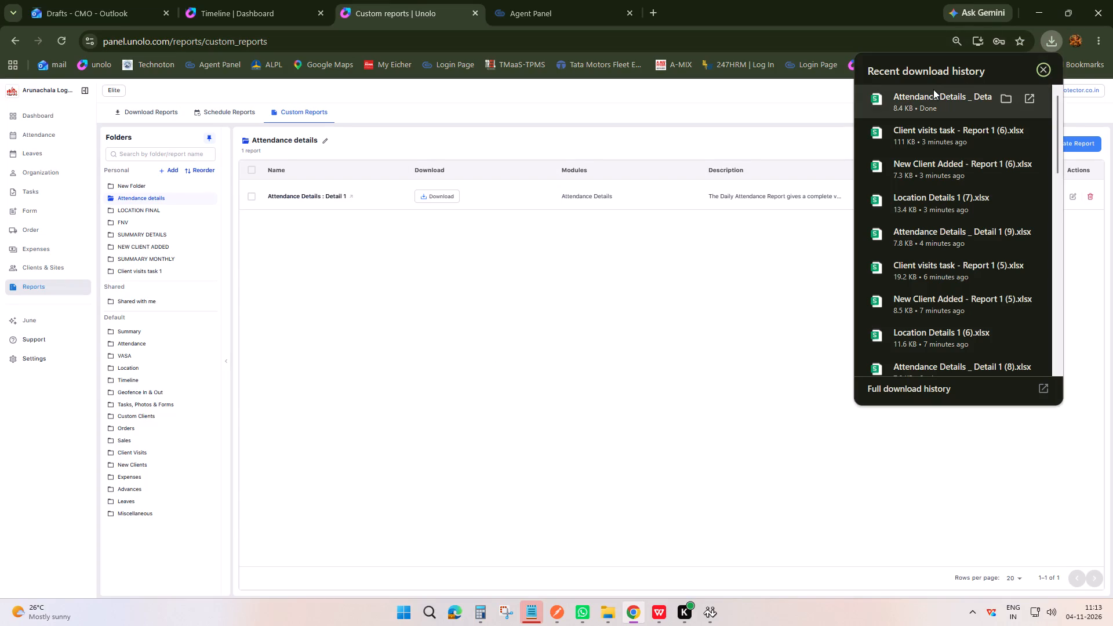
{"action": "left_click", "coordinate": [927, 102]}
Delete the Designation, Internal Employee ID and Active Employee? columns from the attendance sheet.
{"action": "scroll", "coordinate": [495, 327], "scroll_direction": "up", "scroll_amount": 3}
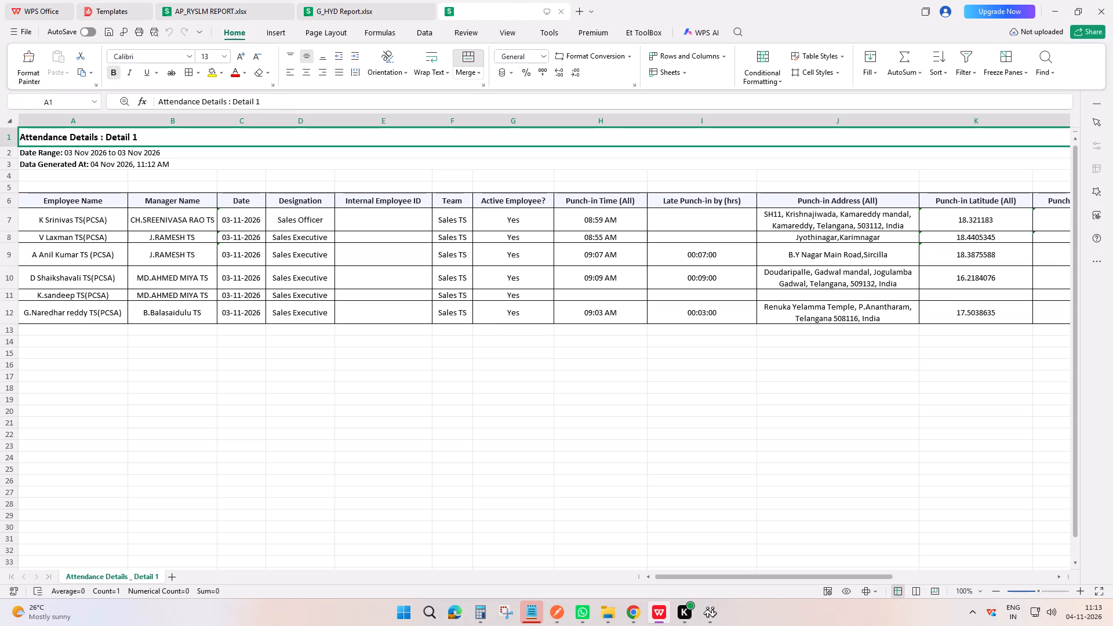
{"action": "left_click_drag", "start_coordinate": [308, 121], "coordinate": [365, 125]}
{"action": "key", "text": "ctrl+minus"}
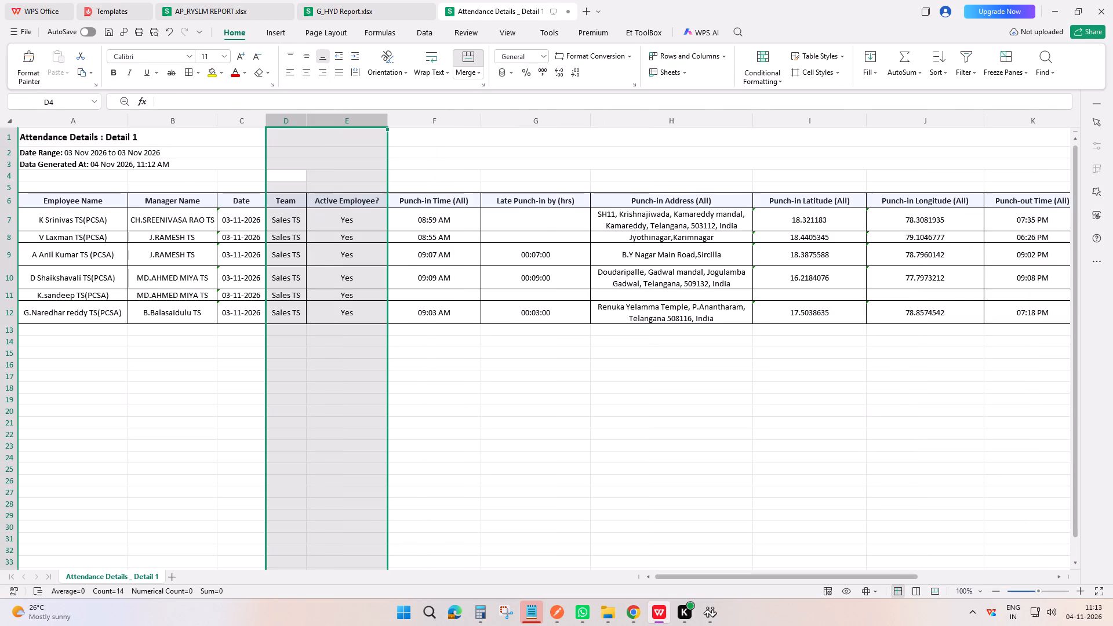
{"action": "left_click", "coordinate": [344, 126]}
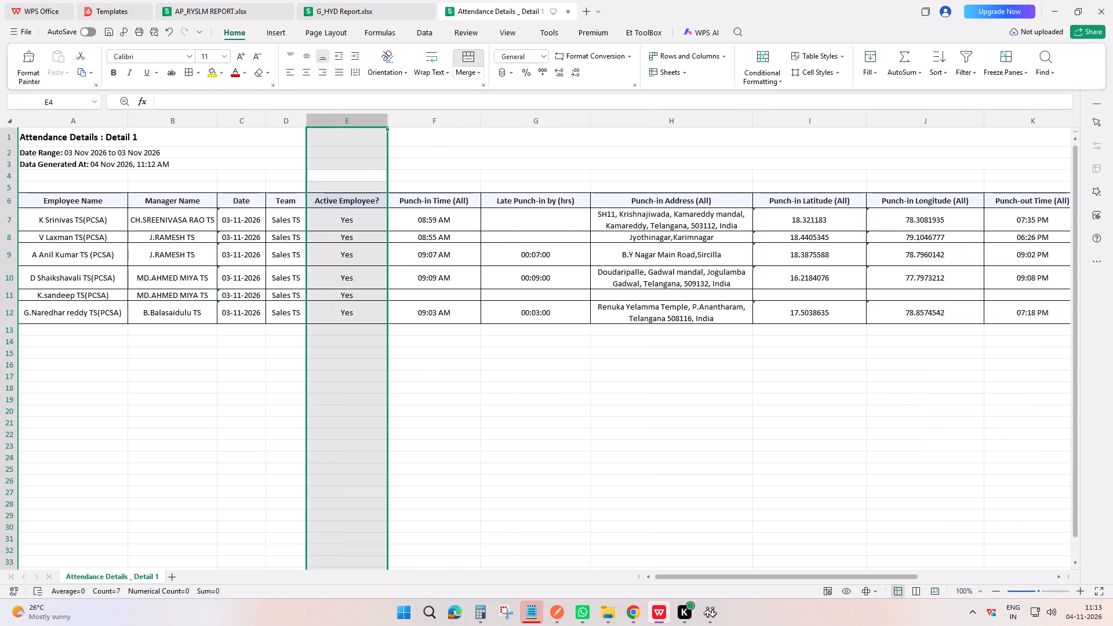
{"action": "key", "text": "ctrl+minus"}
{"action": "scroll", "coordinate": [350, 296], "scroll_direction": "up", "scroll_amount": 4}
{"action": "left_click", "coordinate": [581, 305]}
{"action": "scroll", "coordinate": [581, 305], "scroll_direction": "up", "scroll_amount": 5}
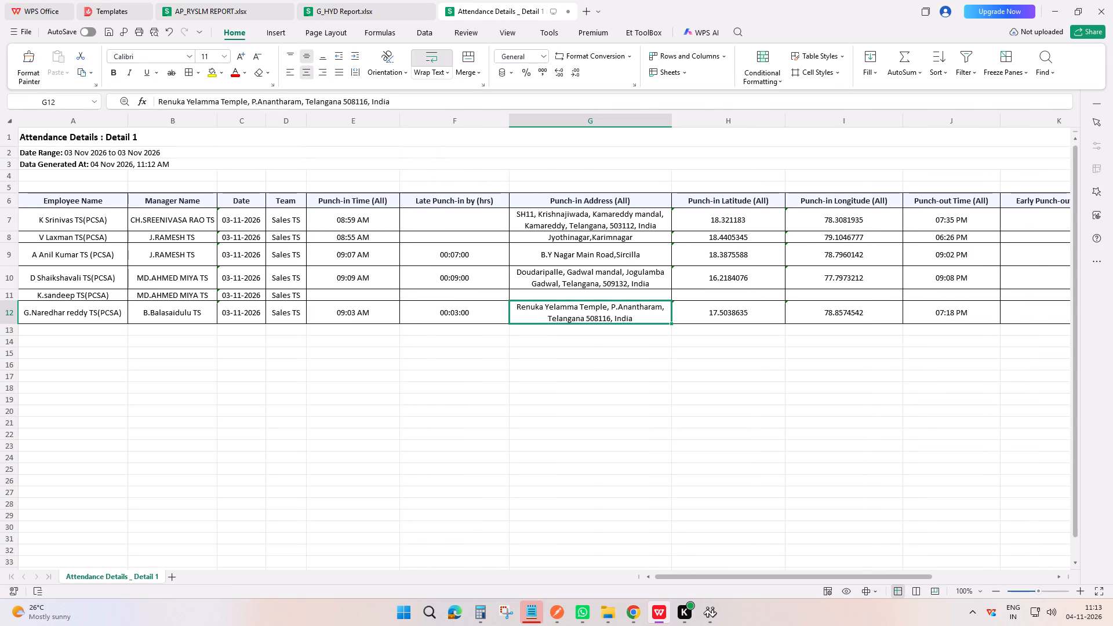
Back in Unolo in Chrome, download the generated Location Details 1 report as Excel and open the downloaded workbook in WPS Office.
{"action": "key", "text": "alt+Tab"}
{"action": "left_click", "coordinate": [137, 210]}
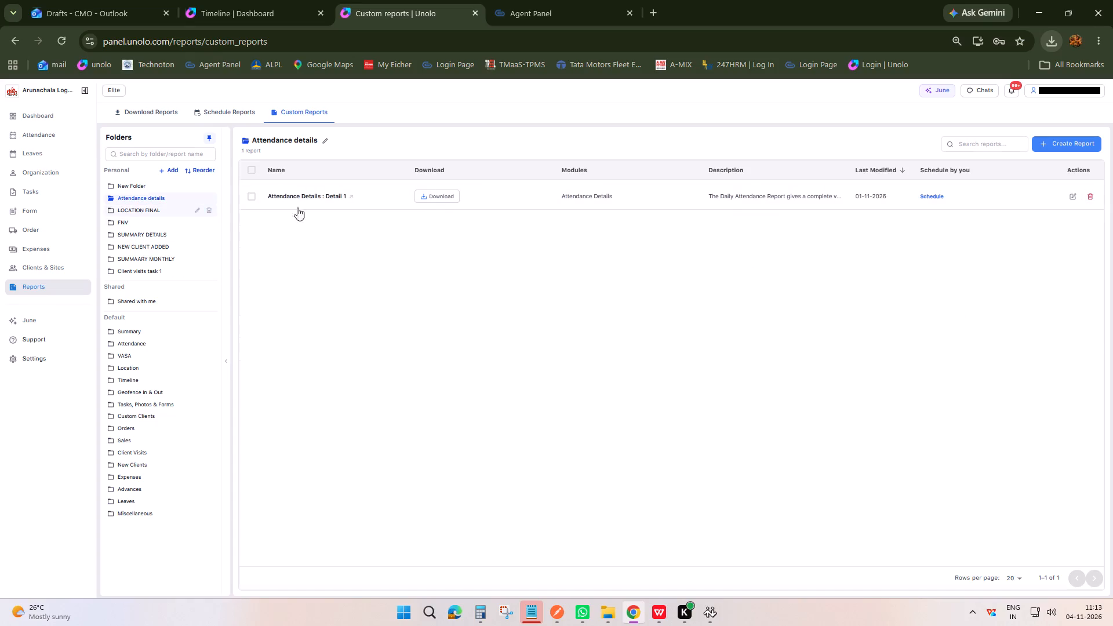
{"action": "left_click", "coordinate": [435, 199]}
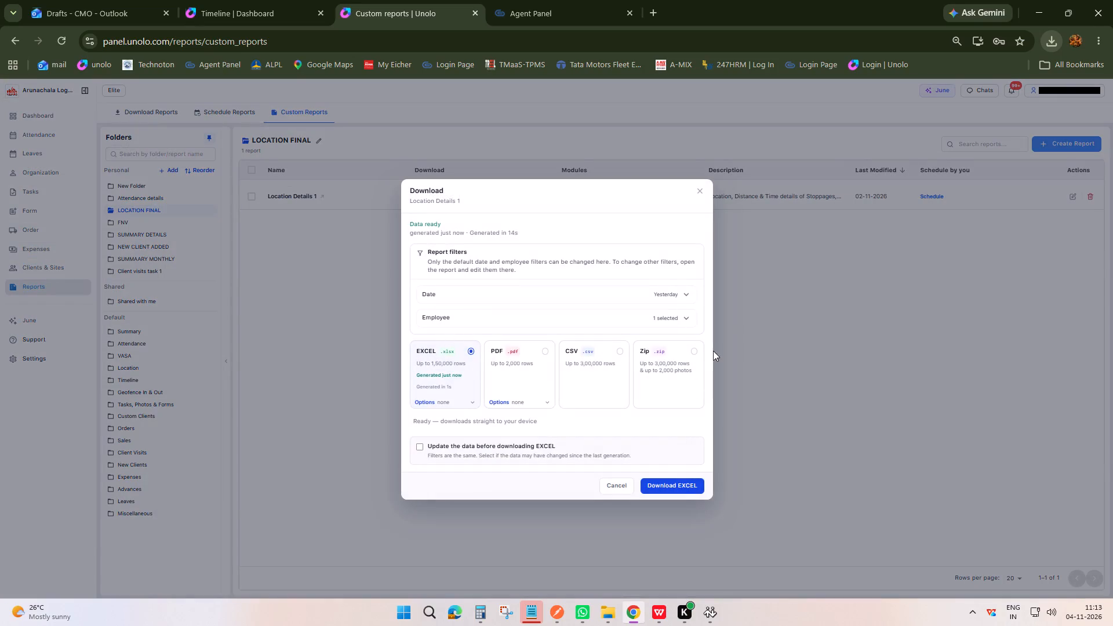
{"action": "left_click", "coordinate": [683, 486]}
{"action": "left_click", "coordinate": [689, 404]}
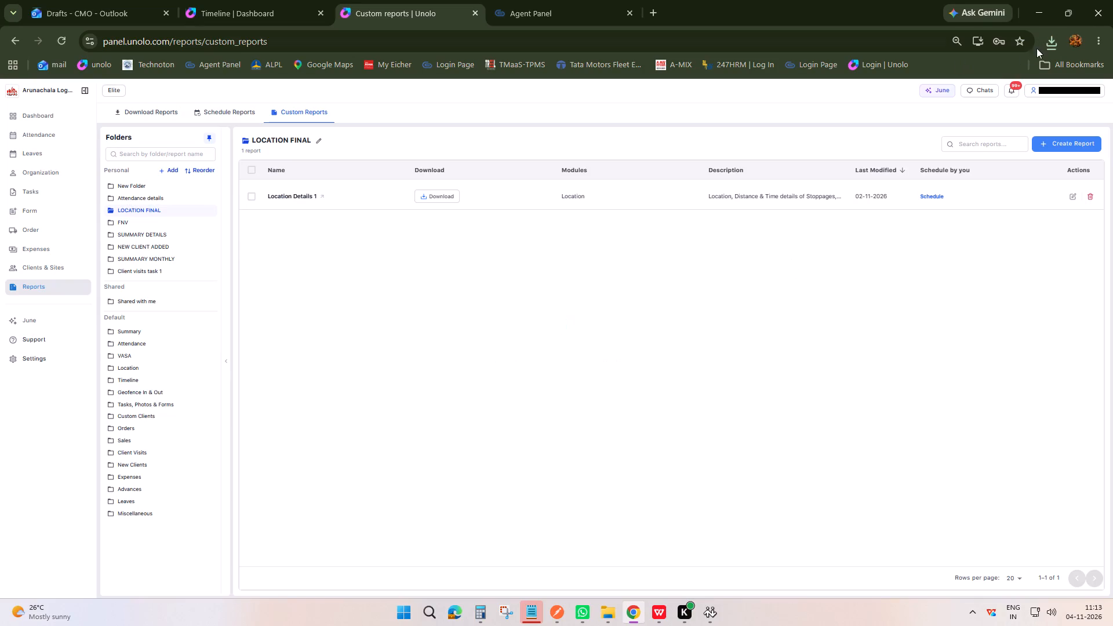
{"action": "left_click", "coordinate": [1045, 44]}
{"action": "left_click", "coordinate": [917, 95]}
{"action": "left_click", "coordinate": [915, 97]}
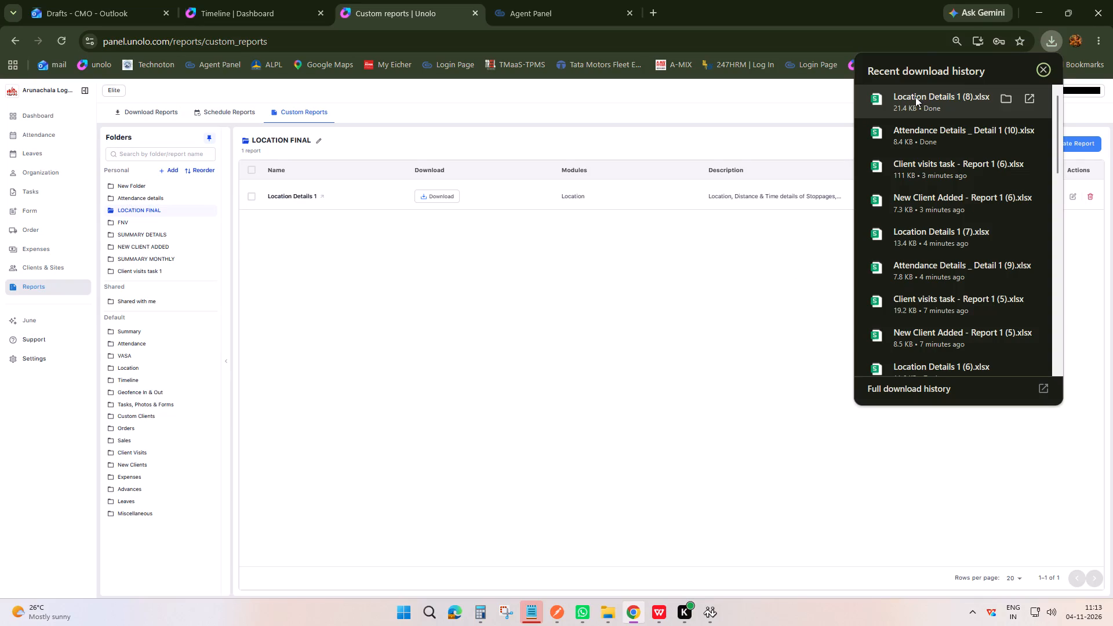
Delete the Designation and Internal Employee ID columns from the Location Details 1 sheet and save the workbook.
{"action": "scroll", "coordinate": [457, 214], "scroll_direction": "up", "scroll_amount": 6}
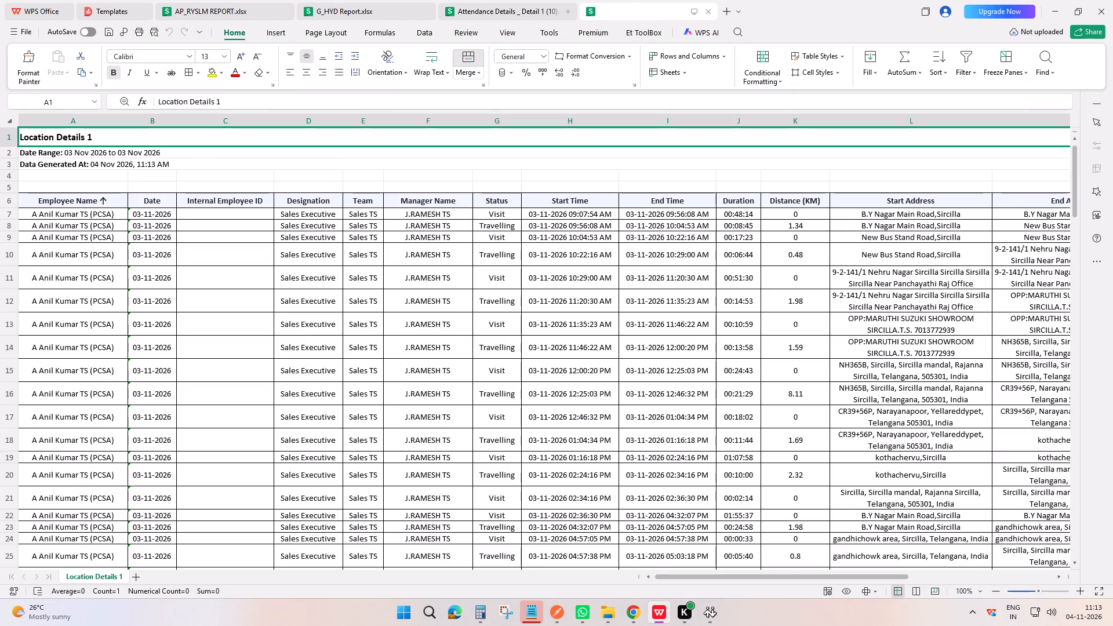
{"action": "left_click", "coordinate": [311, 127]}
{"action": "key", "text": "ctrl+minus"}
{"action": "left_click", "coordinate": [242, 119]}
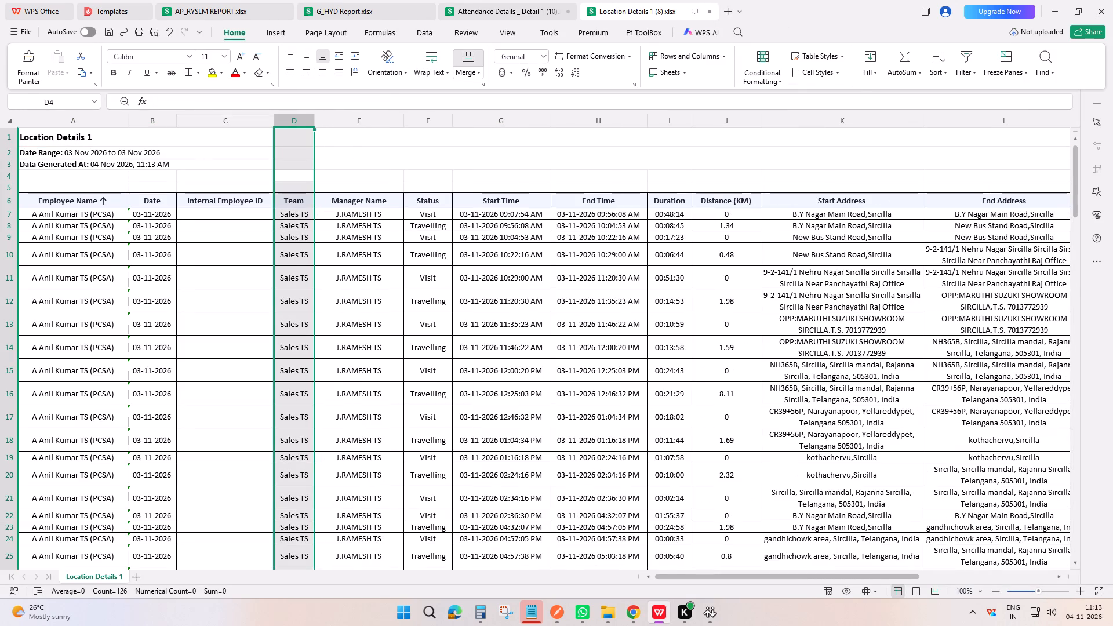
{"action": "key", "text": "ctrl+minus"}
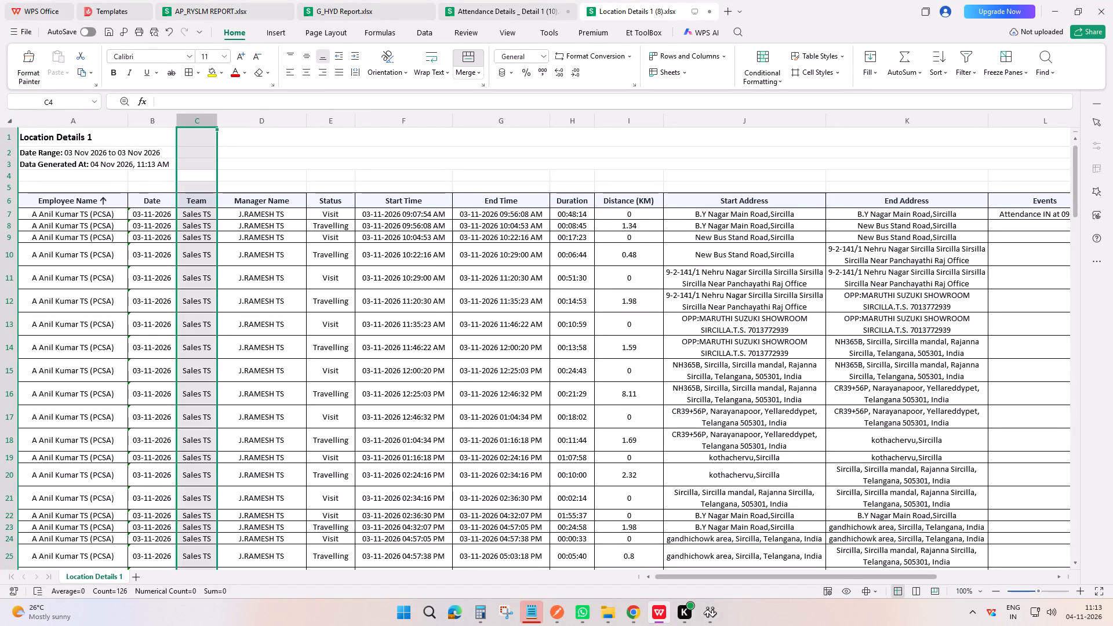
{"action": "left_click_drag", "start_coordinate": [842, 576], "coordinate": [394, 485]}
{"action": "scroll", "coordinate": [312, 279], "scroll_direction": "up", "scroll_amount": 3}
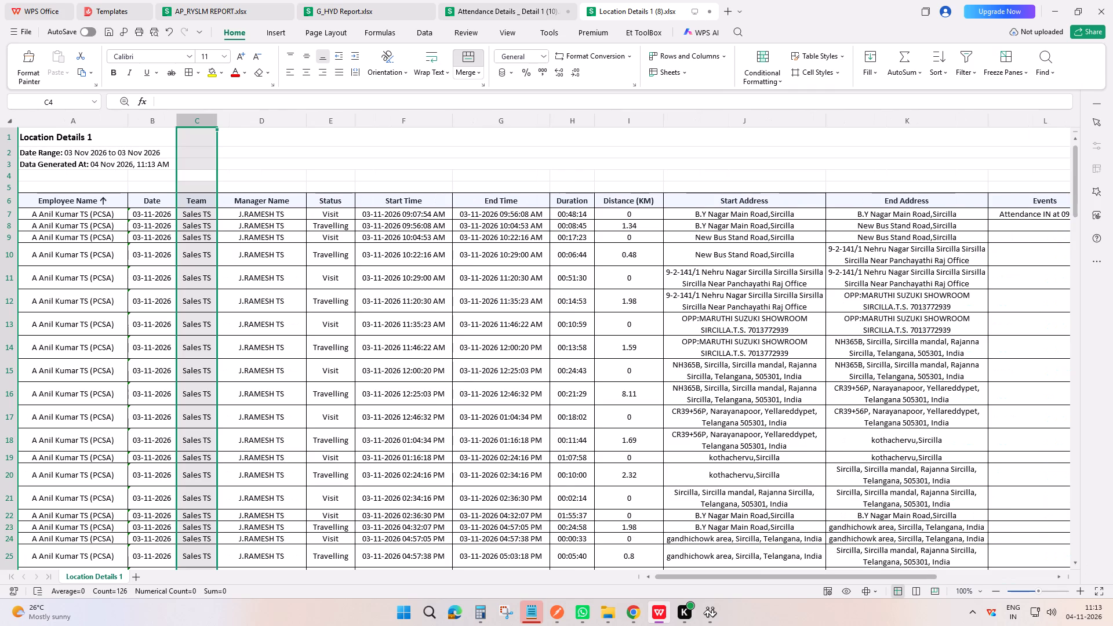
{"action": "key", "text": "ctrl+s"}
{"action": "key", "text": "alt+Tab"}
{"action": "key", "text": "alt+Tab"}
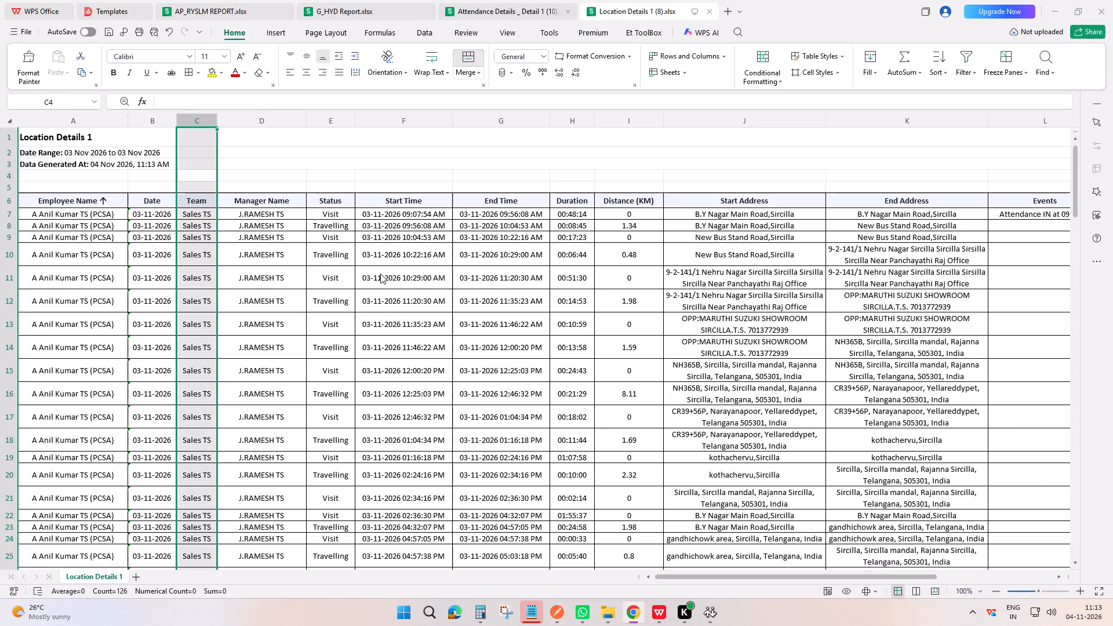
Back in Unolo in Chrome, download the New Client Added - Report 1 as Excel and open the downloaded workbook in WPS Office.
{"action": "key", "text": "alt+Tab"}
{"action": "left_click", "coordinate": [144, 248]}
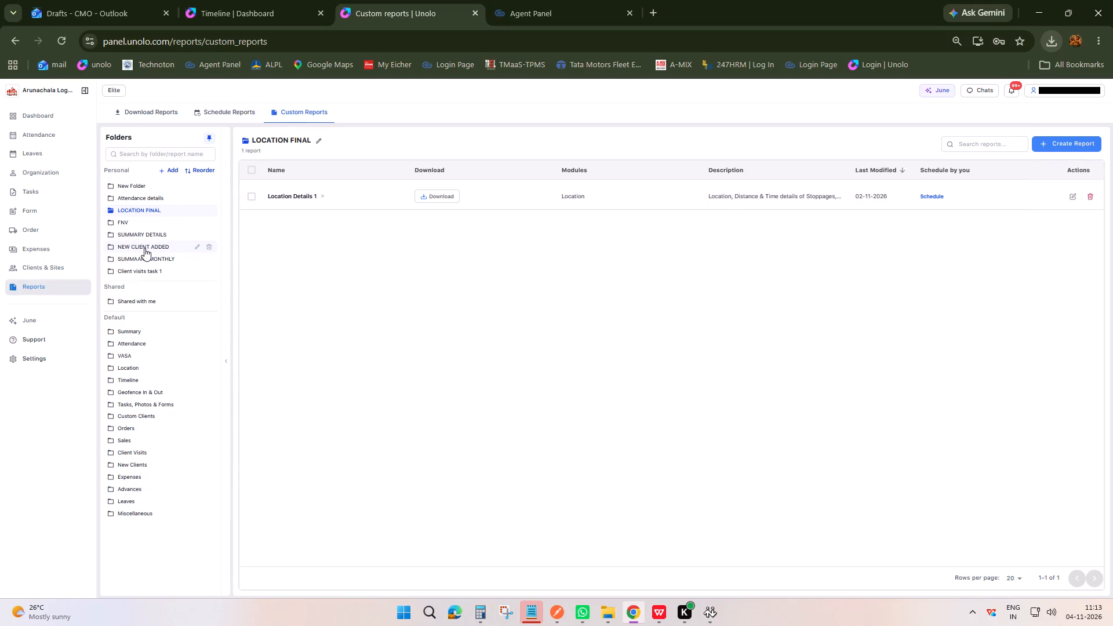
{"action": "left_click", "coordinate": [454, 196]}
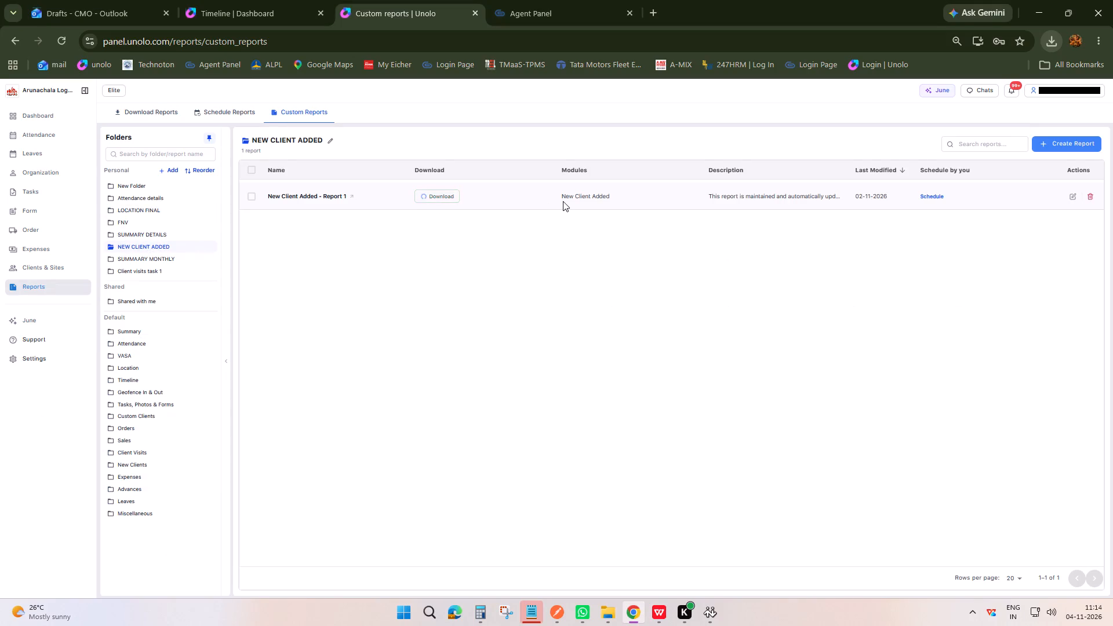
{"action": "left_click", "coordinate": [661, 487]}
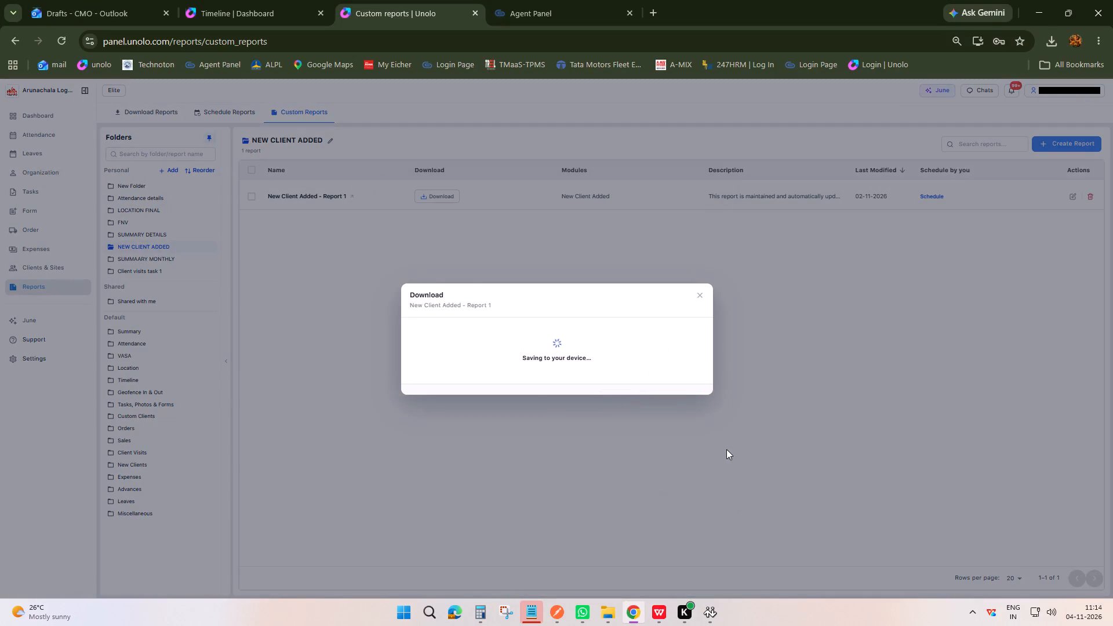
{"action": "left_click", "coordinate": [683, 405]}
{"action": "left_click", "coordinate": [900, 71]}
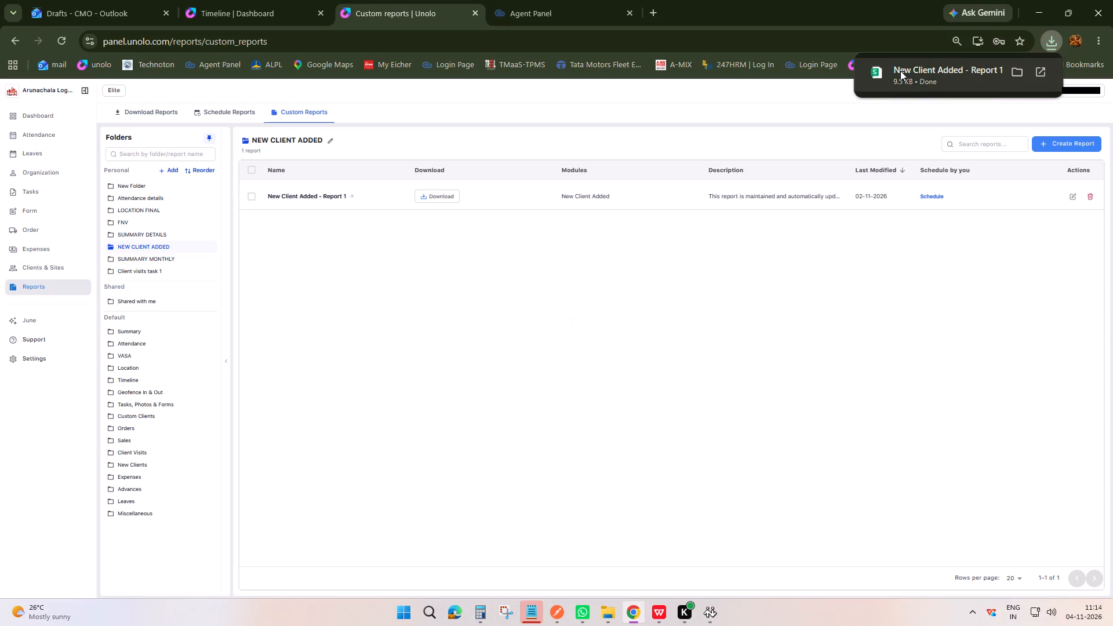
{"action": "scroll", "coordinate": [438, 336], "scroll_direction": "up", "scroll_amount": 4}
Delete the Assigned by, Designation, Task ID and Description columns from the New Client Added sheet.
{"action": "left_click", "coordinate": [344, 120]}
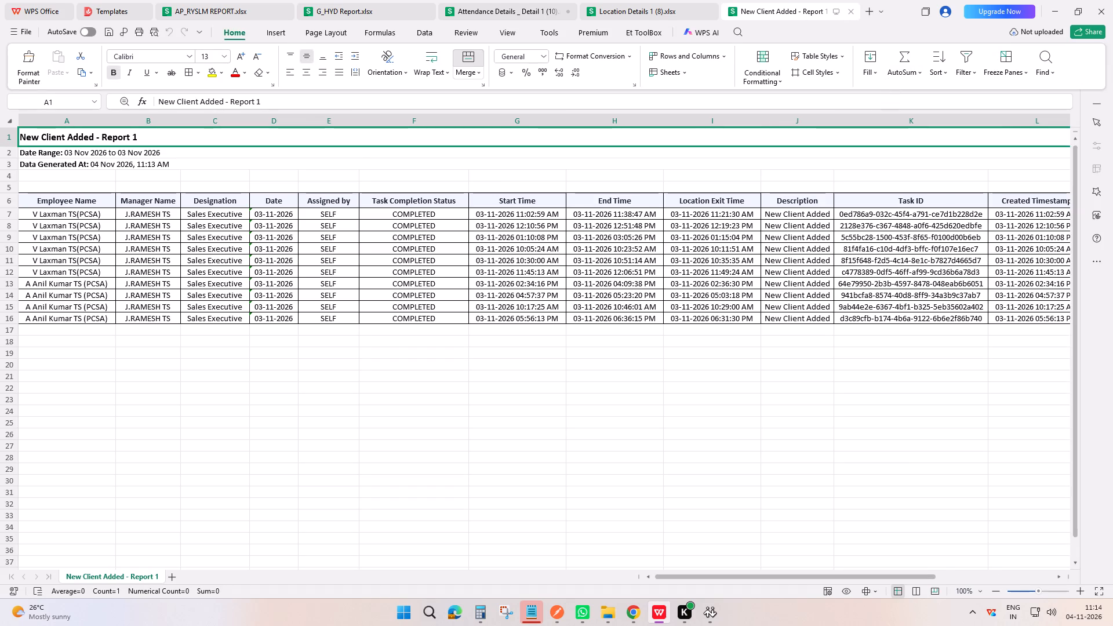
{"action": "key", "text": "ctrl+minus"}
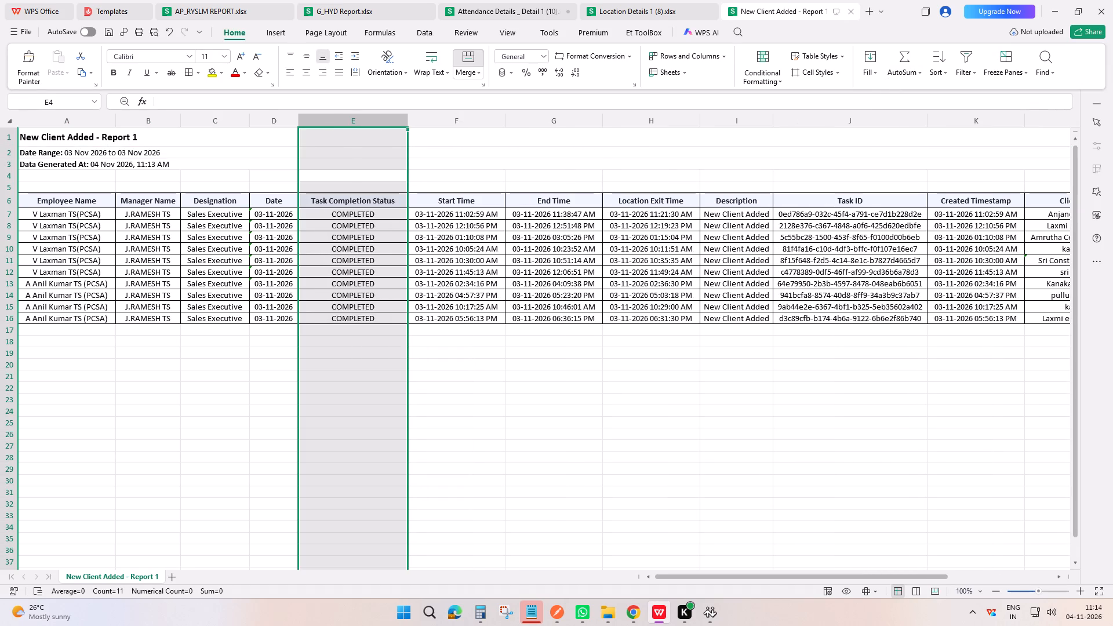
{"action": "left_click", "coordinate": [233, 118]}
{"action": "key", "text": "ctrl+minus"}
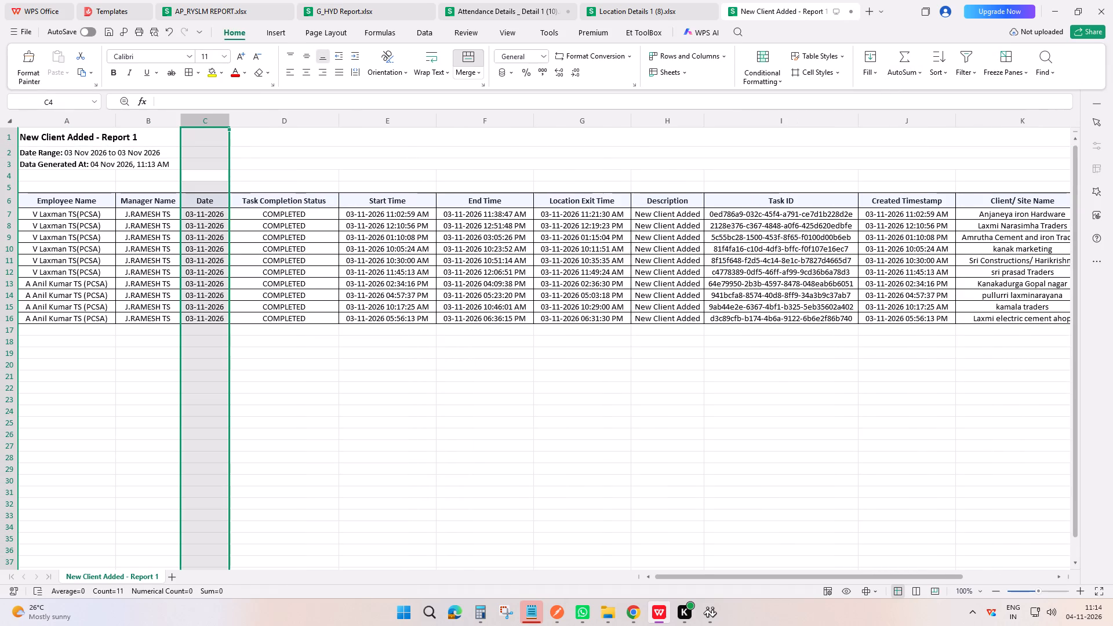
{"action": "left_click_drag", "start_coordinate": [709, 575], "coordinate": [778, 567]}
{"action": "left_click", "coordinate": [539, 112]}
{"action": "left_click", "coordinate": [539, 117]}
{"action": "key", "text": "ctrl+minus"}
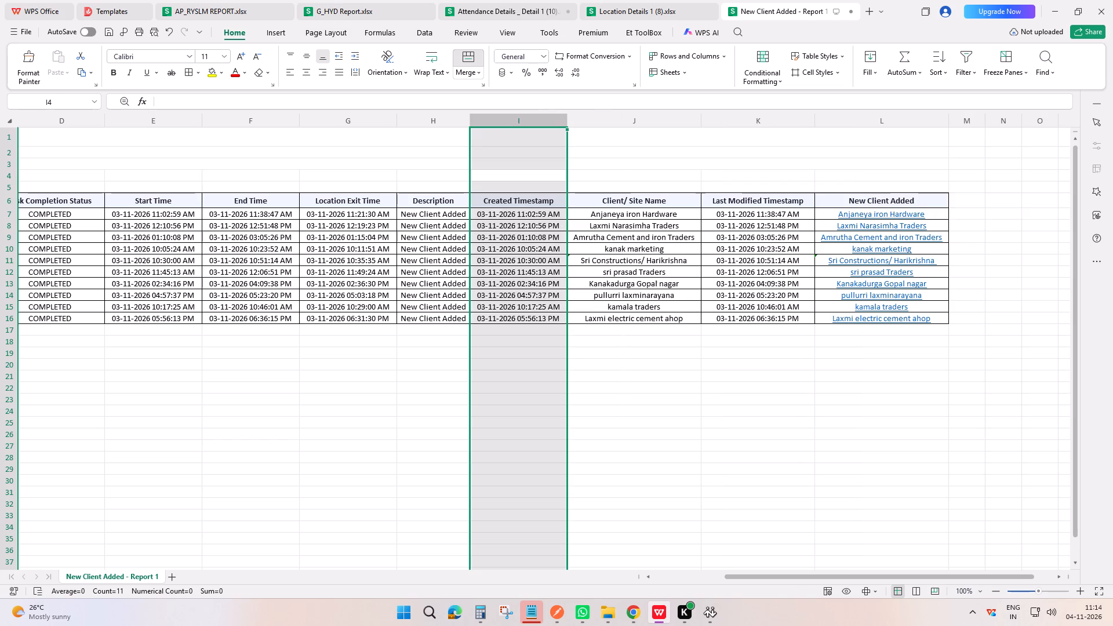
{"action": "left_click", "coordinate": [435, 119]}
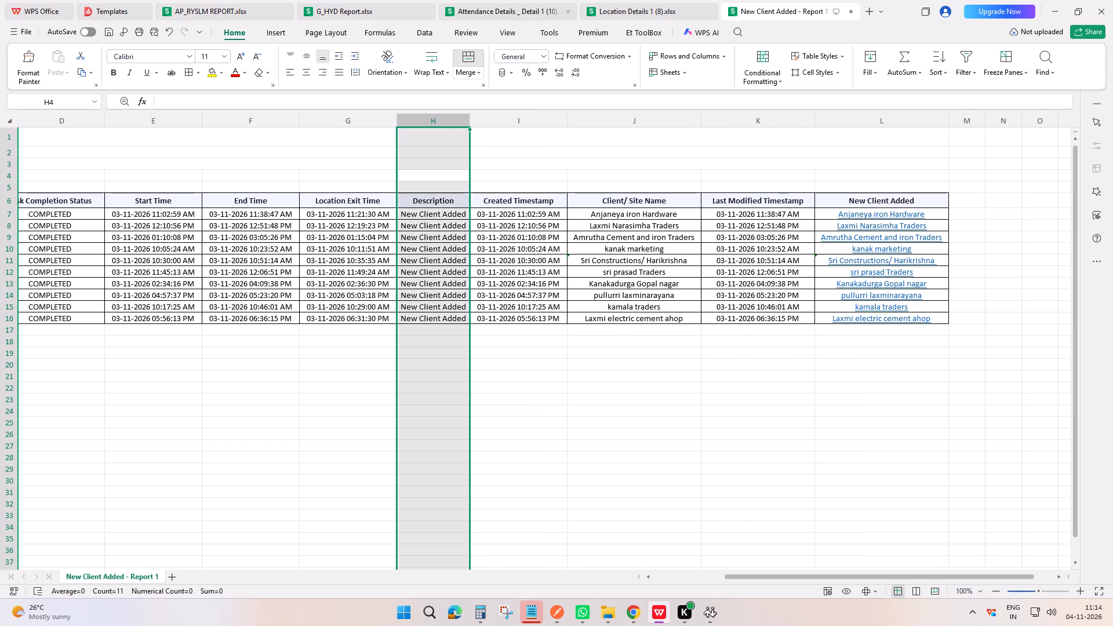
{"action": "key", "text": "ctrl+minus"}
{"action": "left_click_drag", "start_coordinate": [826, 577], "coordinate": [398, 529]}
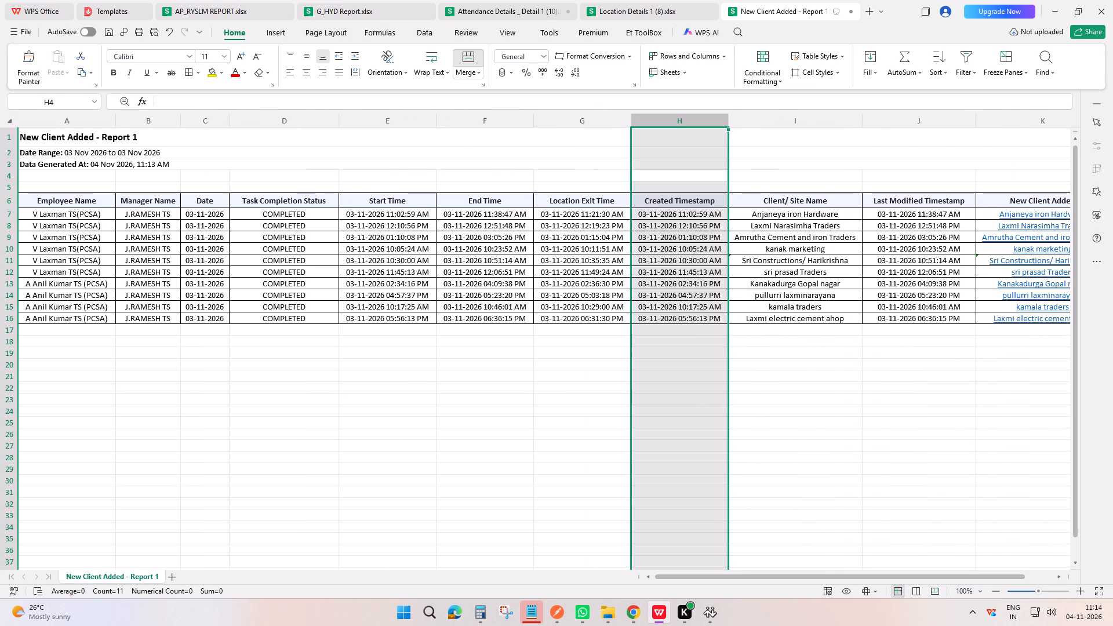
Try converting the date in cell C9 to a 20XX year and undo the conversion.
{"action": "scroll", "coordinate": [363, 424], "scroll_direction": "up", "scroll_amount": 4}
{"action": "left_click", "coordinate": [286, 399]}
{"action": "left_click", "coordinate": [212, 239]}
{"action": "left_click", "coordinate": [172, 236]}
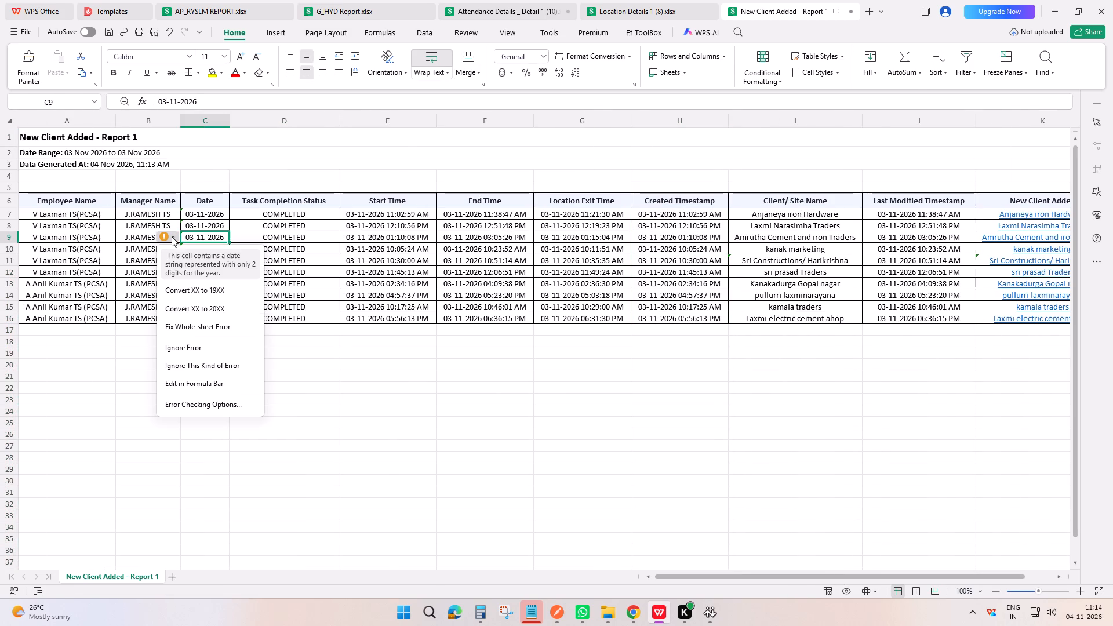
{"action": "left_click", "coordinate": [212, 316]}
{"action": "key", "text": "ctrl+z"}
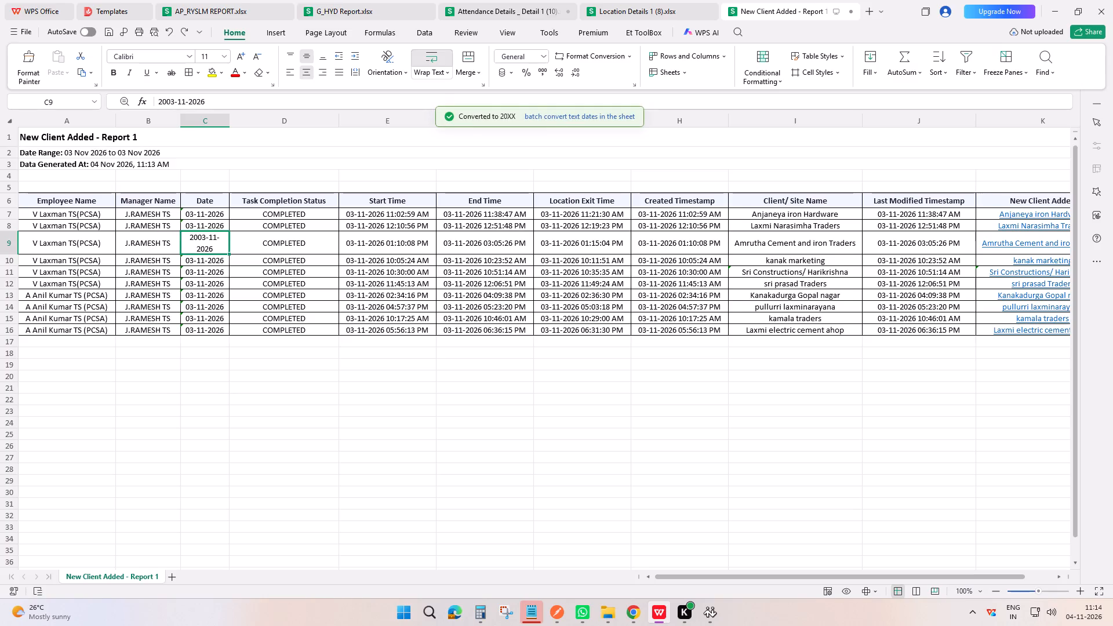
Ignore this kind of error for the date flagged in cell C9 and save the New Client Added workbook.
{"action": "left_click", "coordinate": [162, 239]}
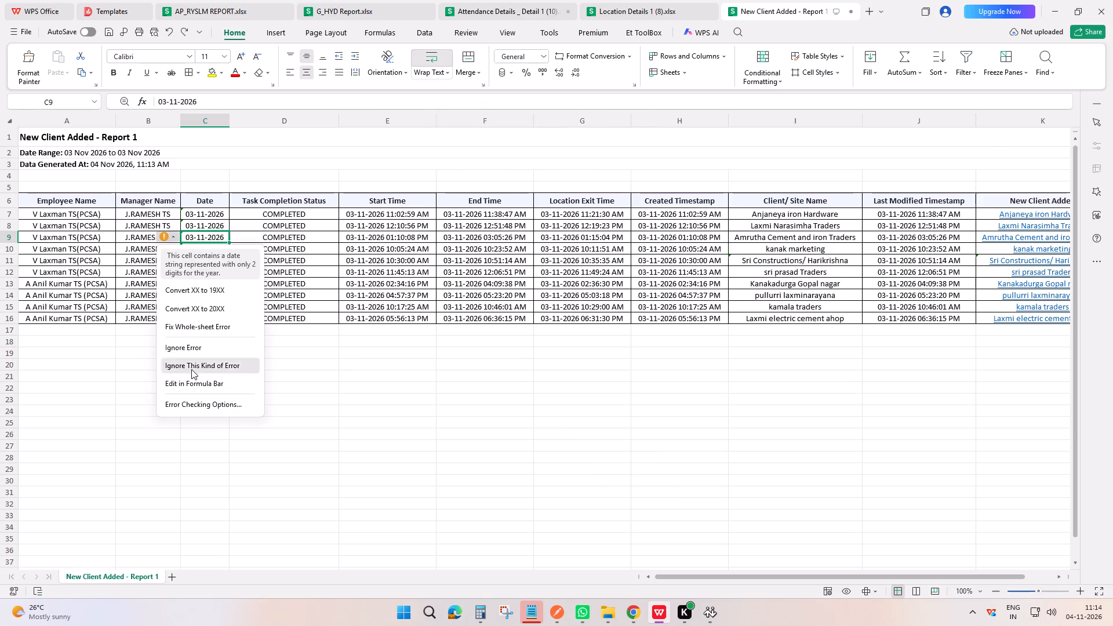
{"action": "left_click", "coordinate": [191, 369]}
{"action": "left_click", "coordinate": [337, 359]}
{"action": "scroll", "coordinate": [327, 348], "scroll_direction": "up", "scroll_amount": 3}
{"action": "key", "text": "ctrl+s"}
Back in Unolo in Chrome, download Client visits task - Report 1 as Excel and open the downloaded workbook in WPS Office.
{"action": "key", "text": "alt+Tab"}
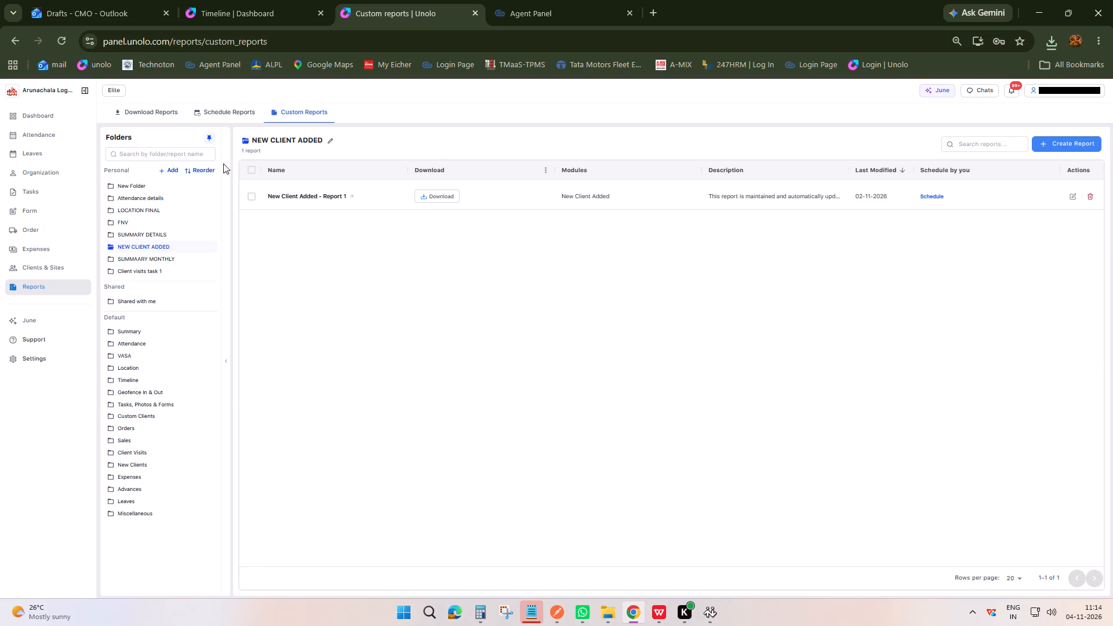
{"action": "left_click", "coordinate": [152, 275]}
{"action": "left_click", "coordinate": [430, 194]}
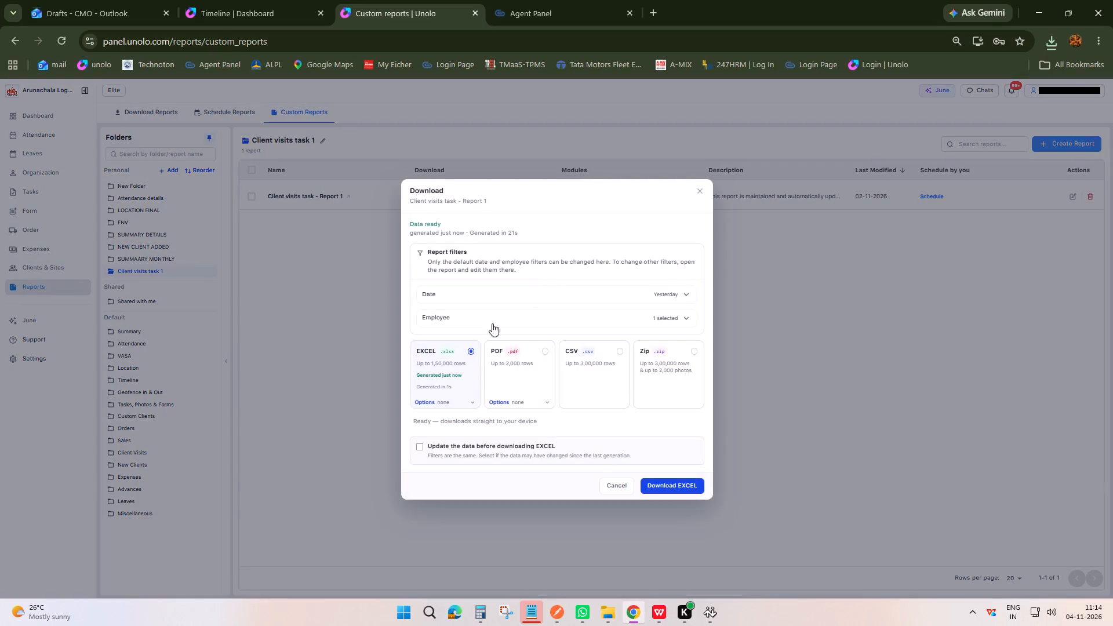
{"action": "left_click", "coordinate": [668, 481]}
{"action": "left_click", "coordinate": [692, 411]}
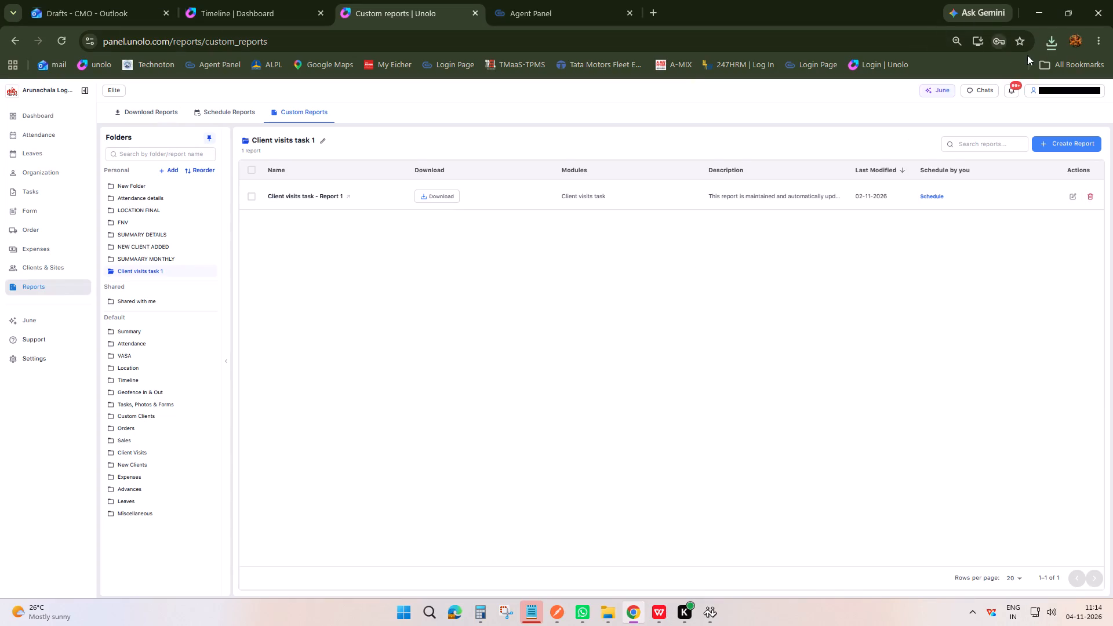
{"action": "left_click", "coordinate": [1052, 43]}
{"action": "left_click", "coordinate": [937, 103]}
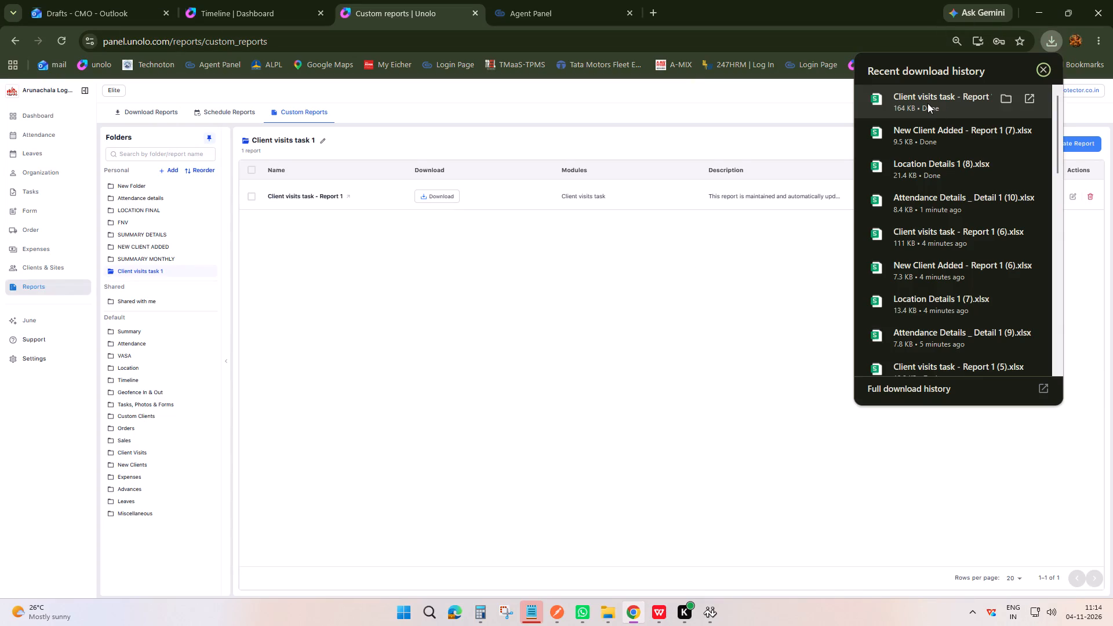
{"action": "left_click", "coordinate": [927, 103]}
{"action": "scroll", "coordinate": [539, 307], "scroll_direction": "up", "scroll_amount": 6}
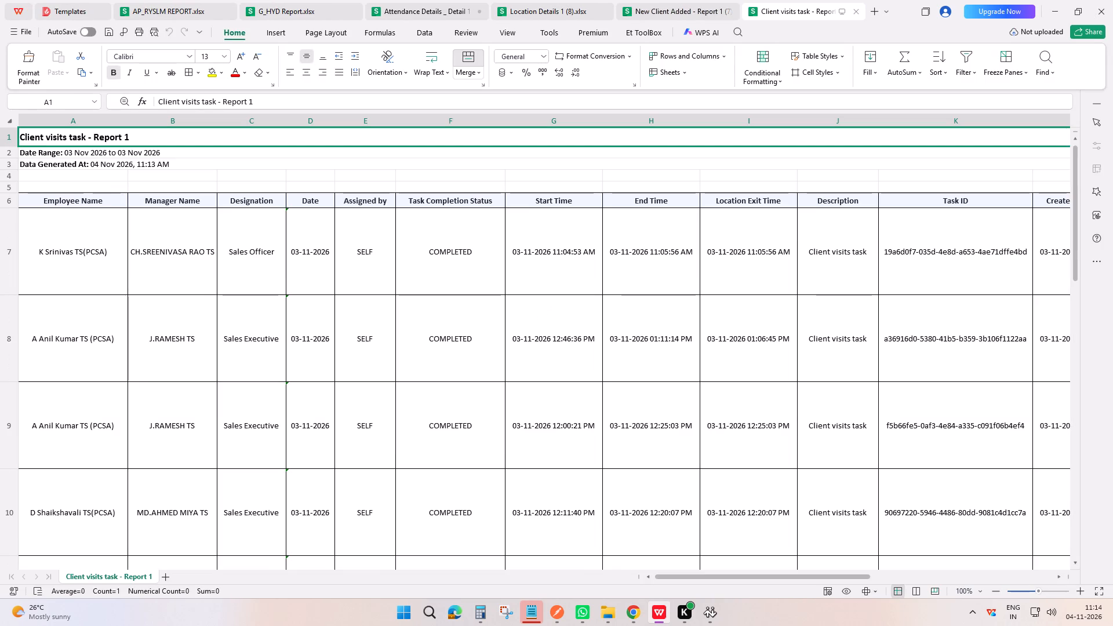
Delete the Assigned by, Designation and Add Form columns from the Client visits task sheet.
{"action": "left_click", "coordinate": [374, 118]}
{"action": "key", "text": "ctrl+minus"}
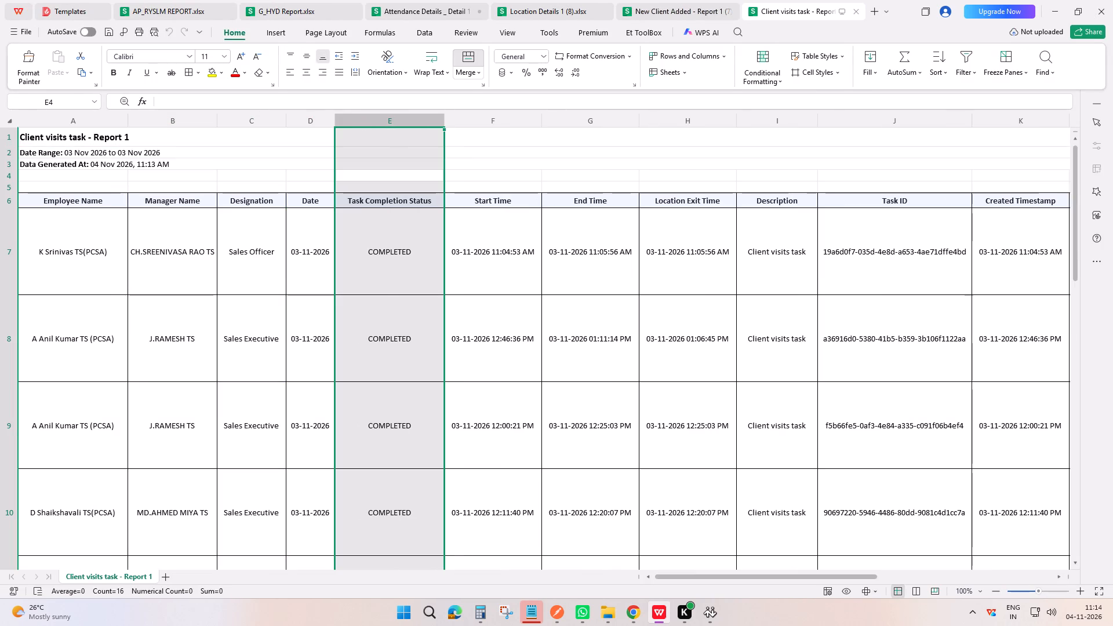
{"action": "left_click", "coordinate": [253, 115]}
{"action": "key", "text": "ctrl+minus"}
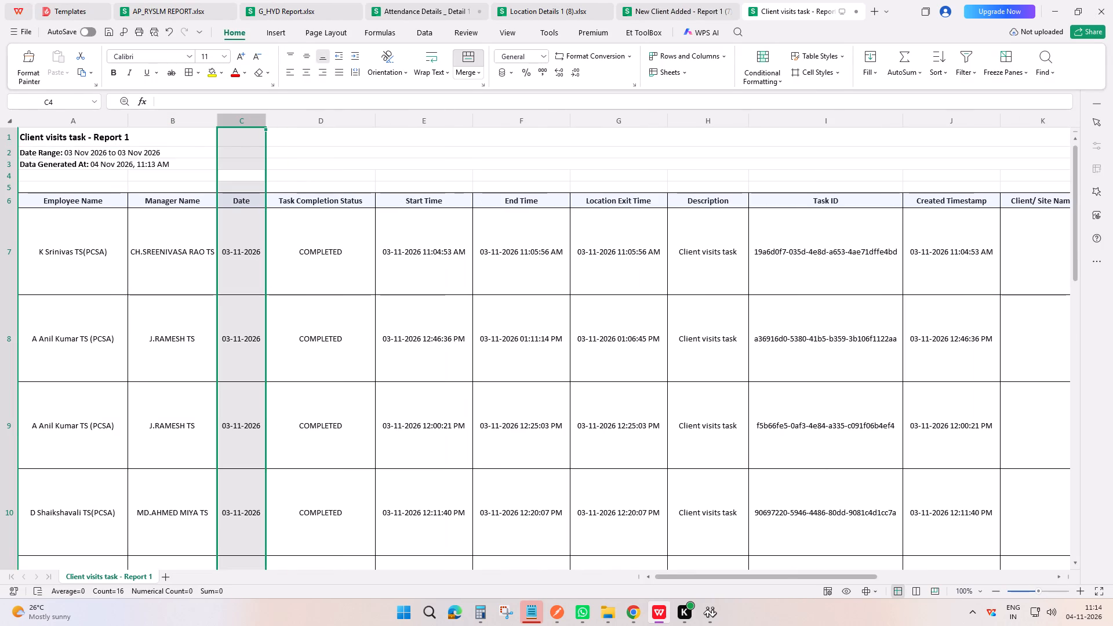
{"action": "left_click_drag", "start_coordinate": [785, 580], "coordinate": [1023, 567]}
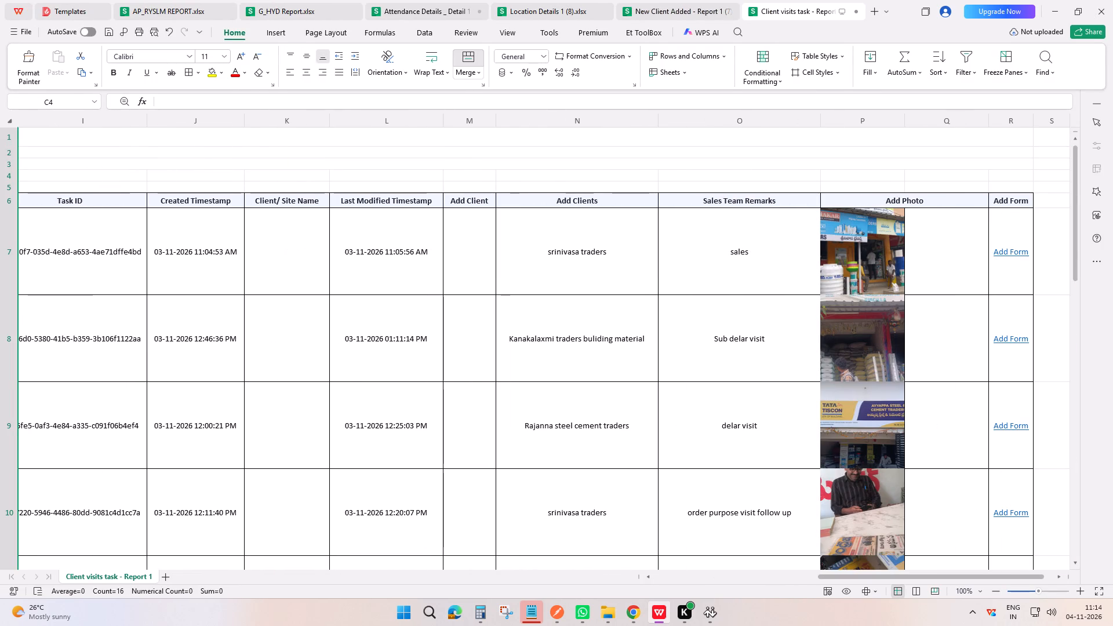
{"action": "left_click", "coordinate": [1016, 128]}
{"action": "key", "text": "ctrl+minus"}
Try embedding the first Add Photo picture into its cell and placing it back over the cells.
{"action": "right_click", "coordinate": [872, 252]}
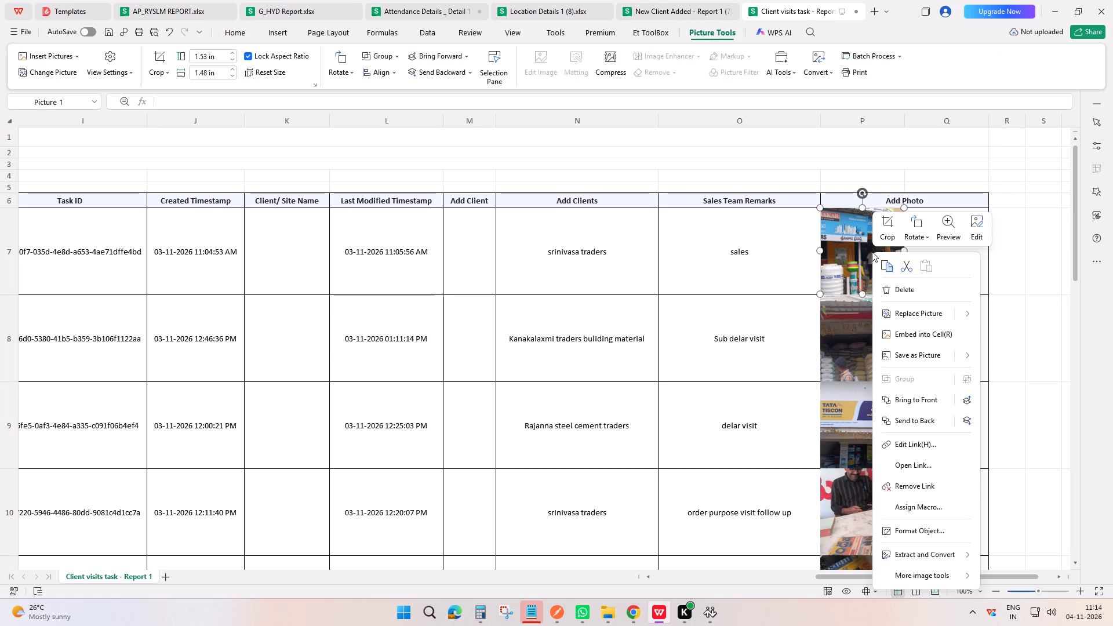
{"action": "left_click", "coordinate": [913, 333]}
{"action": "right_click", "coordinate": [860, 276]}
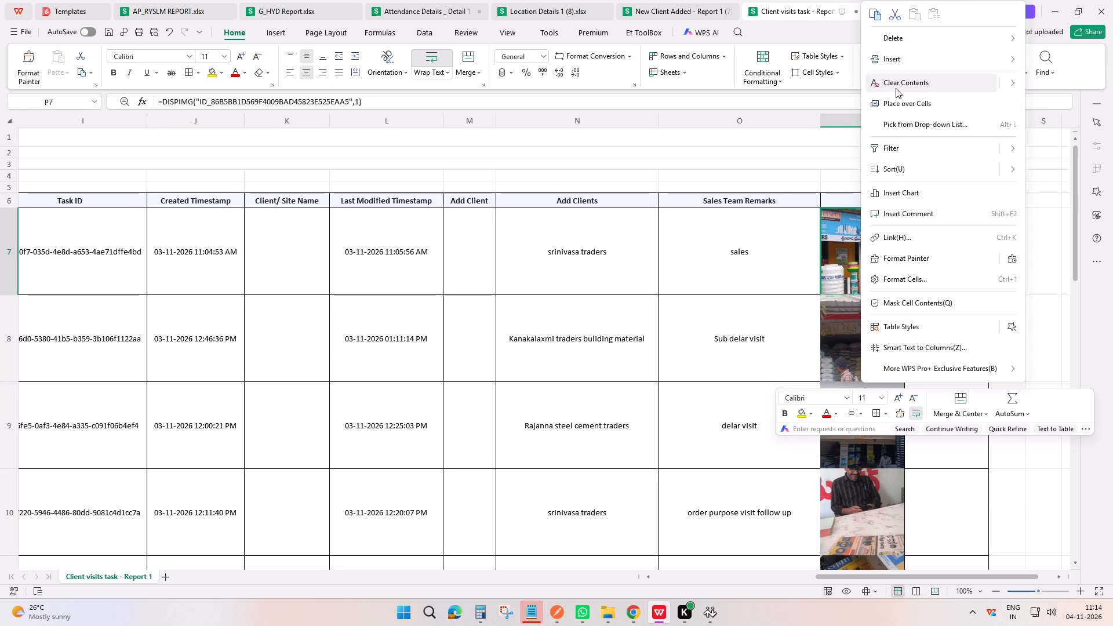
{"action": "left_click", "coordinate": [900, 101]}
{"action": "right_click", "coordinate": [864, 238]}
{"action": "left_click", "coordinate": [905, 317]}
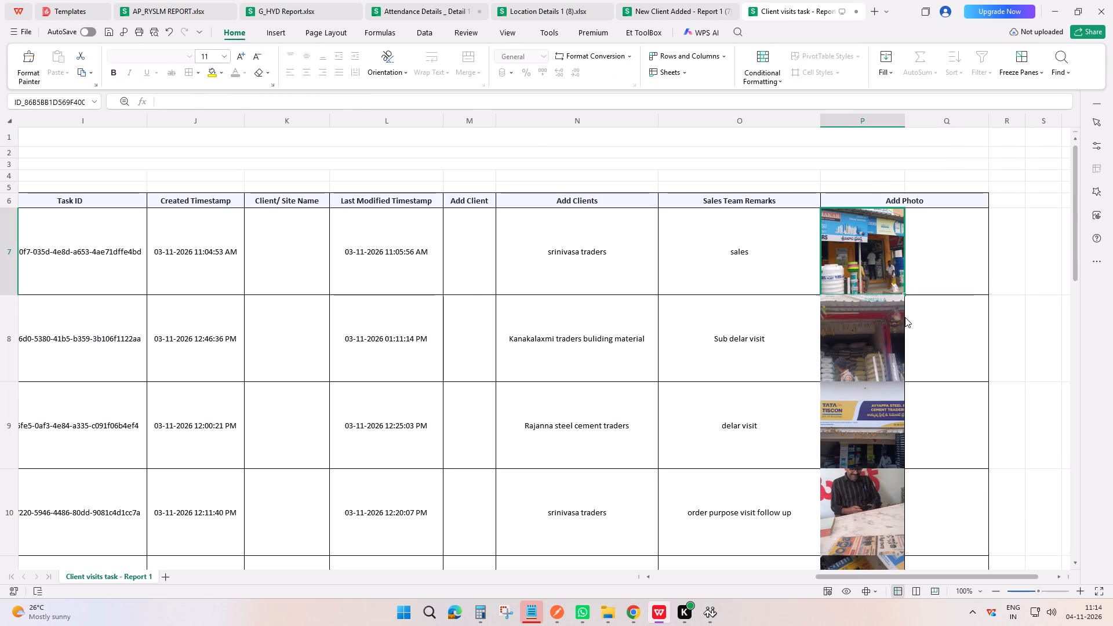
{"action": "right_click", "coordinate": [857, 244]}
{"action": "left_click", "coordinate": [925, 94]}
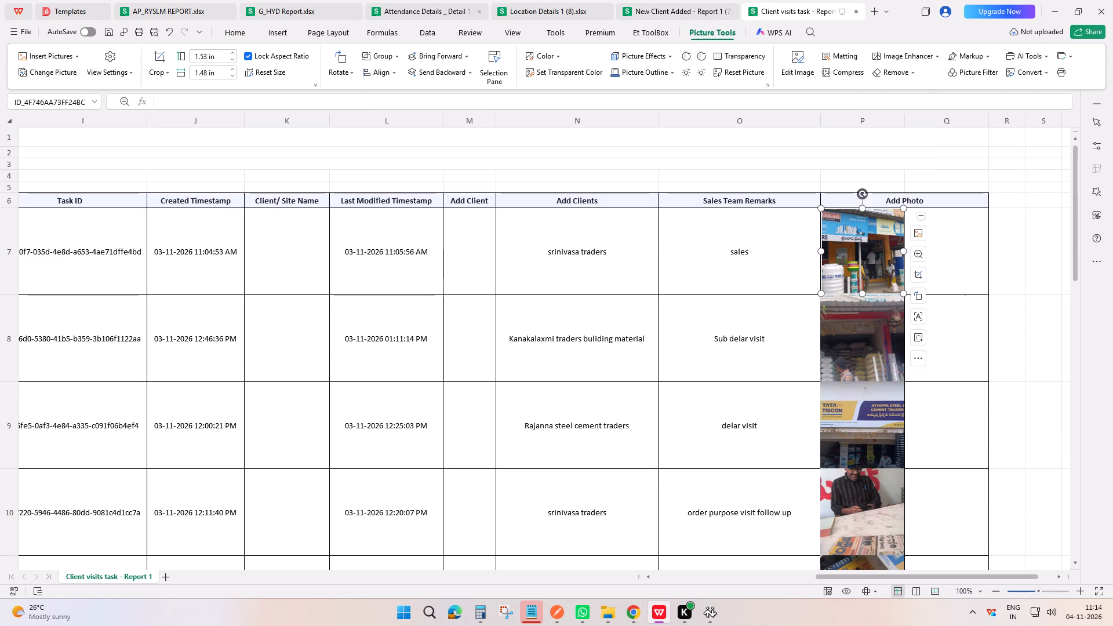
Embed all the Add Photo pictures into their cells and save the Client visits task workbook.
{"action": "left_click", "coordinate": [950, 232]}
{"action": "left_click", "coordinate": [1017, 282]}
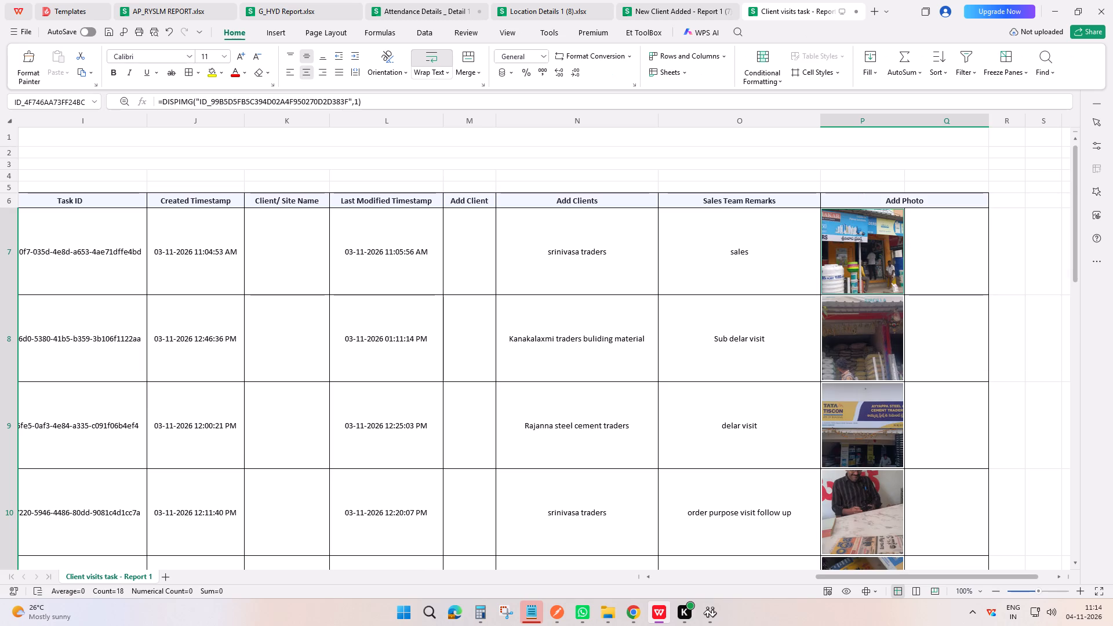
{"action": "scroll", "coordinate": [893, 333], "scroll_direction": "down", "scroll_amount": 8}
{"action": "scroll", "coordinate": [886, 361], "scroll_direction": "up", "scroll_amount": 14}
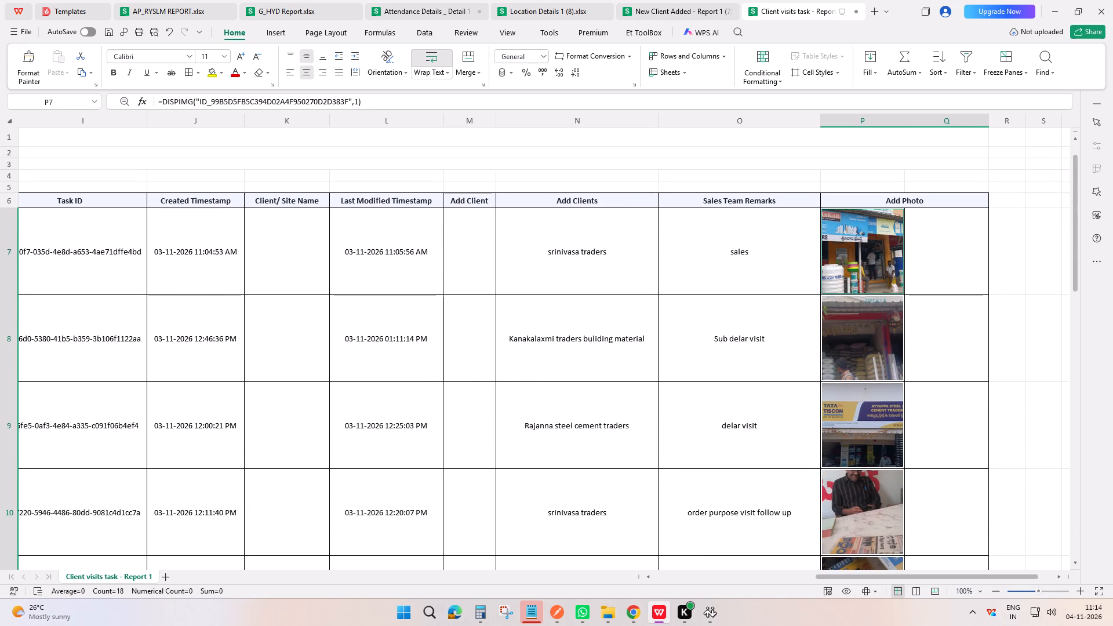
{"action": "left_click_drag", "start_coordinate": [887, 575], "coordinate": [139, 554]}
{"action": "scroll", "coordinate": [235, 394], "scroll_direction": "up", "scroll_amount": 4}
{"action": "left_click", "coordinate": [248, 176]}
{"action": "scroll", "coordinate": [254, 281], "scroll_direction": "up", "scroll_amount": 5}
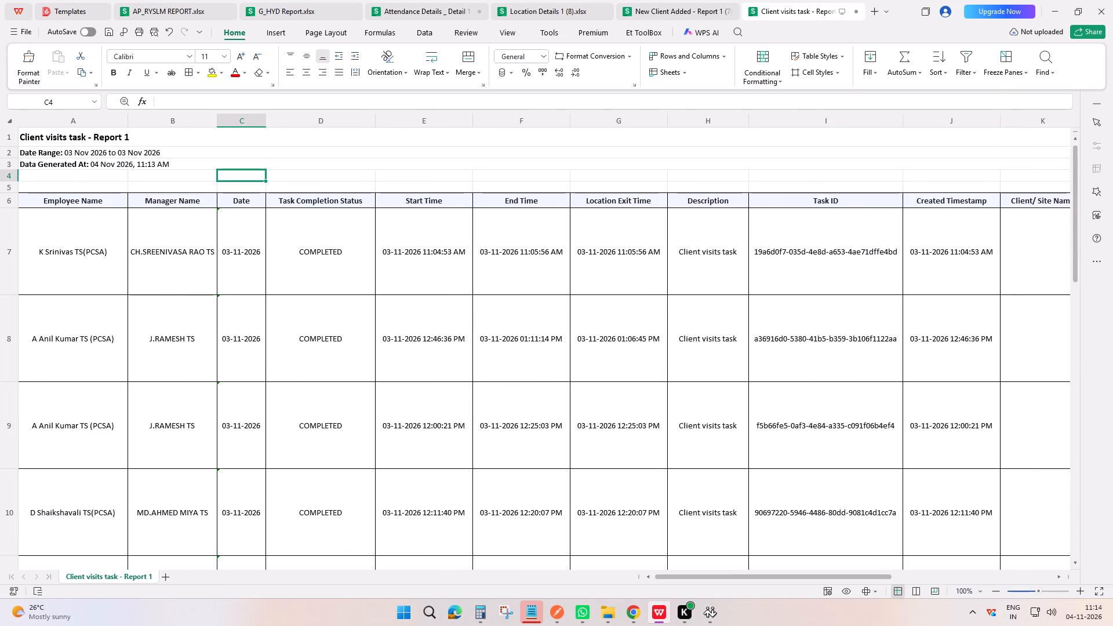
{"action": "key", "text": "ctrl+s"}
Add three blank sheets, Sheet1 to Sheet3, to the Attendance Details workbook.
{"action": "scroll", "coordinate": [330, 405], "scroll_direction": "up", "scroll_amount": 5}
{"action": "left_click", "coordinate": [409, 1]}
{"action": "scroll", "coordinate": [356, 391], "scroll_direction": "up", "scroll_amount": 3}
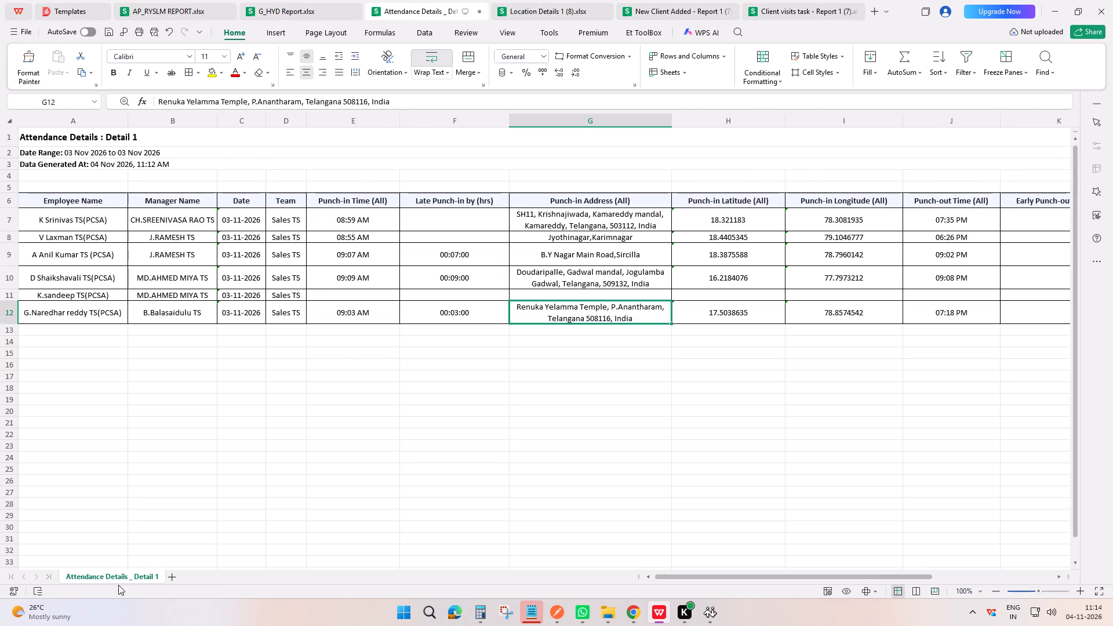
{"action": "left_click", "coordinate": [177, 577]}
{"action": "left_click", "coordinate": [206, 578]}
{"action": "left_click", "coordinate": [239, 577]}
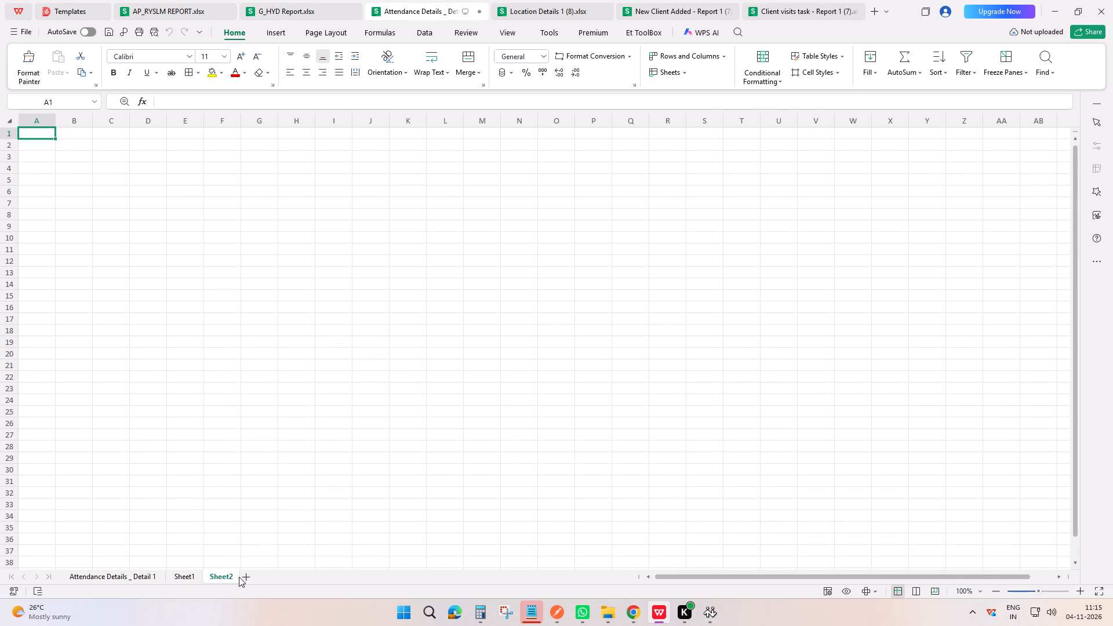
{"action": "left_click", "coordinate": [245, 581]}
Copy the entire Location Details 1 sheet into Sheet1 of the Attendance Details workbook.
{"action": "left_click", "coordinate": [190, 577]}
{"action": "scroll", "coordinate": [368, 49], "scroll_direction": "up", "scroll_amount": 4}
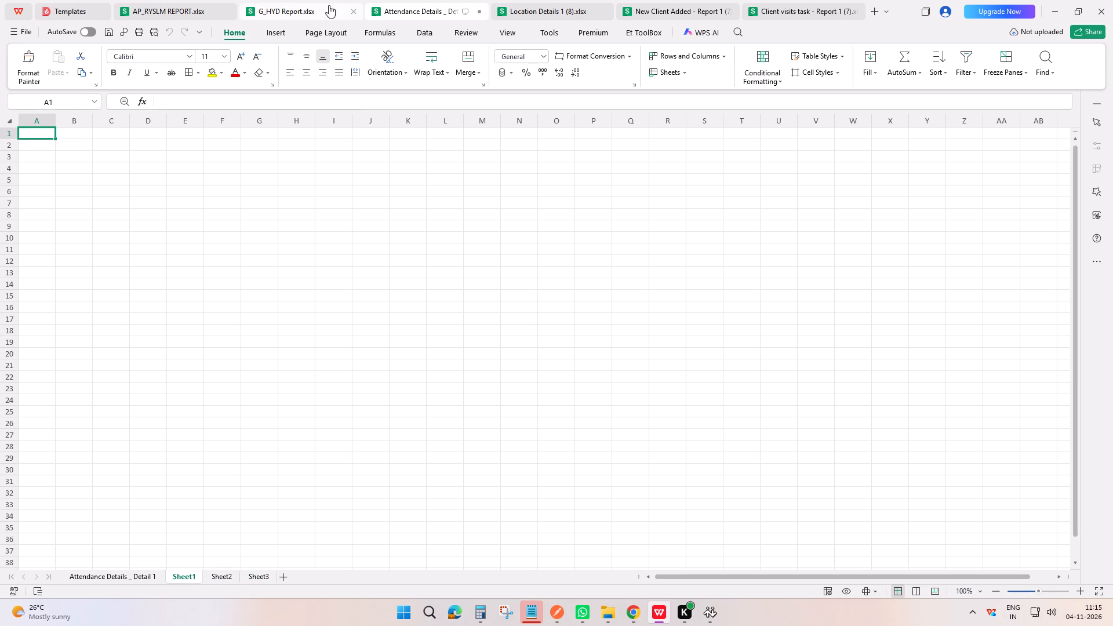
{"action": "scroll", "coordinate": [556, 18], "scroll_direction": "up", "scroll_amount": 3}
{"action": "left_click", "coordinate": [552, 2]}
{"action": "scroll", "coordinate": [332, 216], "scroll_direction": "up", "scroll_amount": 4}
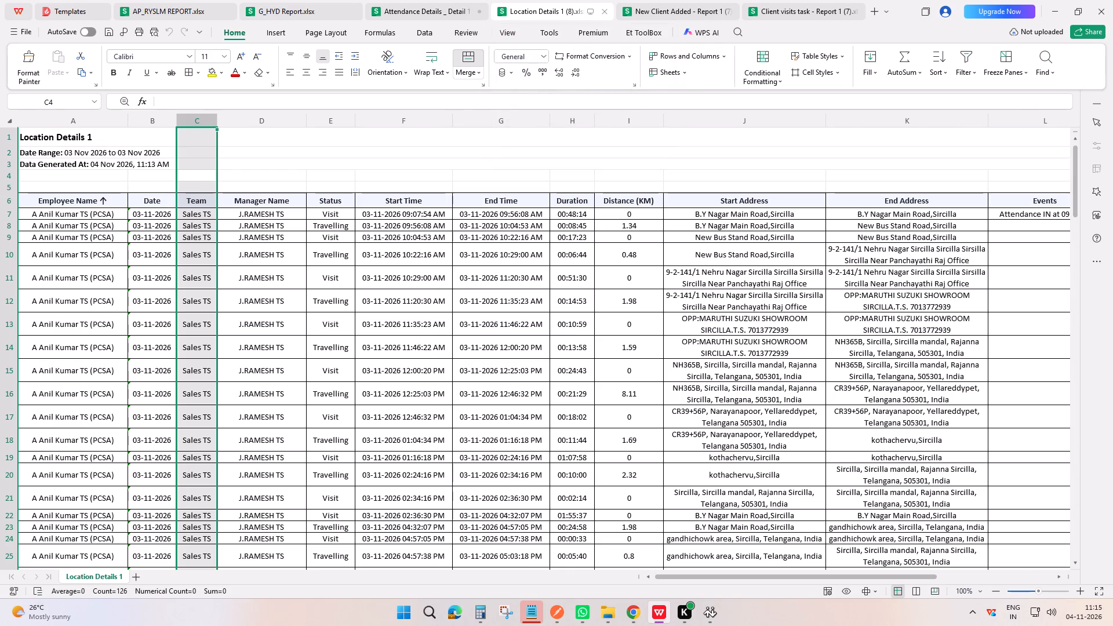
{"action": "left_click", "coordinate": [12, 125]}
{"action": "key", "text": "ctrl+c"}
{"action": "left_click", "coordinate": [434, 0]}
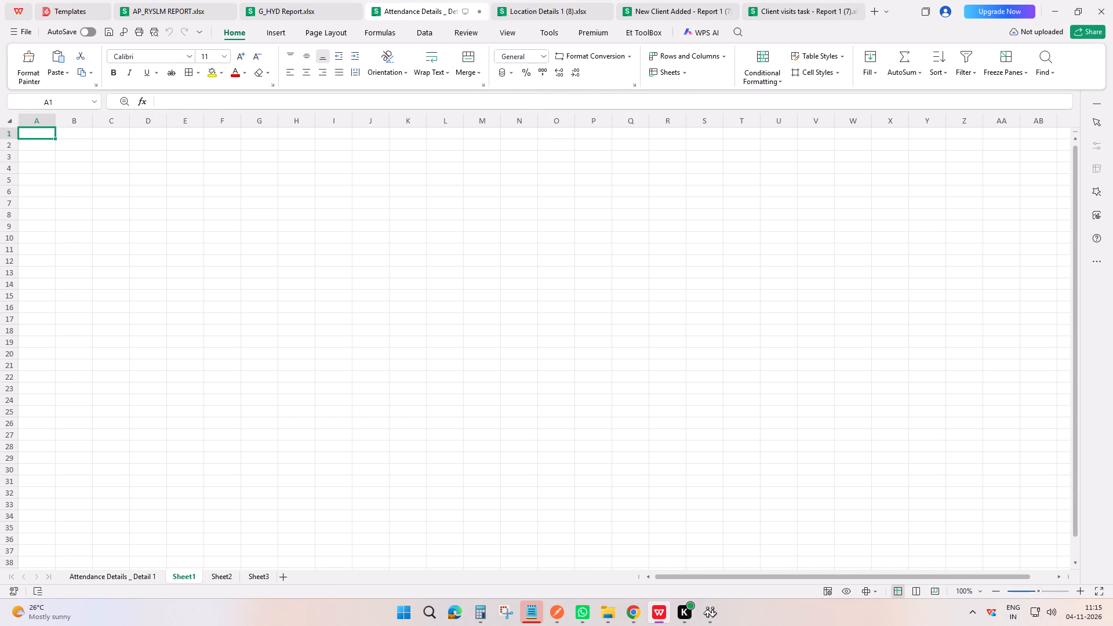
{"action": "key", "text": "ctrl+v"}
Copy the entire New Client Added - Report 1 sheet into Sheet2 of the Attendance Details workbook.
{"action": "left_click", "coordinate": [229, 581]}
{"action": "left_click", "coordinate": [563, 12]}
{"action": "scroll", "coordinate": [299, 204], "scroll_direction": "up", "scroll_amount": 3}
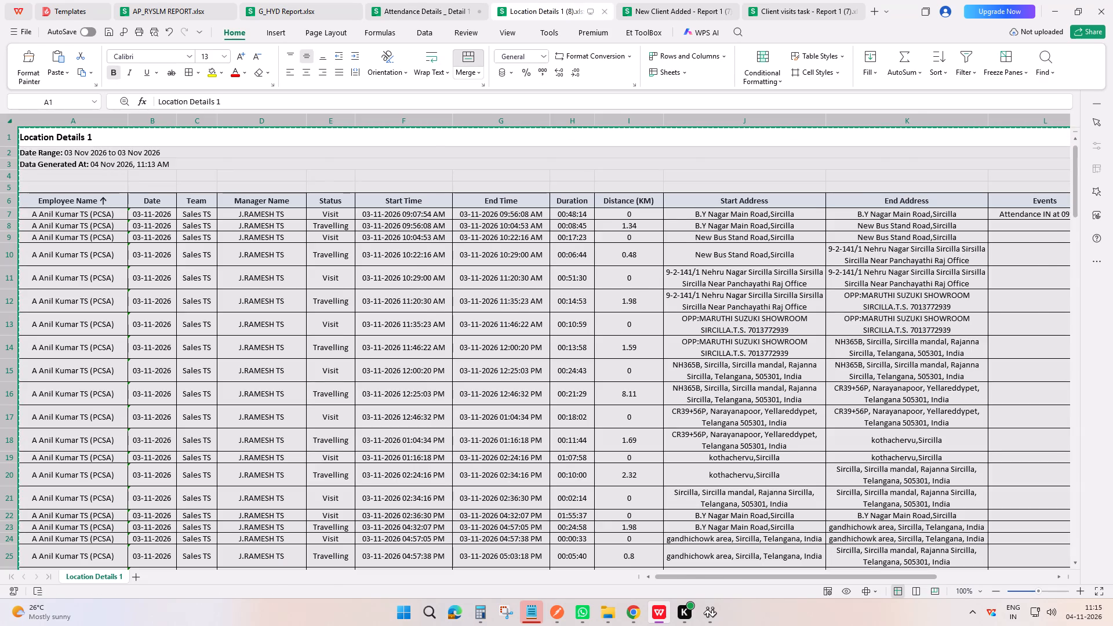
{"action": "left_click", "coordinate": [652, 0]}
{"action": "scroll", "coordinate": [197, 220], "scroll_direction": "up", "scroll_amount": 3}
{"action": "left_click", "coordinate": [12, 123], "text": "ctrl"}
{"action": "key", "text": "ctrl+c"}
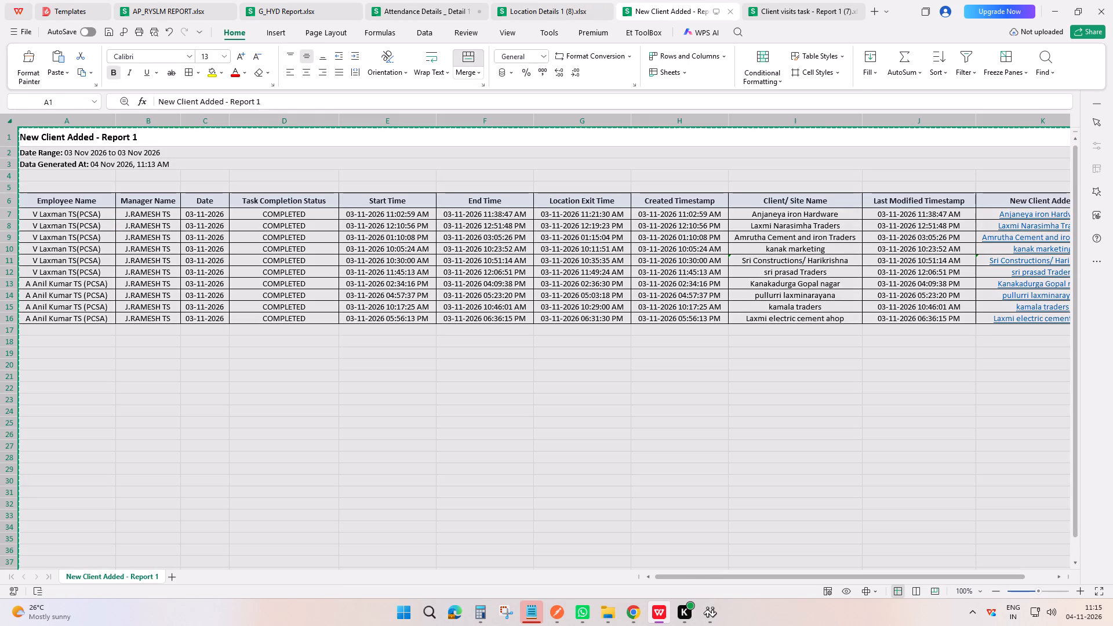
{"action": "left_click", "coordinate": [427, 0]}
{"action": "key", "text": "ctrl+v"}
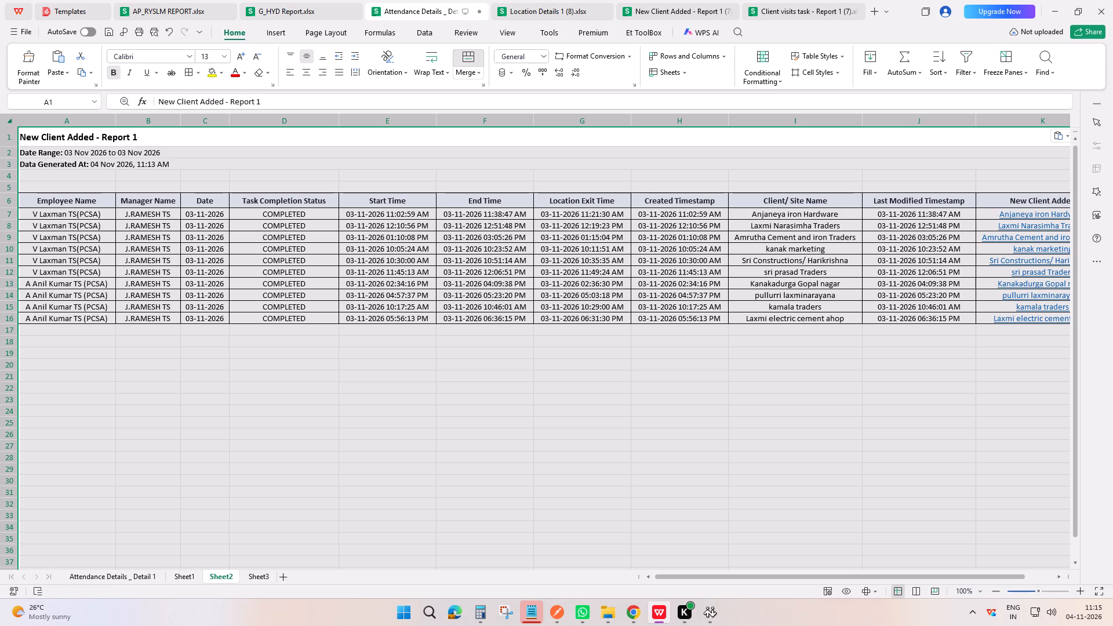
Copy the entire Client visits task - Report 1 sheet into Sheet3 of the Attendance Details workbook.
{"action": "left_click", "coordinate": [263, 578]}
{"action": "left_click", "coordinate": [768, 0]}
{"action": "scroll", "coordinate": [555, 190], "scroll_direction": "up", "scroll_amount": 4}
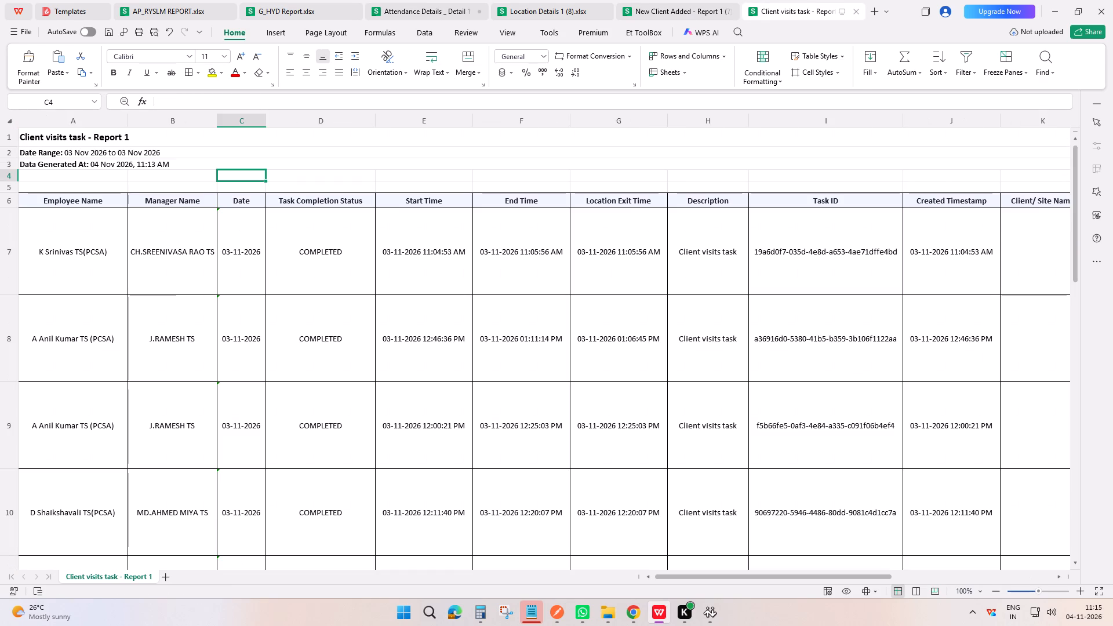
{"action": "left_click", "coordinate": [11, 123]}
{"action": "key", "text": "ctrl+c"}
{"action": "left_click", "coordinate": [410, 3]}
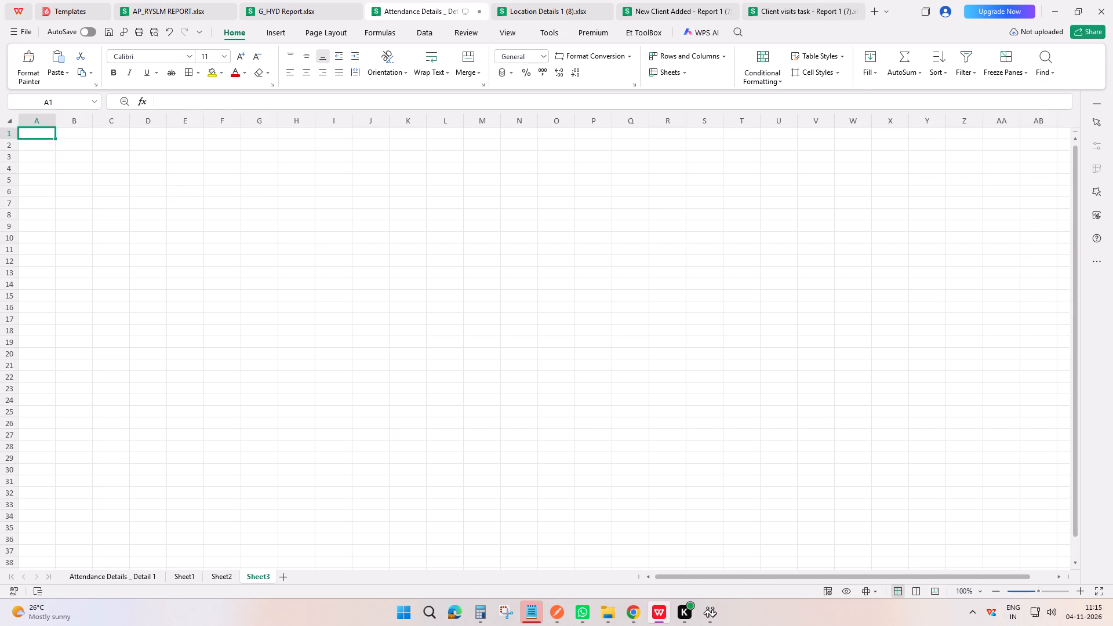
{"action": "key", "text": "ctrl+v"}
{"action": "scroll", "coordinate": [450, 405], "scroll_direction": "up", "scroll_amount": 3}
{"action": "left_click", "coordinate": [436, 325]}
{"action": "key", "text": "Escape"}
{"action": "scroll", "coordinate": [421, 365], "scroll_direction": "up", "scroll_amount": 5}
Rename Sheet1 as Location Details 1, using the title in its first row.
{"action": "left_click", "coordinate": [180, 573]}
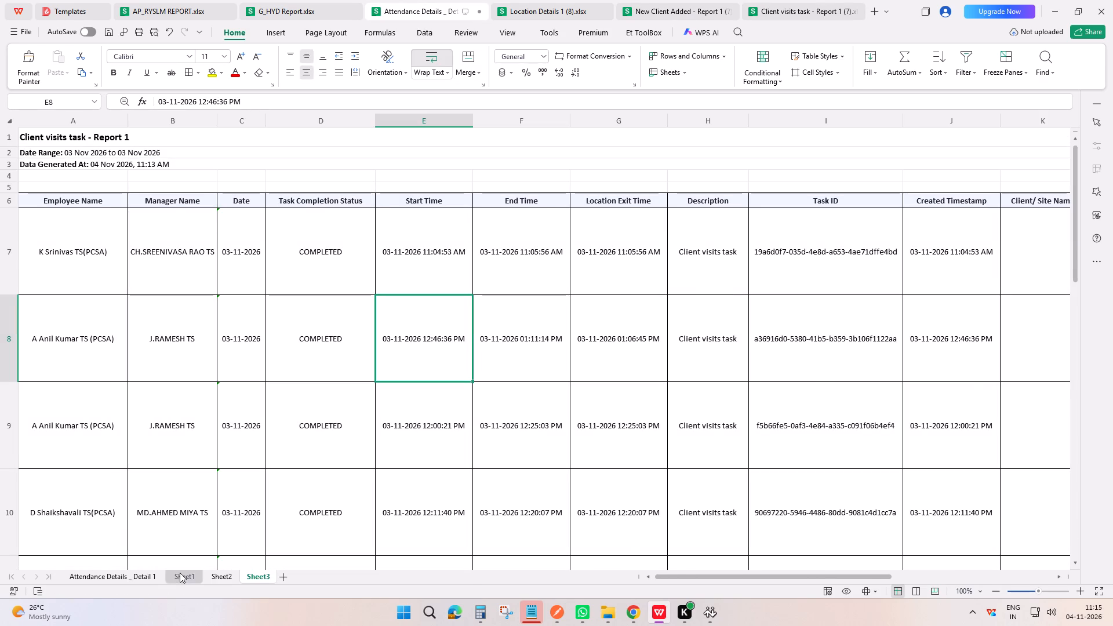
{"action": "left_click", "coordinate": [119, 128]}
{"action": "key", "text": "ctrl+c"}
{"action": "double_click", "coordinate": [187, 576]}
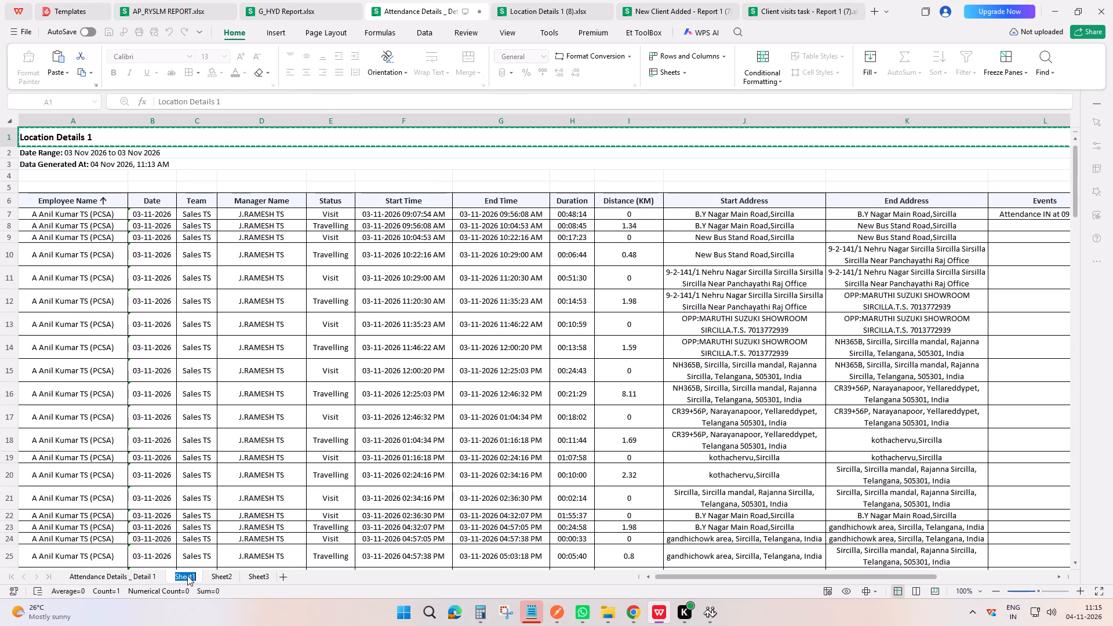
{"action": "key", "text": "ctrl+v"}
Rename Sheet2 as New Client Added - Report 1, using the title in its first row.
{"action": "left_click", "coordinate": [268, 578]}
{"action": "left_click", "coordinate": [168, 134]}
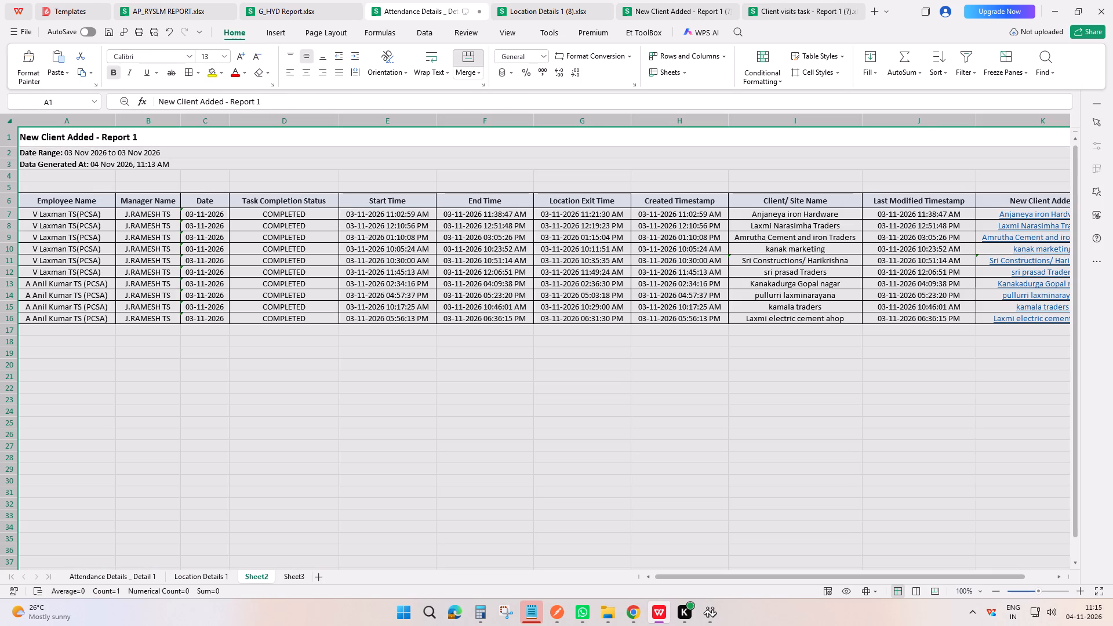
{"action": "key", "text": "ctrl+c"}
{"action": "double_click", "coordinate": [265, 576]}
{"action": "key", "text": "ctrl+v"}
Rename Sheet3 as Client visits task - Report 1, using its title row, and clear the copy selection.
{"action": "left_click", "coordinate": [358, 576]}
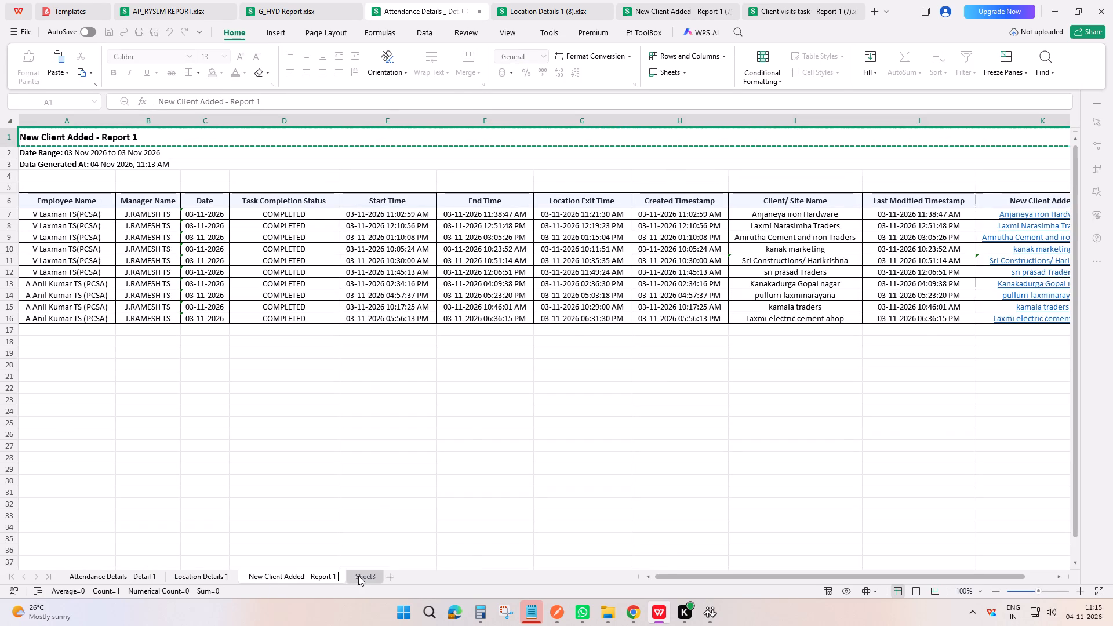
{"action": "left_click", "coordinate": [157, 143]}
{"action": "key", "text": "ctrl+c"}
{"action": "double_click", "coordinate": [361, 575]}
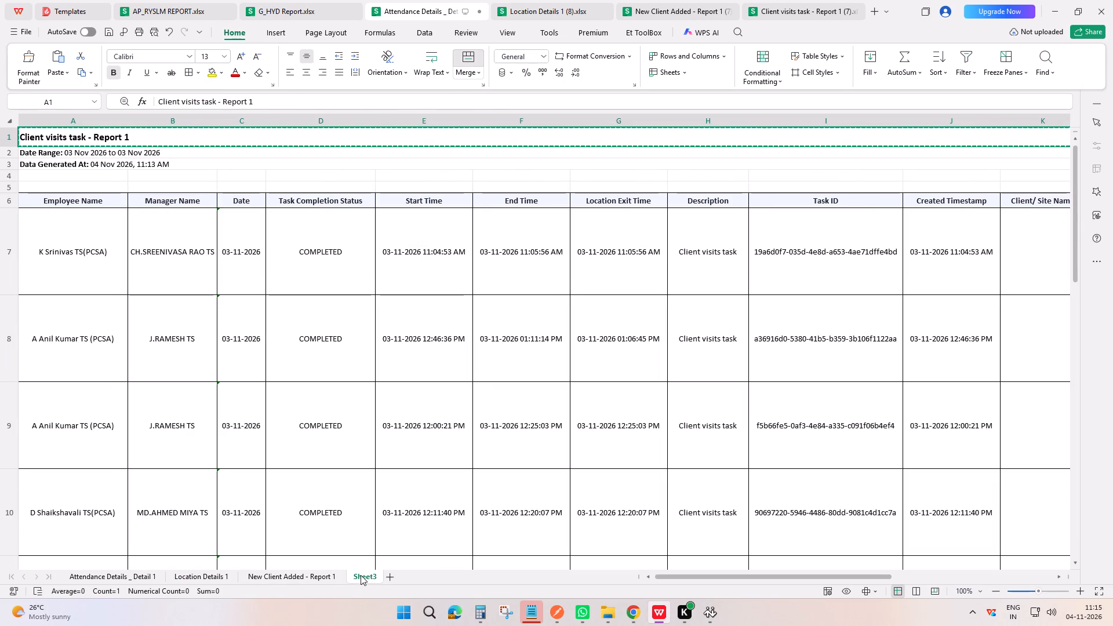
{"action": "key", "text": "ctrl+v"}
{"action": "key", "text": "Return"}
{"action": "scroll", "coordinate": [459, 356], "scroll_direction": "up", "scroll_amount": 4}
{"action": "left_click", "coordinate": [422, 318]}
{"action": "key", "text": "Escape"}
{"action": "scroll", "coordinate": [399, 367], "scroll_direction": "up", "scroll_amount": 4}
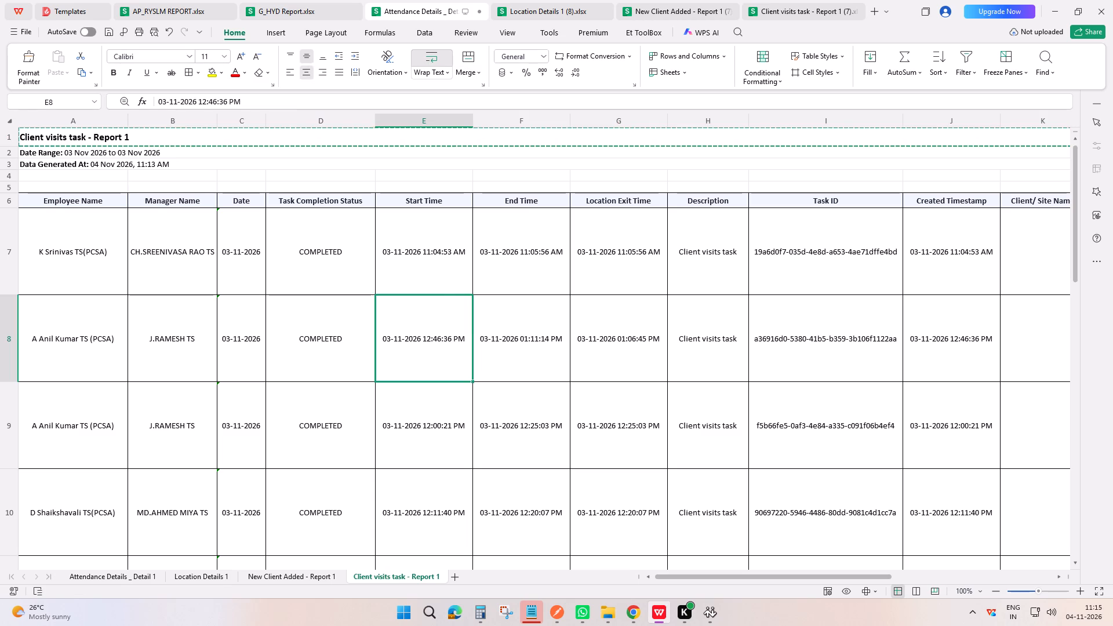
Save the combined workbook as TS Daily Report.xlsx in the Desktop report folder, replacing the existing file.
{"action": "left_click", "coordinate": [16, 28]}
{"action": "left_click", "coordinate": [45, 130]}
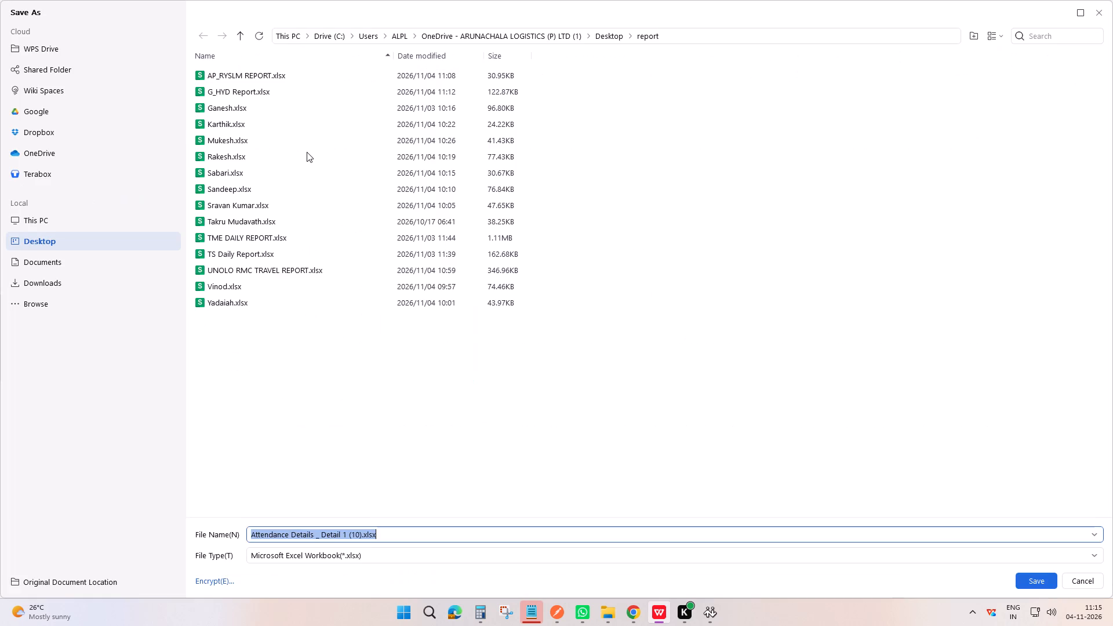
{"action": "key", "text": "BackSpace"}
{"action": "type", "text": "TS"}
{"action": "key", "text": "Down"}
{"action": "key", "text": "Return"}
{"action": "key", "text": "Return"}
{"action": "key", "text": "Return"}
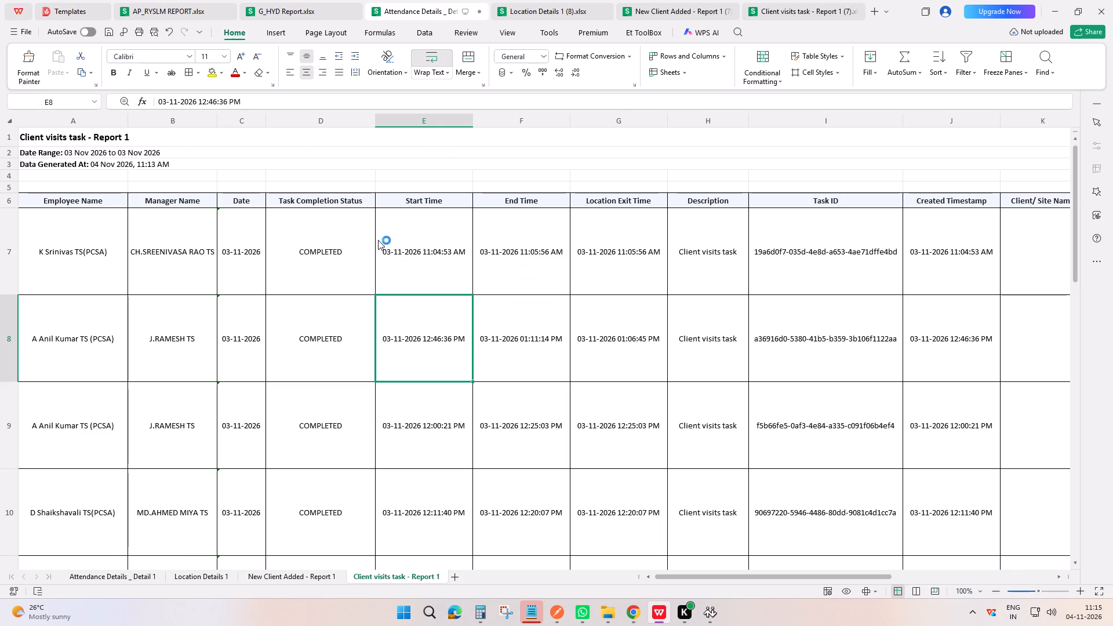
Close the Location Details, New Client Added and Client visits task source workbooks.
{"action": "scroll", "coordinate": [378, 240], "scroll_direction": "up", "scroll_amount": 5}
{"action": "left_click", "coordinate": [515, 0]}
{"action": "key", "text": "ctrl+w"}
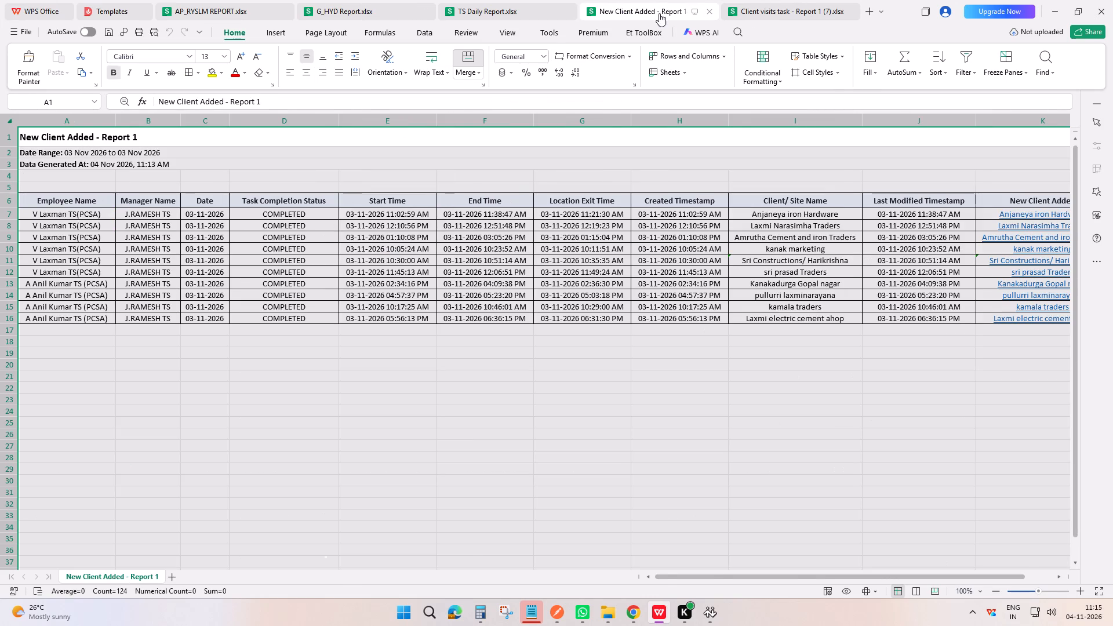
{"action": "left_click", "coordinate": [659, 13]}
{"action": "key", "text": "ctrl+w"}
{"action": "key", "text": "ctrl+w"}
{"action": "scroll", "coordinate": [564, 198], "scroll_direction": "up", "scroll_amount": 4}
Switch to Unolo in Chrome and clear the team filter in the Attendance Details : Detail 1 report's download settings.
{"action": "key", "text": "alt+Tab"}
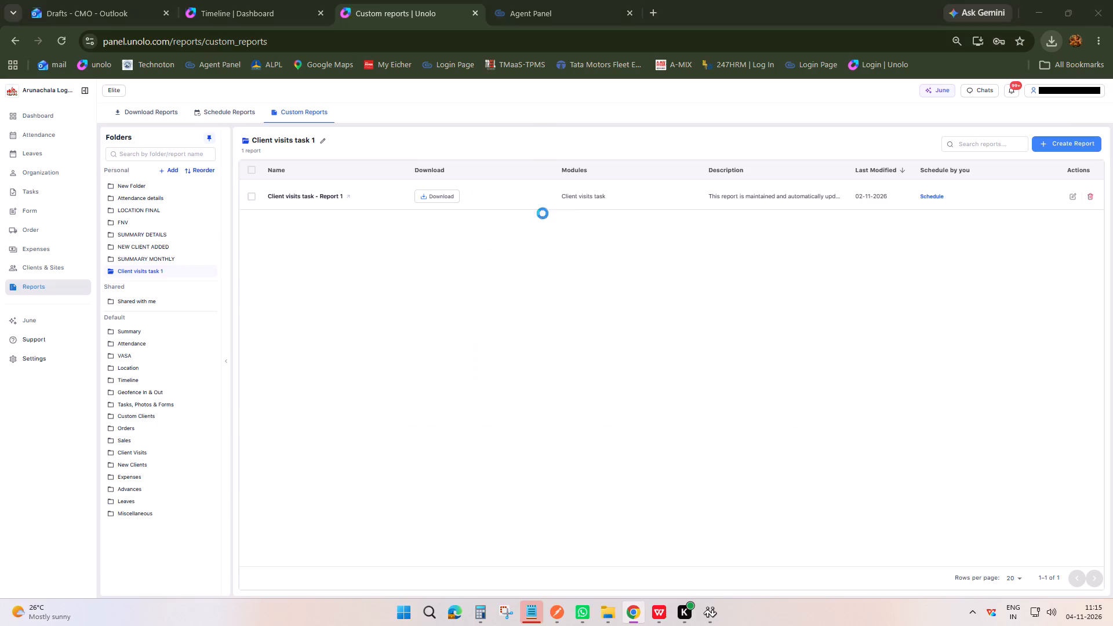
{"action": "left_click", "coordinate": [167, 201]}
{"action": "left_click", "coordinate": [439, 200]}
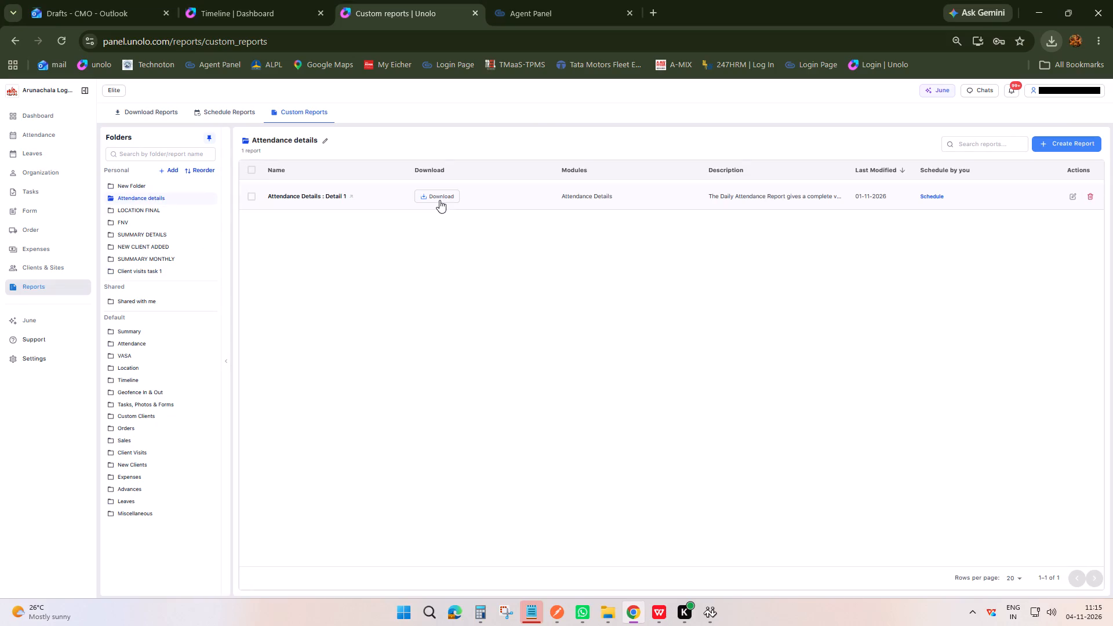
{"action": "left_click", "coordinate": [675, 308]}
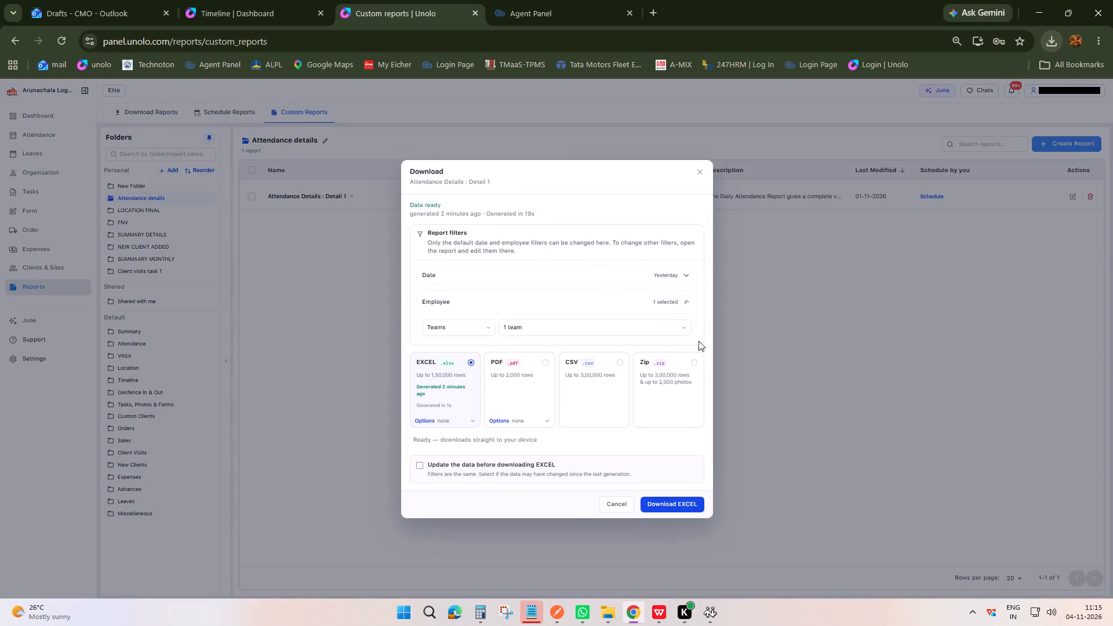
{"action": "left_click", "coordinate": [684, 336]}
{"action": "left_click", "coordinate": [682, 333]}
{"action": "left_click", "coordinate": [653, 361]}
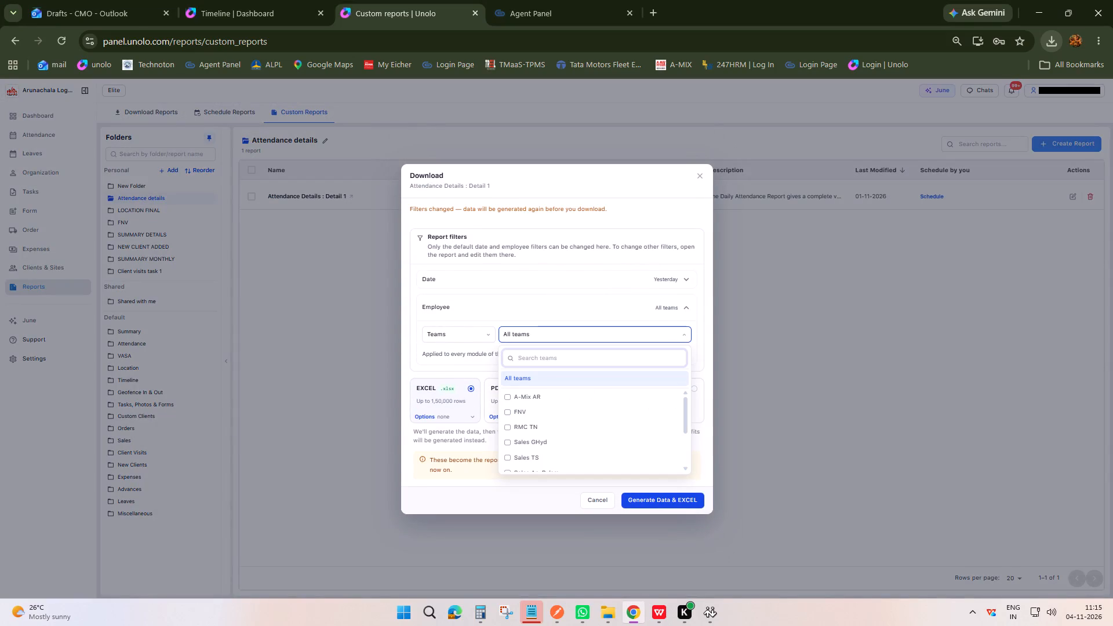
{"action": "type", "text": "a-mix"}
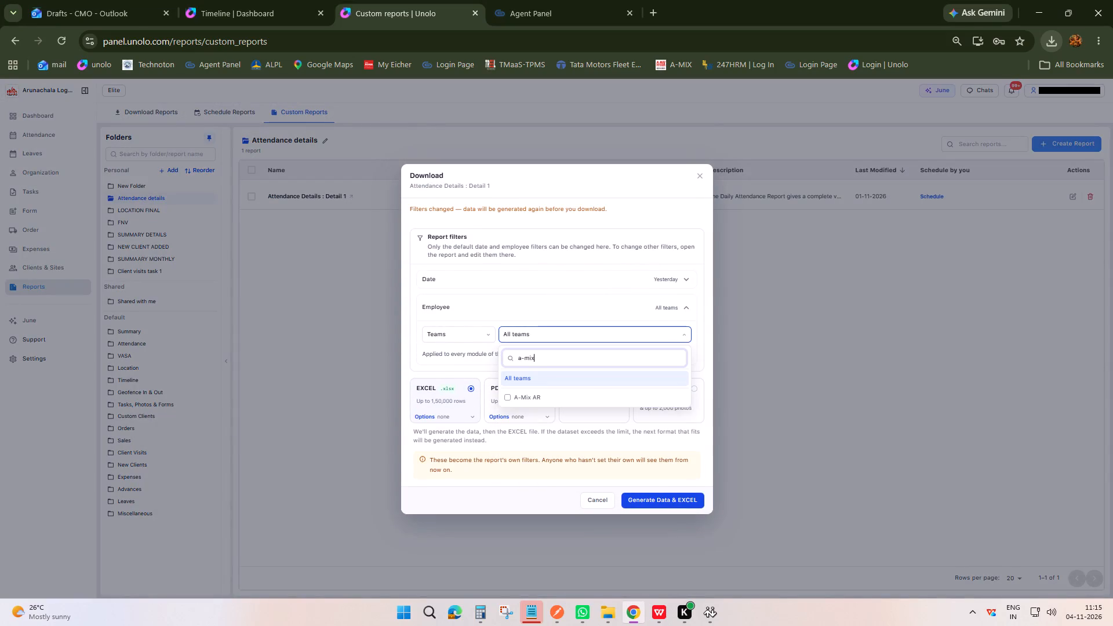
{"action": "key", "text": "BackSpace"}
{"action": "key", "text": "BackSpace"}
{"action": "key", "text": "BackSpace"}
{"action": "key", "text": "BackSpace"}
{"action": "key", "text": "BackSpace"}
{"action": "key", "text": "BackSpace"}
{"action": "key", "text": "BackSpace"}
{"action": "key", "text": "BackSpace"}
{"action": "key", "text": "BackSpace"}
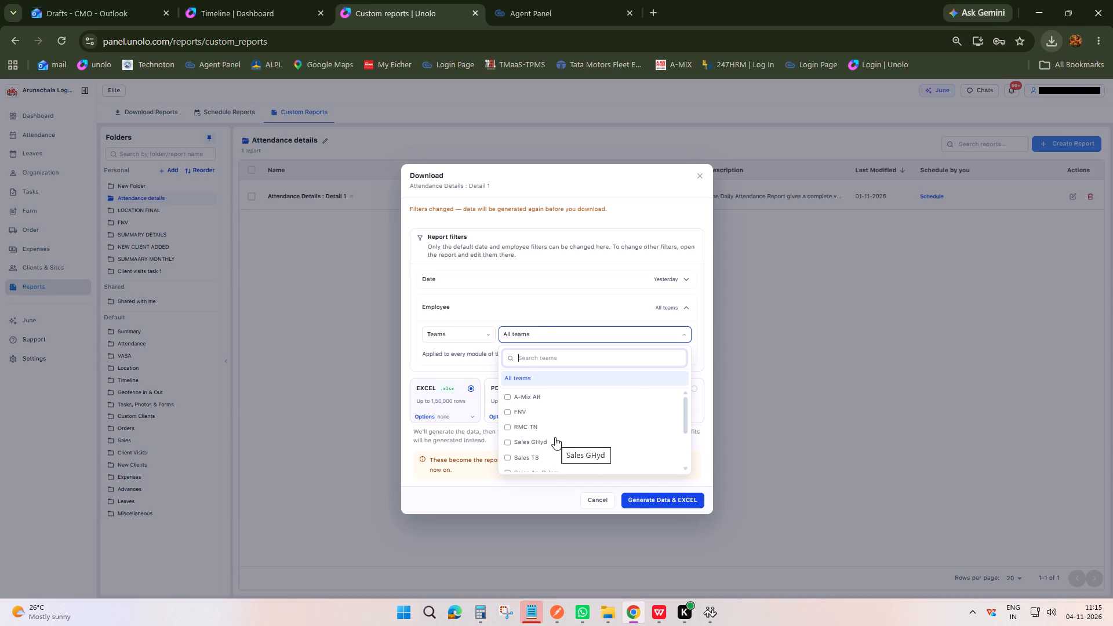
Generate the Attendance Details Excel report for the TECHNO MARKETING ENGINEER TN, KN, TS and AP teams.
{"action": "scroll", "coordinate": [555, 437], "scroll_direction": "down", "scroll_amount": 1}
{"action": "scroll", "coordinate": [569, 412], "scroll_direction": "up", "scroll_amount": 3}
{"action": "scroll", "coordinate": [569, 412], "scroll_direction": "down", "scroll_amount": 3}
{"action": "left_click", "coordinate": [551, 418]}
{"action": "left_click", "coordinate": [549, 434]}
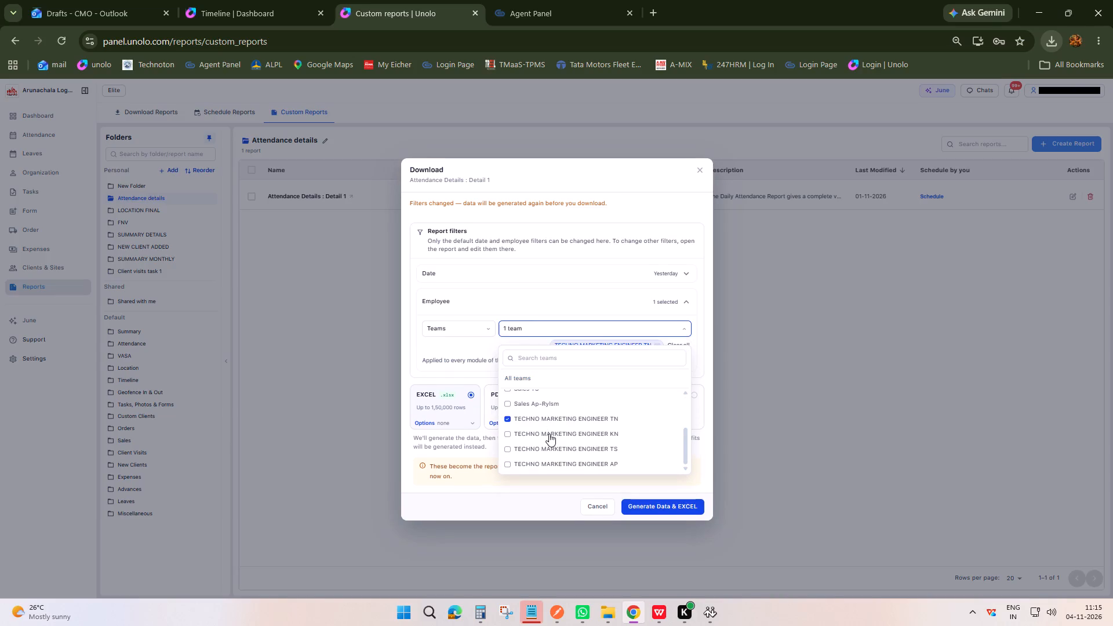
{"action": "left_click", "coordinate": [547, 444]}
{"action": "left_click", "coordinate": [547, 466]}
{"action": "scroll", "coordinate": [605, 461], "scroll_direction": "down", "scroll_amount": 3}
{"action": "left_click", "coordinate": [677, 515]}
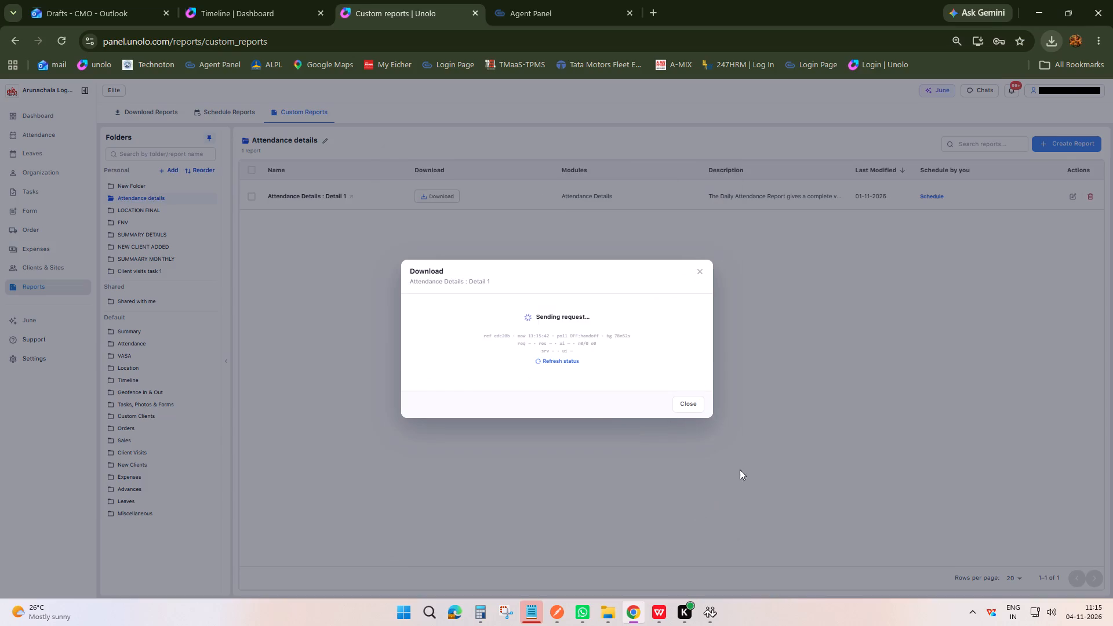
{"action": "left_click", "coordinate": [696, 420]}
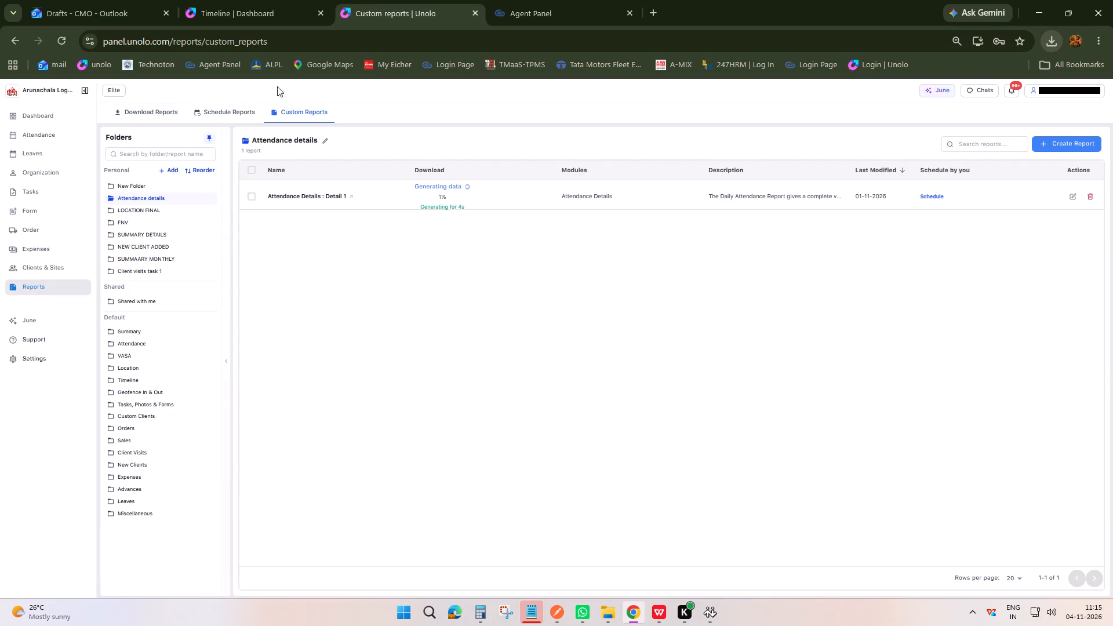
Generate the Location Details 1 Excel report for the TECHNO MARKETING ENGINEER TN, KN, TS and AP teams.
{"action": "left_click", "coordinate": [143, 211]}
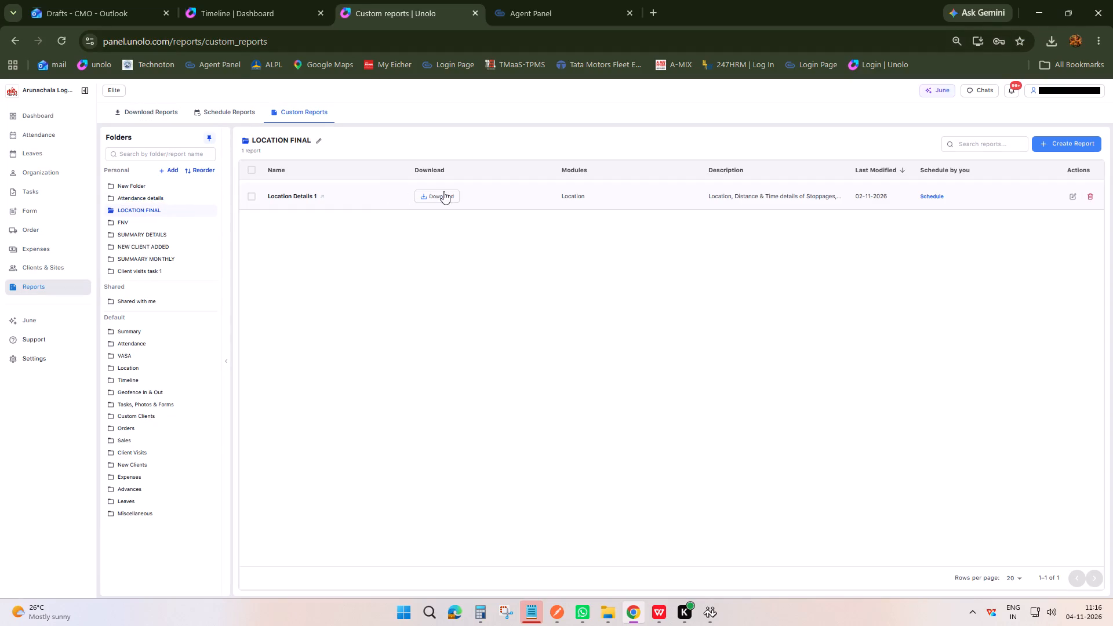
{"action": "left_click", "coordinate": [443, 191]}
{"action": "left_click", "coordinate": [674, 311]}
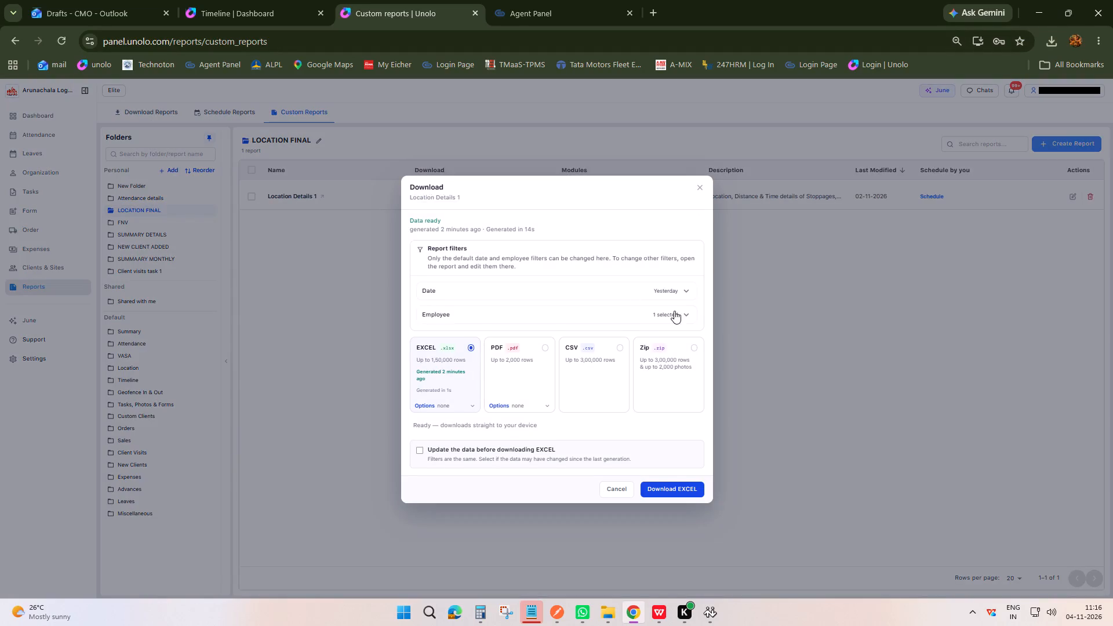
{"action": "left_click", "coordinate": [685, 333]}
{"action": "left_click", "coordinate": [676, 336]}
{"action": "scroll", "coordinate": [635, 399], "scroll_direction": "down", "scroll_amount": 4}
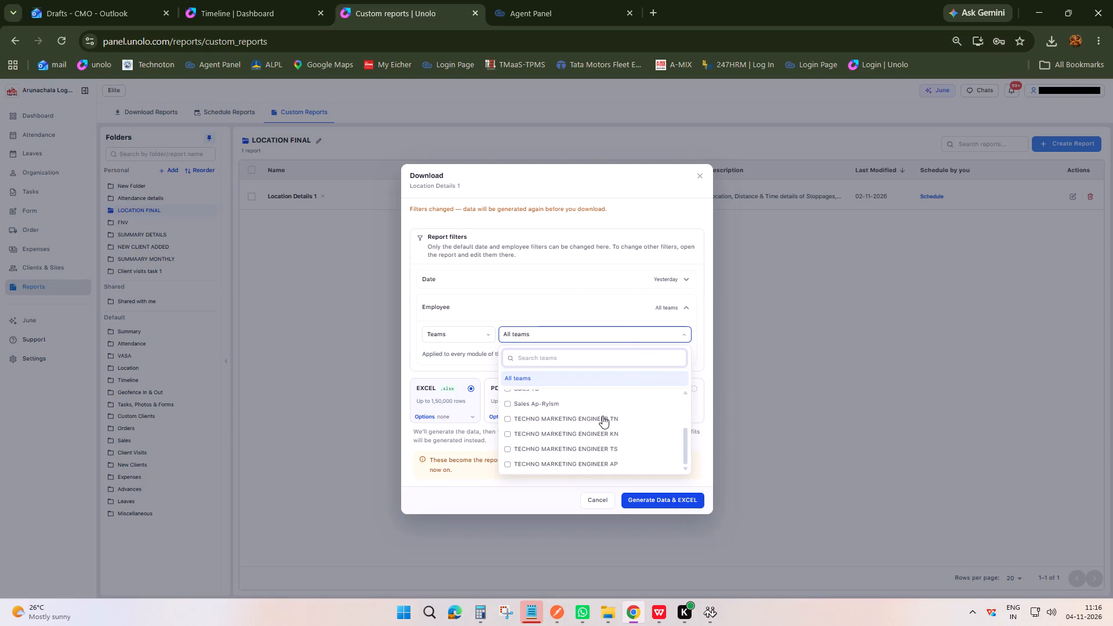
{"action": "left_click", "coordinate": [602, 416]}
{"action": "left_click", "coordinate": [594, 434]}
{"action": "left_click", "coordinate": [590, 448]}
{"action": "left_click", "coordinate": [589, 461]}
{"action": "left_click", "coordinate": [660, 516]}
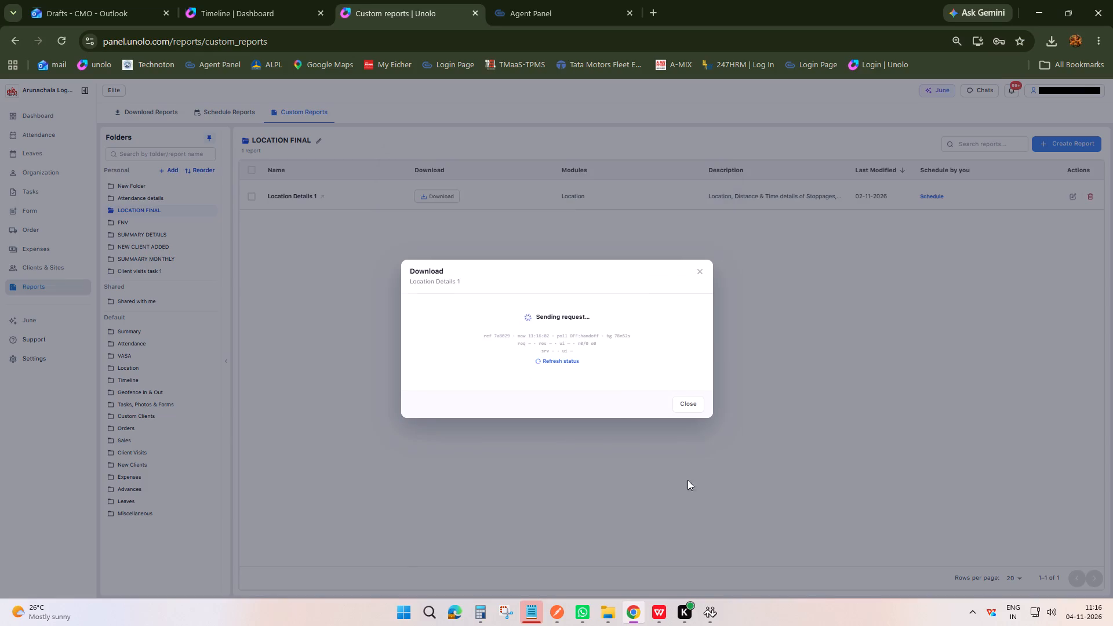
{"action": "left_click", "coordinate": [689, 420]}
{"action": "left_click", "coordinate": [779, 396]}
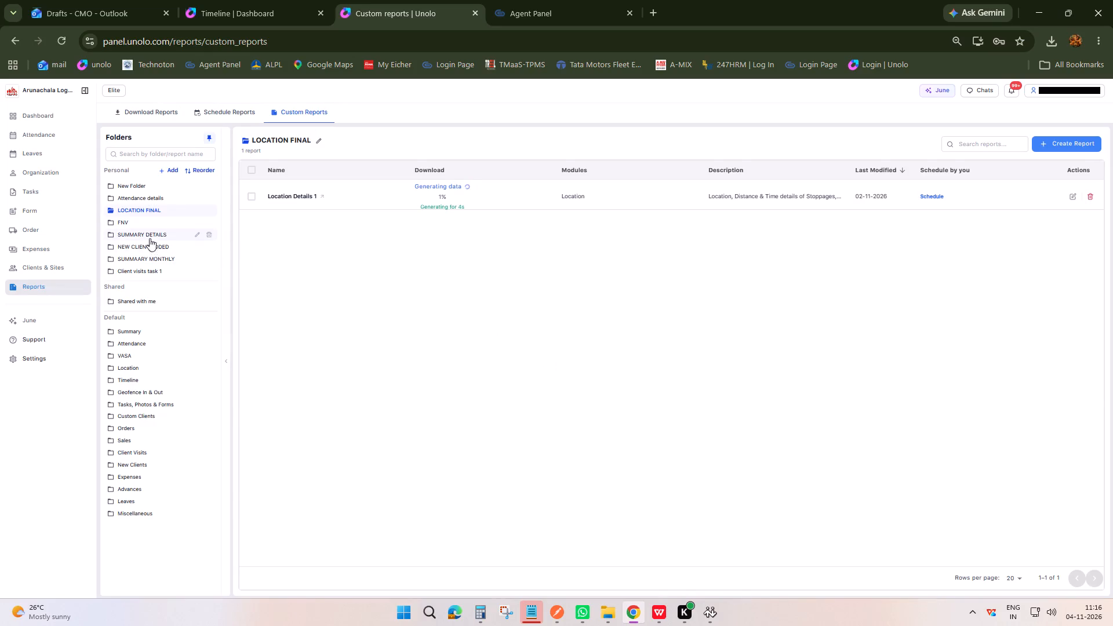
Generate the New Client Added - Report 1 Excel report for the TECHNO MARKETING ENGINEER TN, KN, TS and AP teams.
{"action": "left_click", "coordinate": [144, 249]}
{"action": "left_click", "coordinate": [442, 198]}
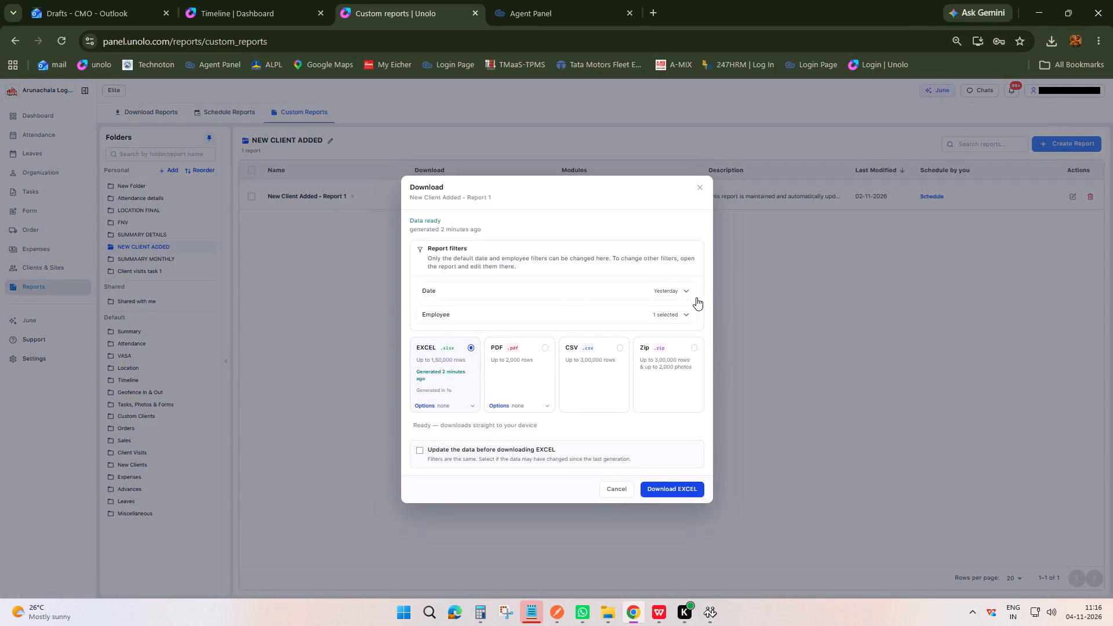
{"action": "left_click", "coordinate": [665, 322]}
{"action": "left_click", "coordinate": [690, 325]}
{"action": "left_click", "coordinate": [682, 328]}
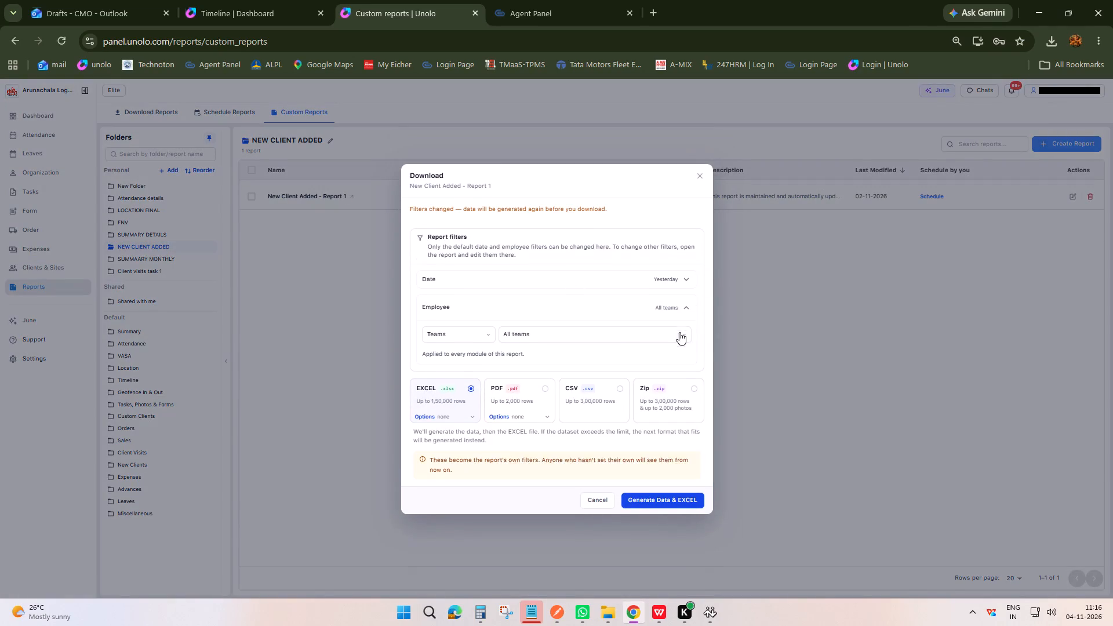
{"action": "scroll", "coordinate": [646, 396], "scroll_direction": "down", "scroll_amount": 4}
{"action": "left_click", "coordinate": [583, 418]}
{"action": "left_click", "coordinate": [579, 428]}
{"action": "left_click", "coordinate": [570, 449]}
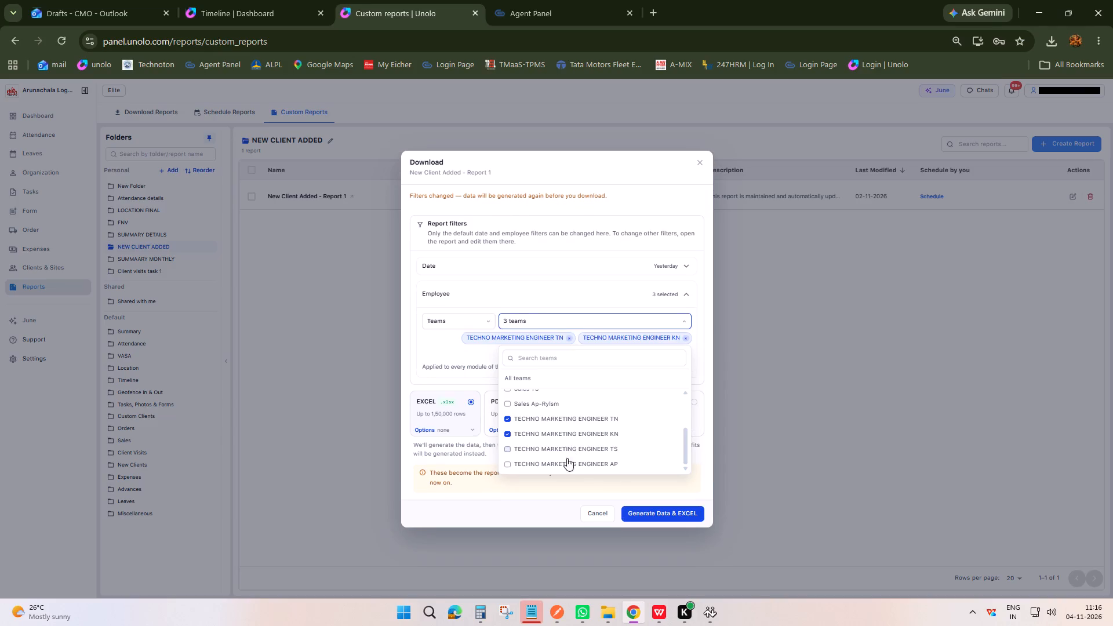
{"action": "left_click", "coordinate": [567, 462]}
{"action": "left_click", "coordinate": [674, 516]}
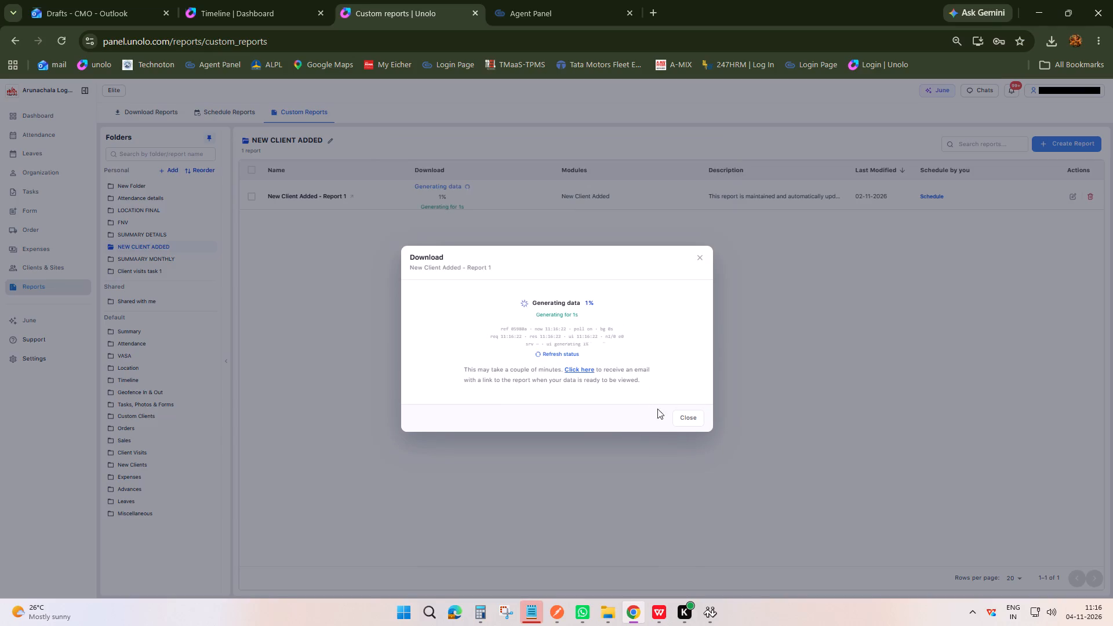
{"action": "left_click", "coordinate": [685, 421]}
Generate the Client visits task - Report 1 Excel report for the TECHNO MARKETING ENGINEER TN, KN, TS and AP teams.
{"action": "left_click", "coordinate": [140, 268]}
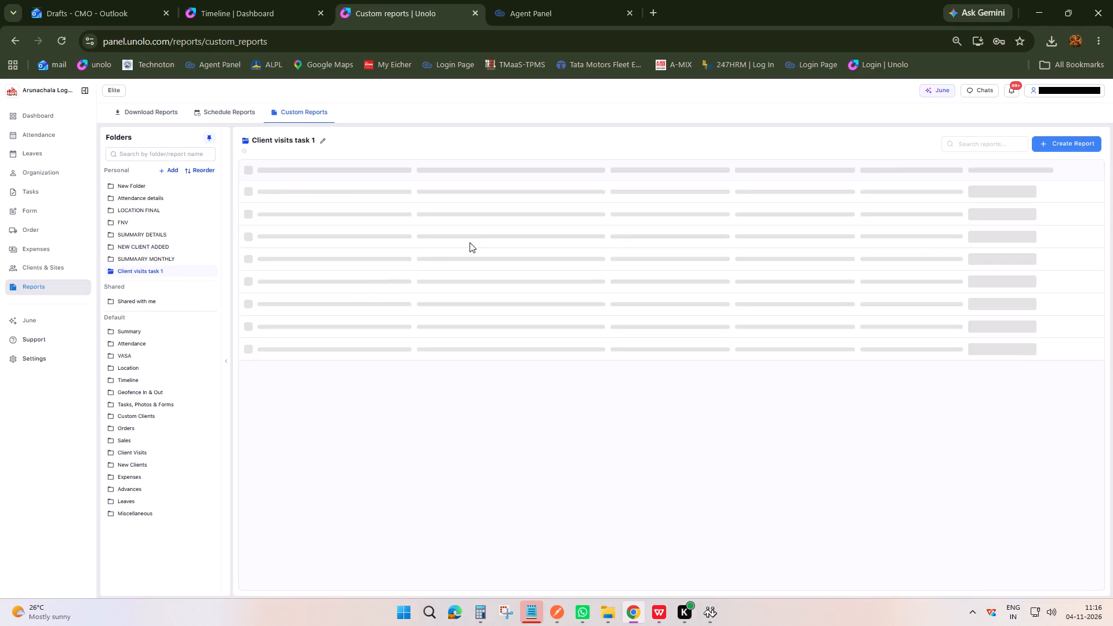
{"action": "left_click", "coordinate": [446, 194]}
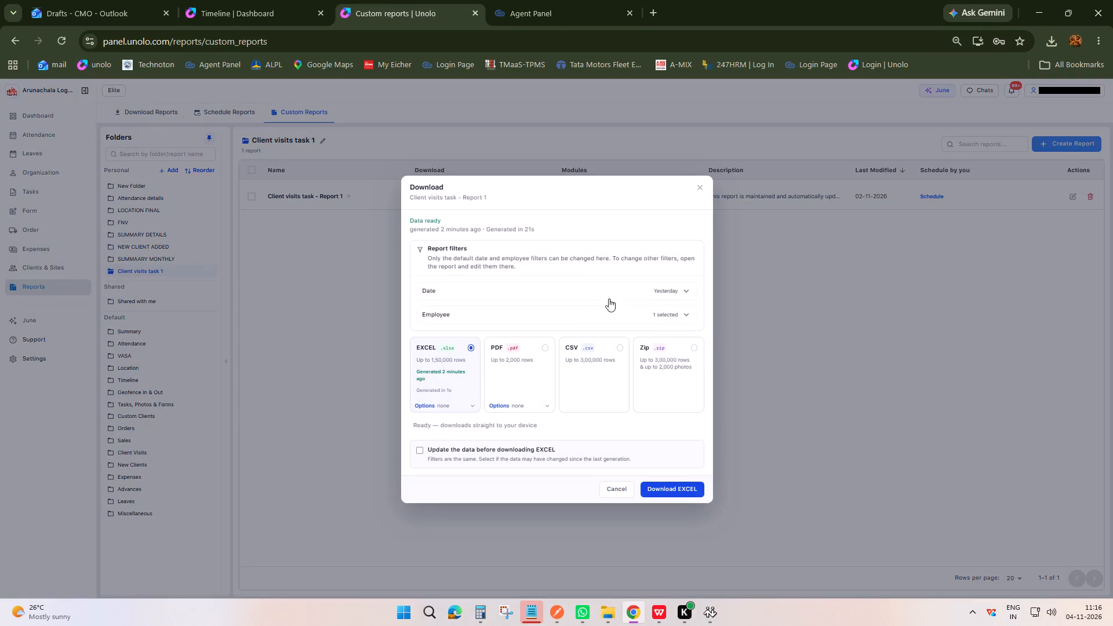
{"action": "left_click", "coordinate": [672, 319]}
{"action": "left_click", "coordinate": [691, 329]}
{"action": "left_click", "coordinate": [686, 334]}
{"action": "scroll", "coordinate": [649, 401], "scroll_direction": "down", "scroll_amount": 4}
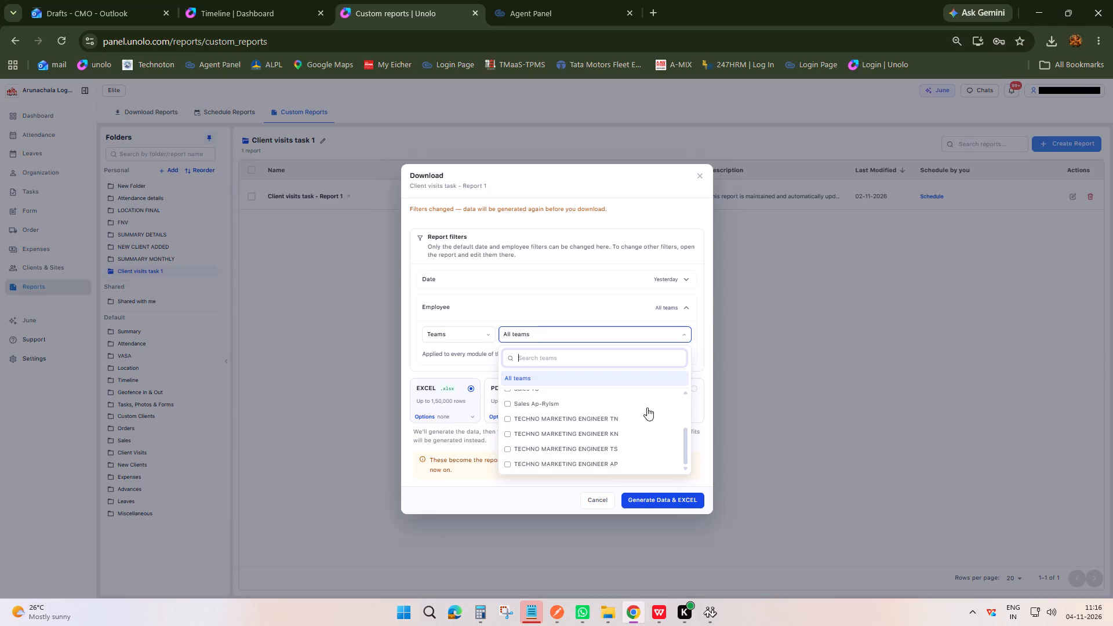
{"action": "left_click", "coordinate": [605, 416]}
{"action": "left_click", "coordinate": [596, 432]}
{"action": "left_click", "coordinate": [588, 445]}
{"action": "left_click", "coordinate": [581, 464]}
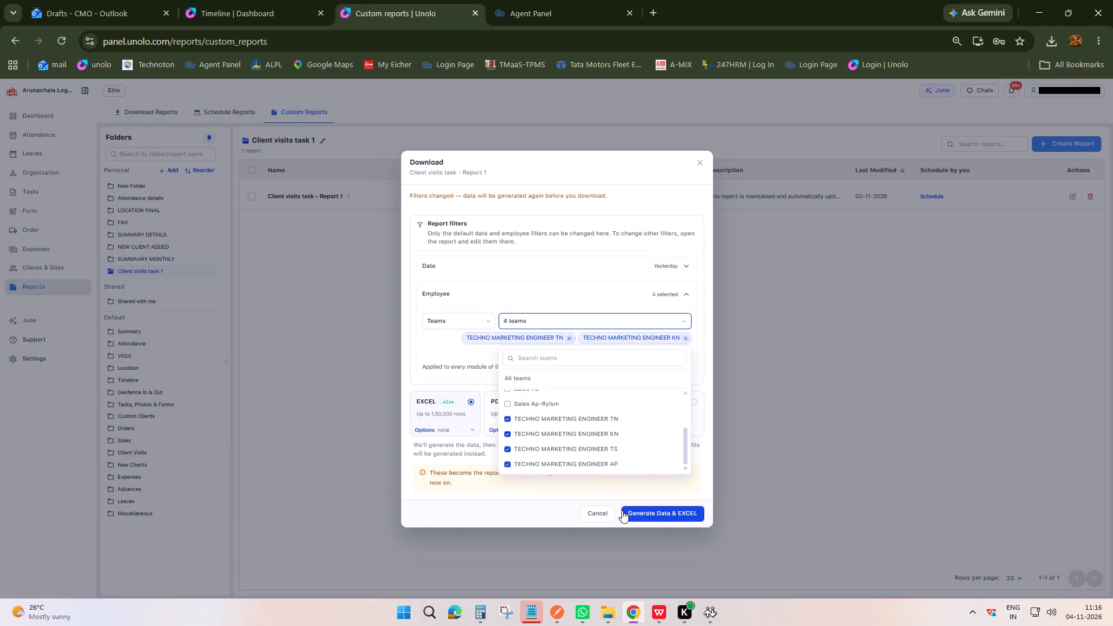
{"action": "left_click", "coordinate": [663, 522]}
{"action": "left_click", "coordinate": [683, 515]}
{"action": "double_click", "coordinate": [688, 416]}
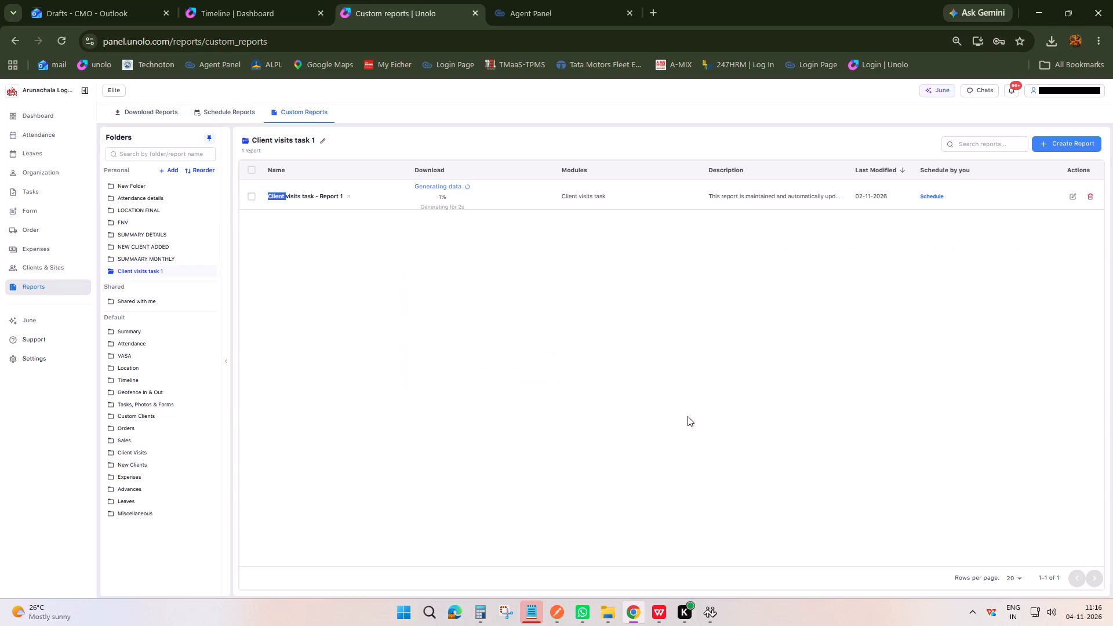
Download the generated Attendance Details : Detail 1 report as Excel and open the downloaded file in WPS Office.
{"action": "left_click", "coordinate": [142, 200]}
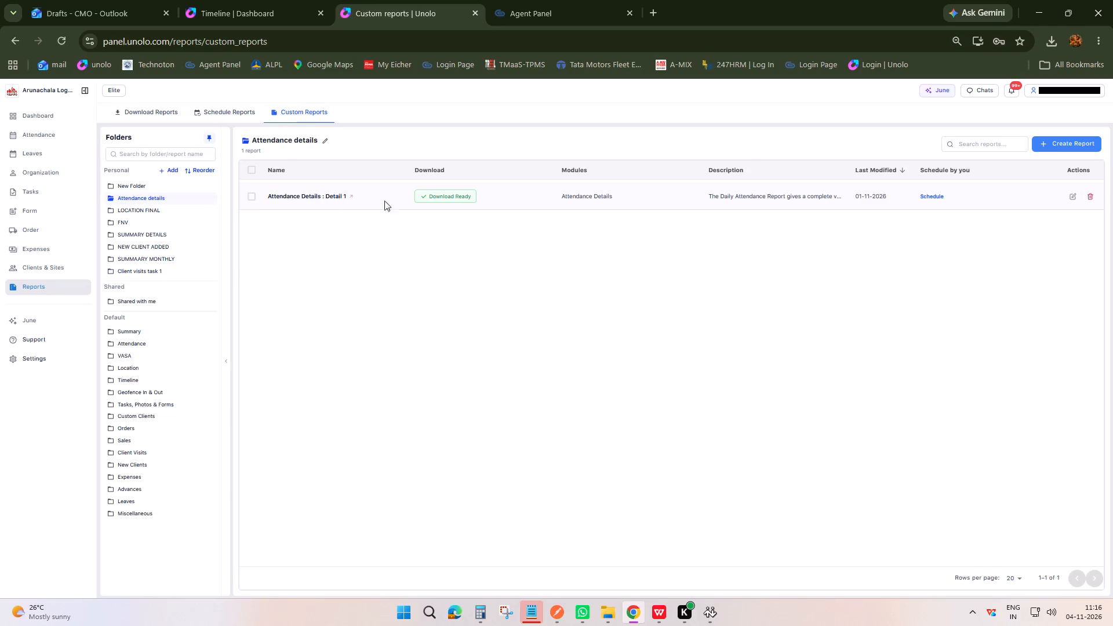
{"action": "left_click", "coordinate": [426, 196]}
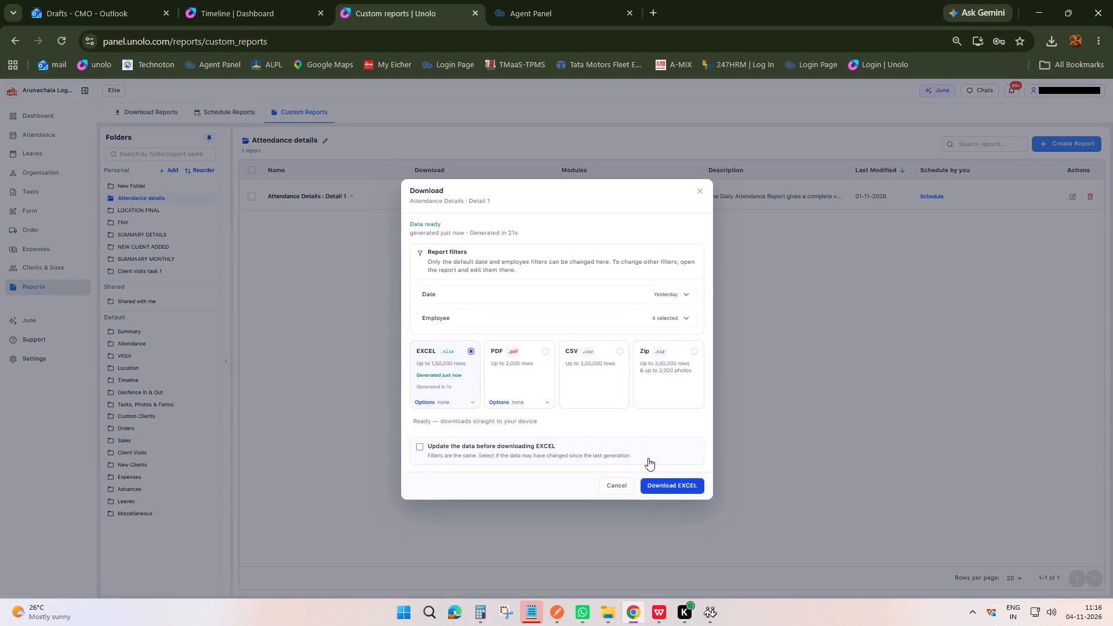
{"action": "left_click", "coordinate": [665, 482]}
{"action": "left_click", "coordinate": [696, 406]}
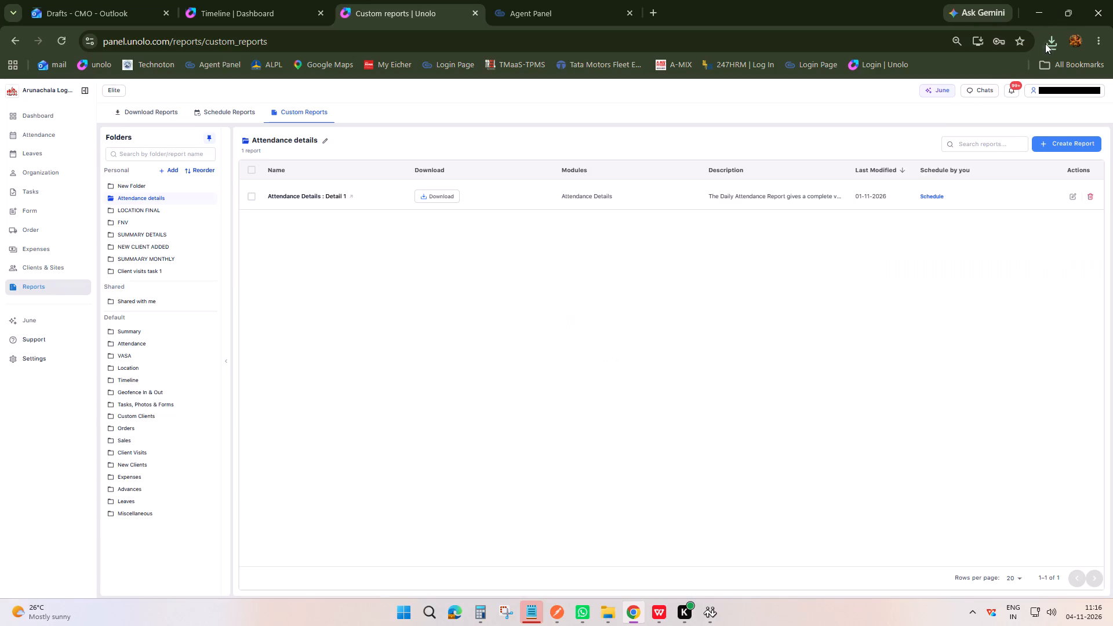
{"action": "left_click", "coordinate": [1050, 41]}
{"action": "left_click", "coordinate": [929, 100]}
{"action": "left_click", "coordinate": [928, 101]}
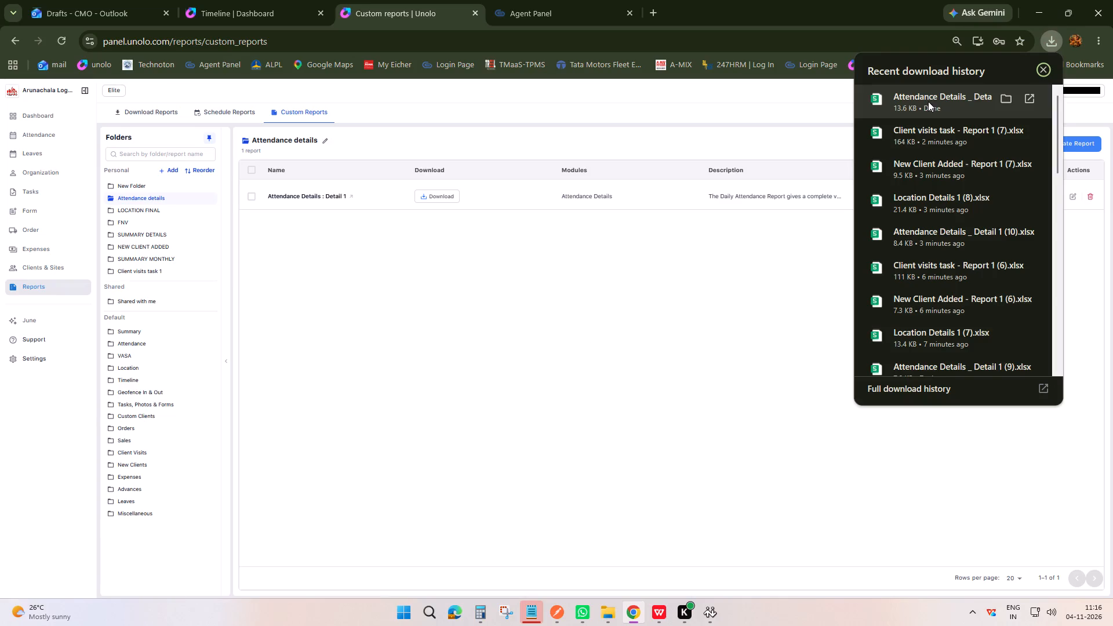
{"action": "scroll", "coordinate": [553, 326], "scroll_direction": "up", "scroll_amount": 4}
Delete the Designation, Internal Employee ID and Active Employee? columns from the attendance report and save the workbook.
{"action": "left_click", "coordinate": [555, 314]}
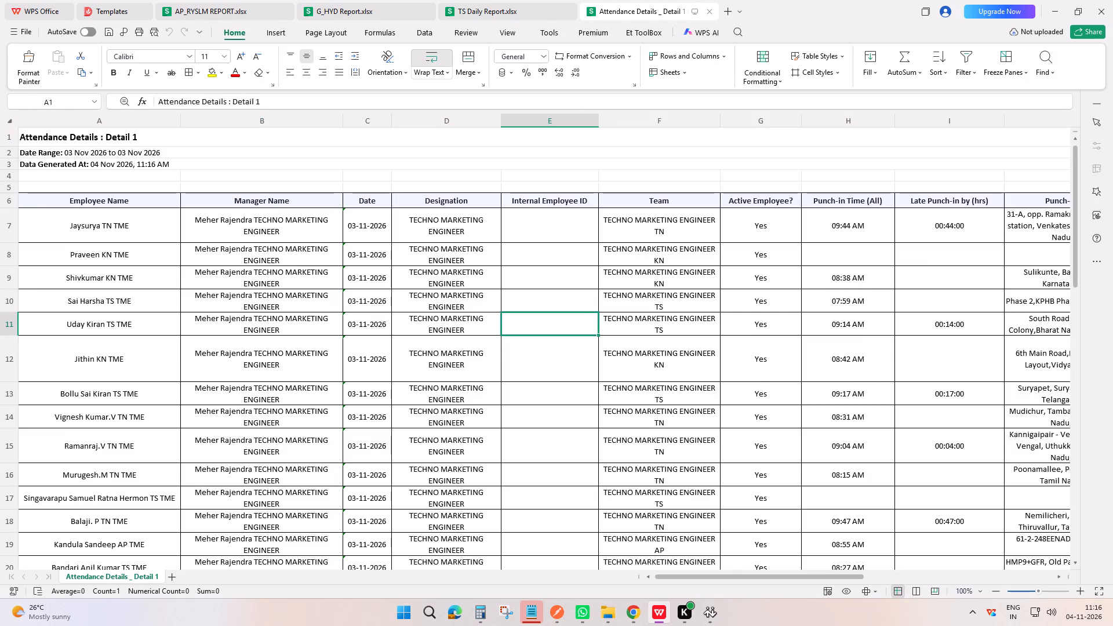
{"action": "left_click", "coordinate": [448, 128]}
{"action": "left_click_drag", "start_coordinate": [450, 122], "coordinate": [486, 122]}
{"action": "key", "text": "ctrl+minus"}
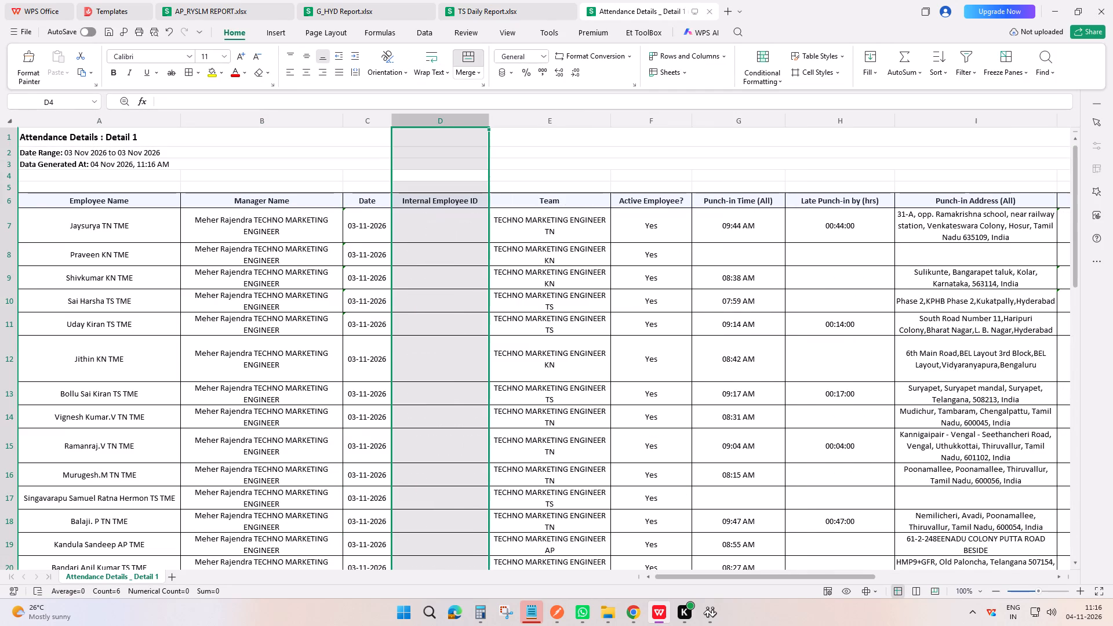
{"action": "key", "text": "ctrl+minus"}
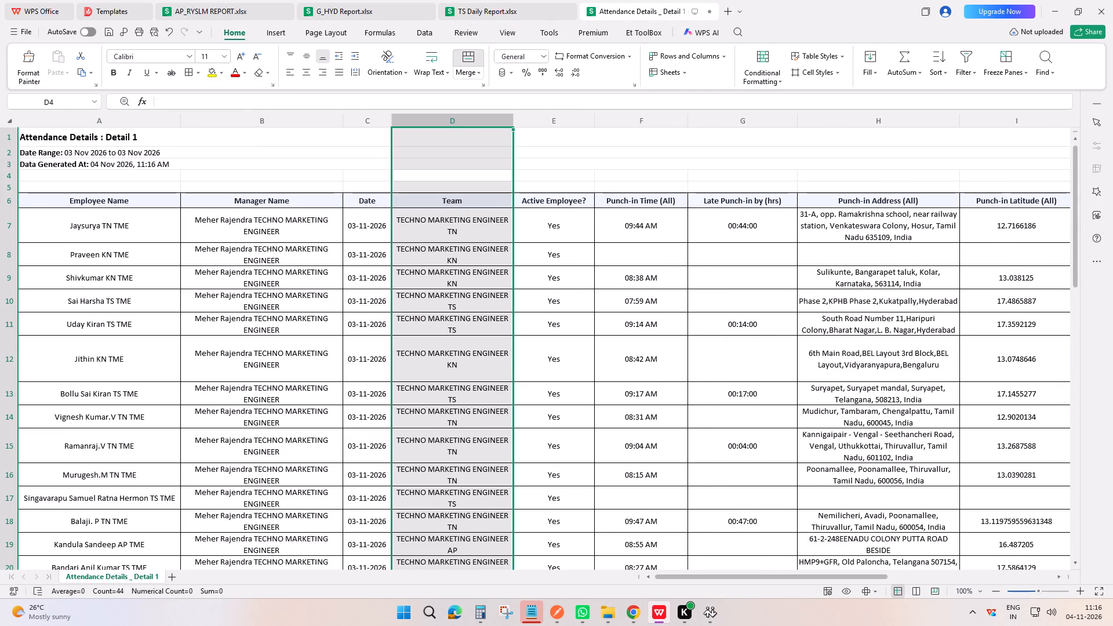
{"action": "left_click", "coordinate": [564, 119]}
{"action": "key", "text": "ctrl+minus"}
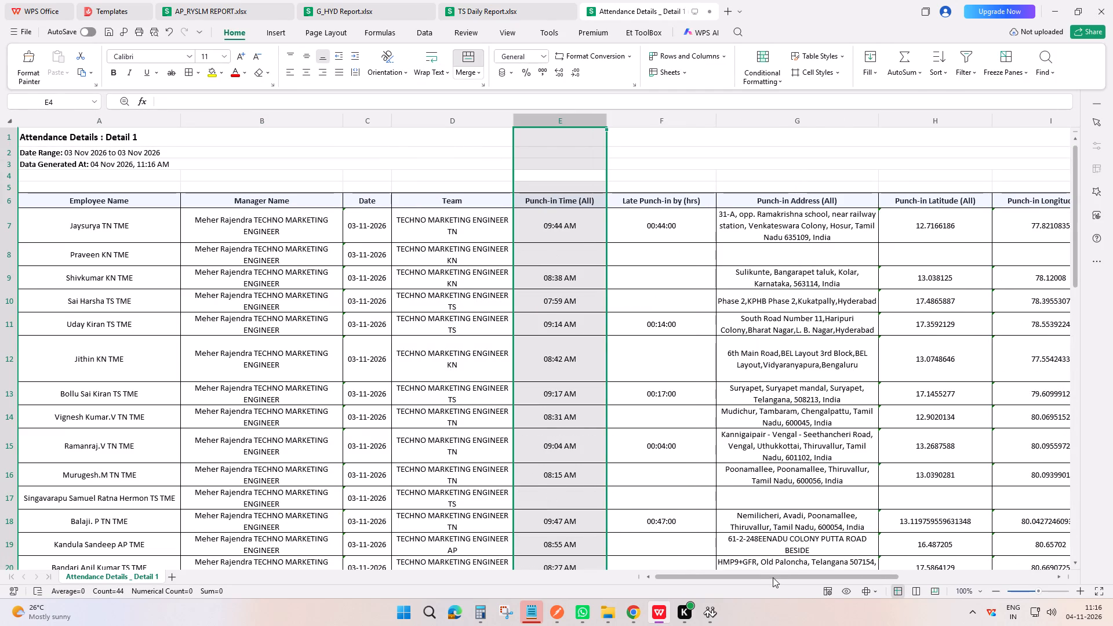
{"action": "left_click_drag", "start_coordinate": [773, 578], "coordinate": [409, 464]}
{"action": "scroll", "coordinate": [321, 257], "scroll_direction": "up", "scroll_amount": 3}
{"action": "left_click", "coordinate": [326, 169]}
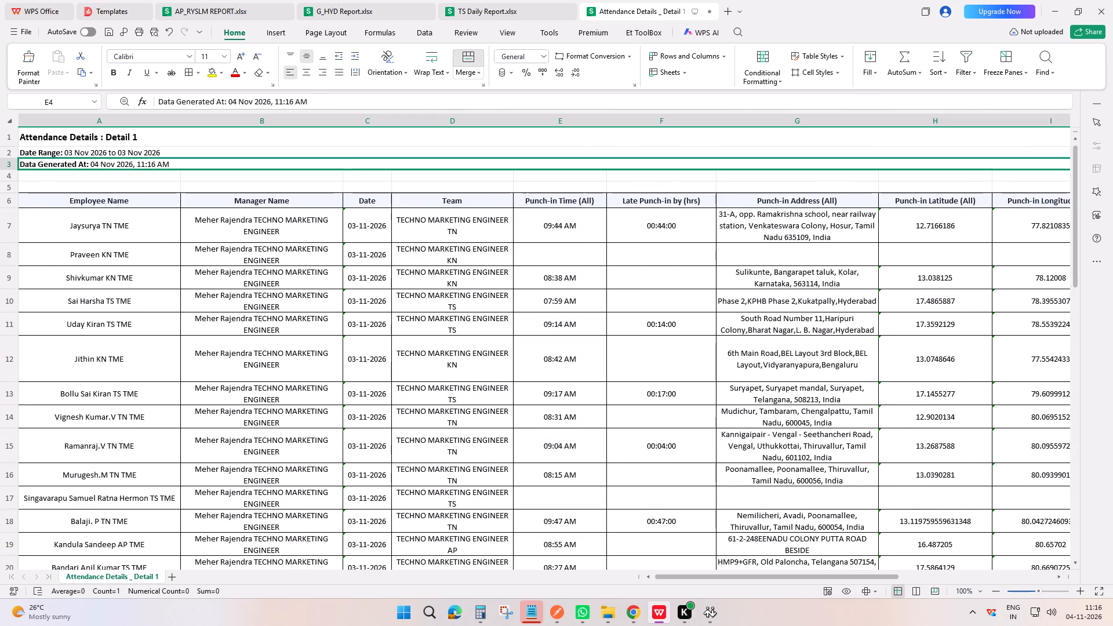
{"action": "key", "text": "ctrl+s"}
{"action": "scroll", "coordinate": [312, 275], "scroll_direction": "up", "scroll_amount": 4}
Back in Unolo in Chrome, download the Location Details 1 report as Excel and open the file in WPS Office.
{"action": "key", "text": "alt+Tab"}
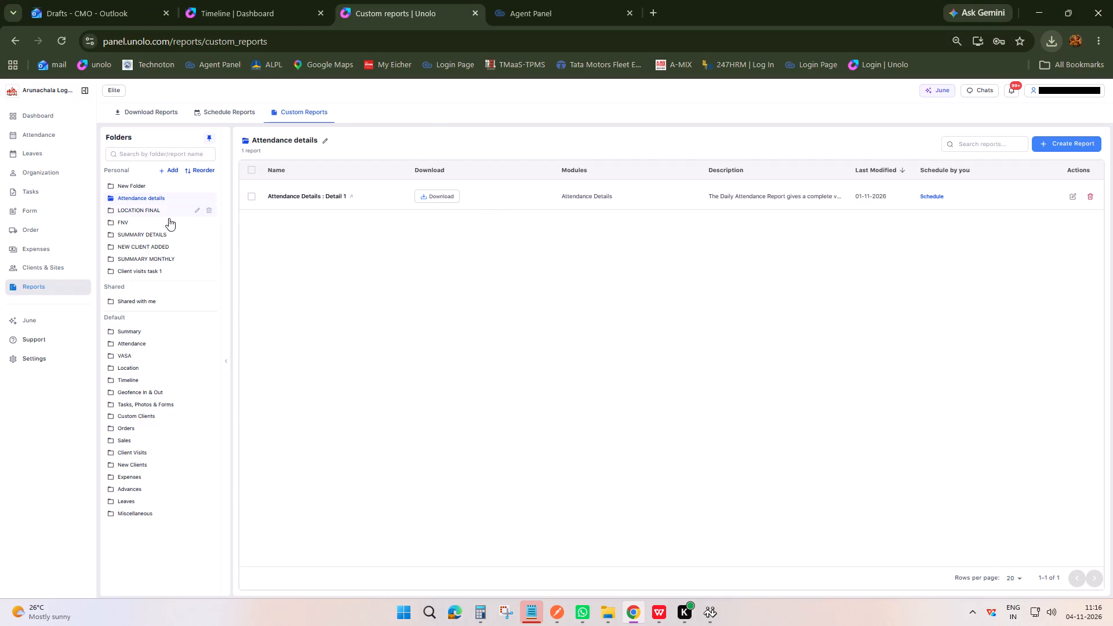
{"action": "left_click", "coordinate": [137, 213]}
{"action": "left_click", "coordinate": [437, 198]}
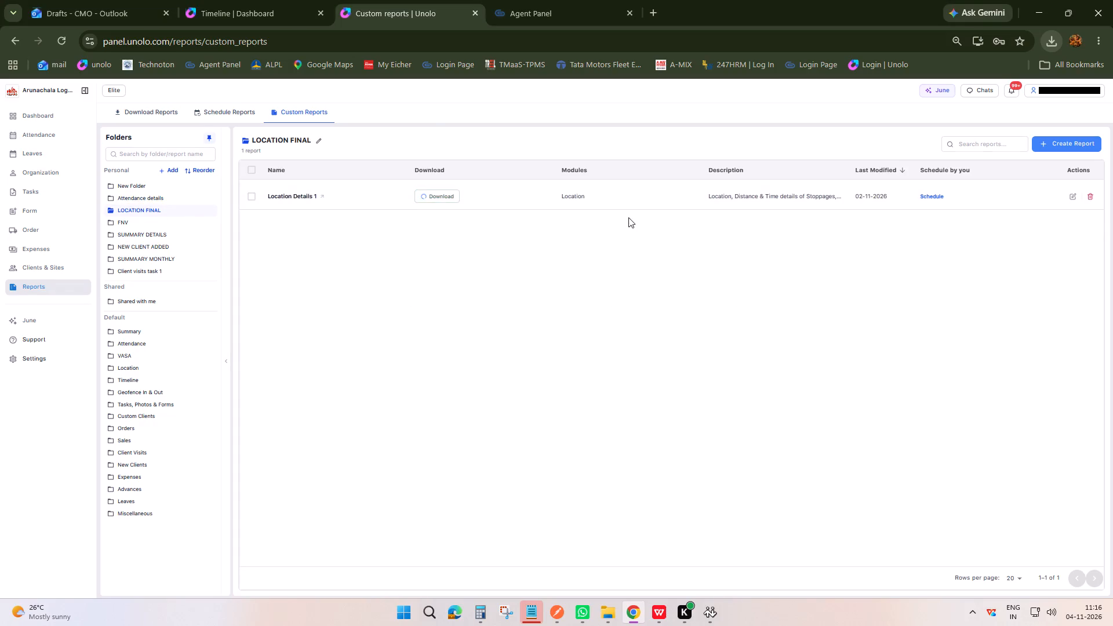
{"action": "left_click", "coordinate": [676, 485]}
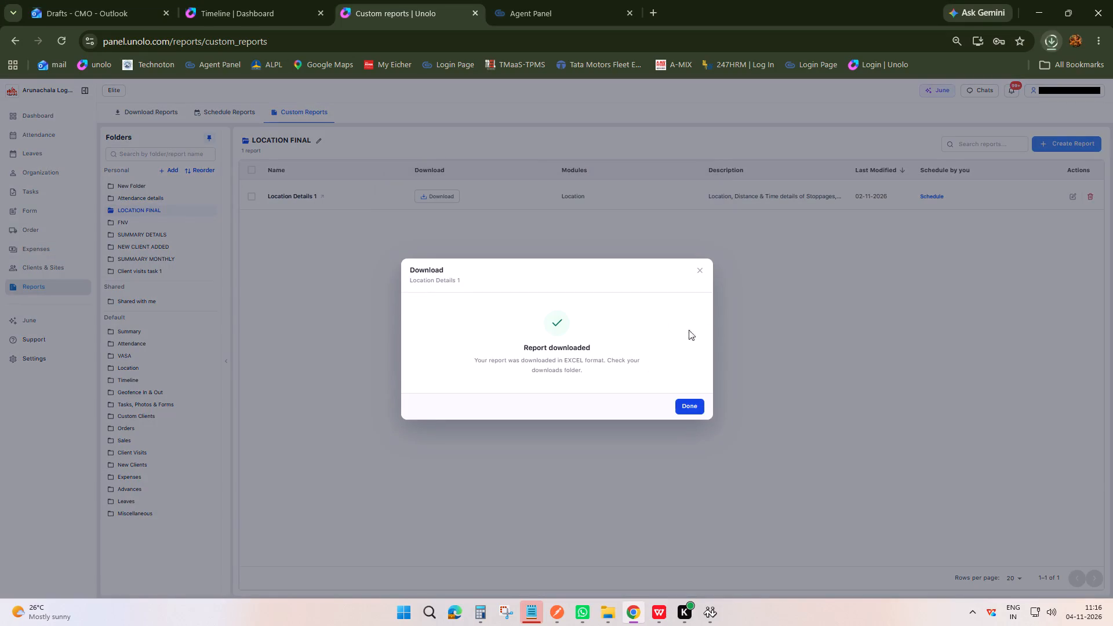
{"action": "left_click", "coordinate": [688, 405]}
{"action": "left_click", "coordinate": [1047, 43]}
{"action": "left_click", "coordinate": [908, 108]}
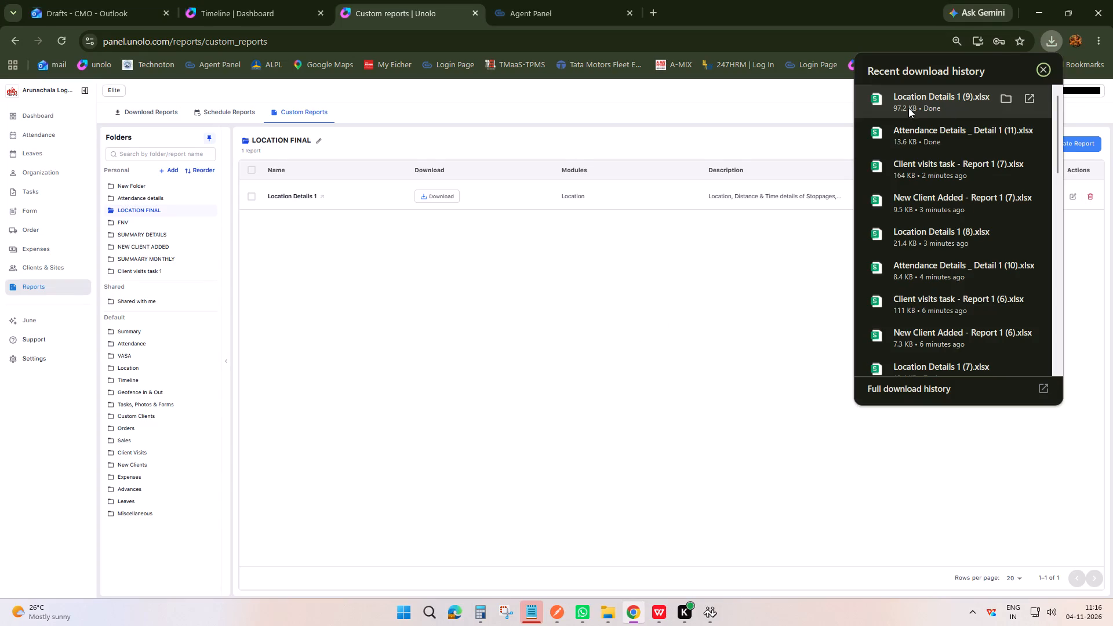
{"action": "left_click", "coordinate": [908, 108]}
{"action": "scroll", "coordinate": [807, 225], "scroll_direction": "up", "scroll_amount": 5}
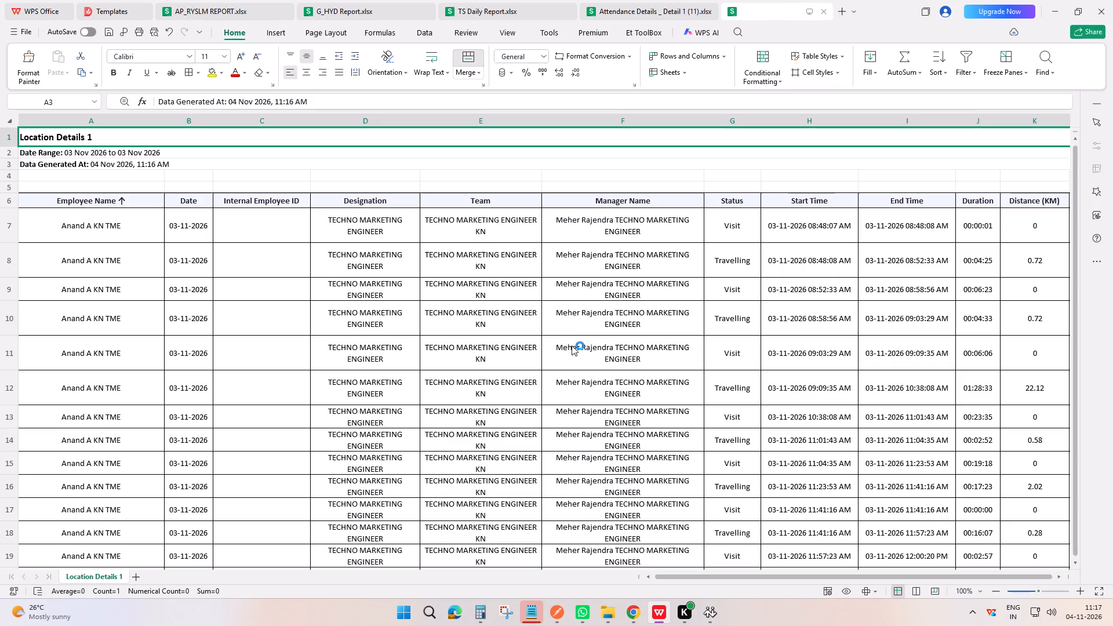
Delete the Designation and Internal Employee ID columns from the Location Details 1 report.
{"action": "left_click", "coordinate": [388, 123]}
{"action": "key", "text": "ctrl+minus"}
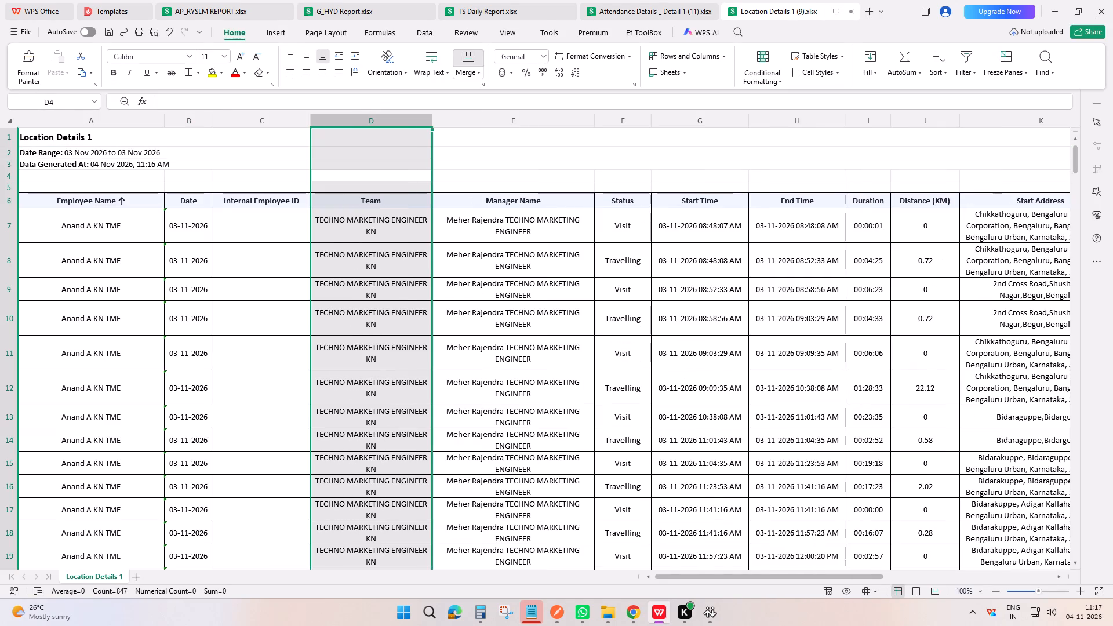
{"action": "left_click", "coordinate": [273, 115]}
{"action": "key", "text": "ctrl+minus"}
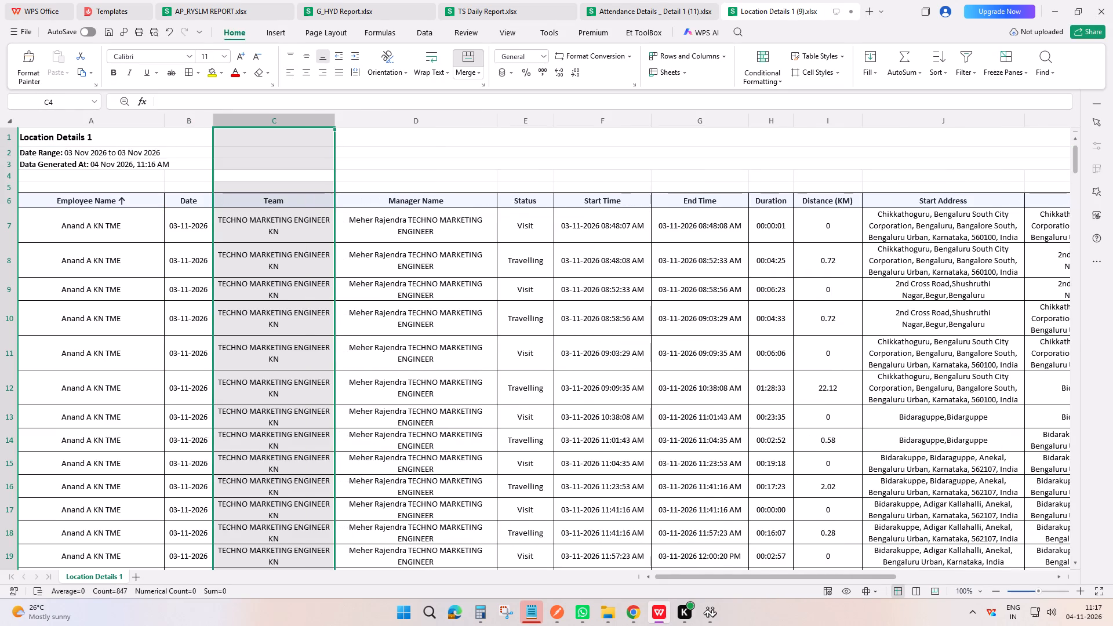
{"action": "left_click_drag", "start_coordinate": [770, 574], "coordinate": [330, 564]}
Back in Unolo in Chrome, download the New Client Added - Report 1 as Excel and open the file in WPS Office.
{"action": "key", "text": "alt+Tab"}
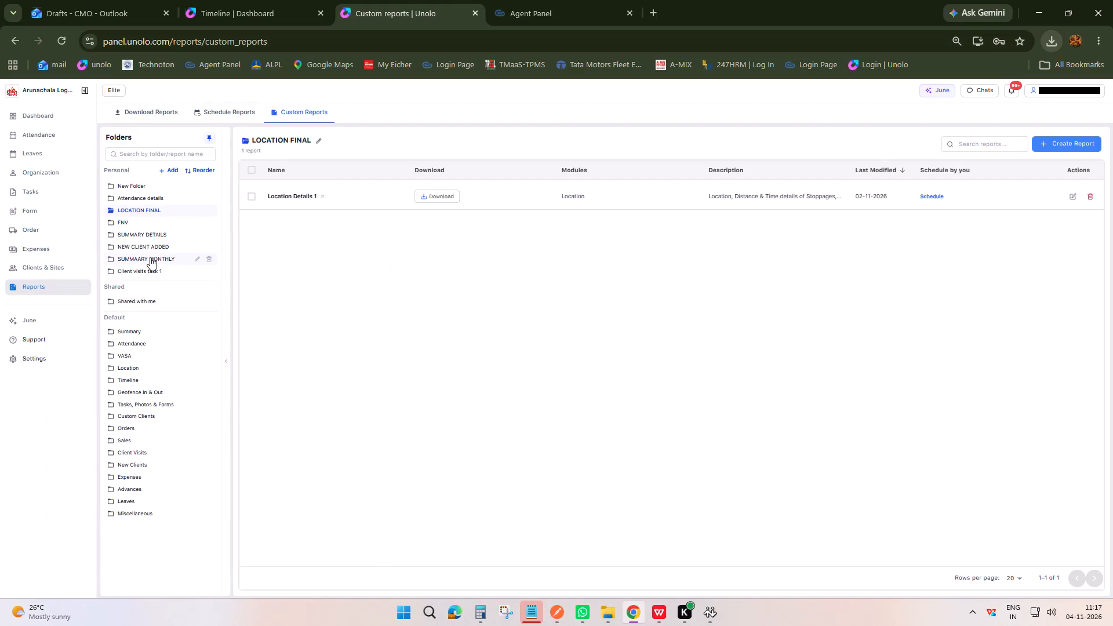
{"action": "left_click", "coordinate": [150, 257]}
{"action": "left_click", "coordinate": [147, 244]}
{"action": "left_click", "coordinate": [442, 196]}
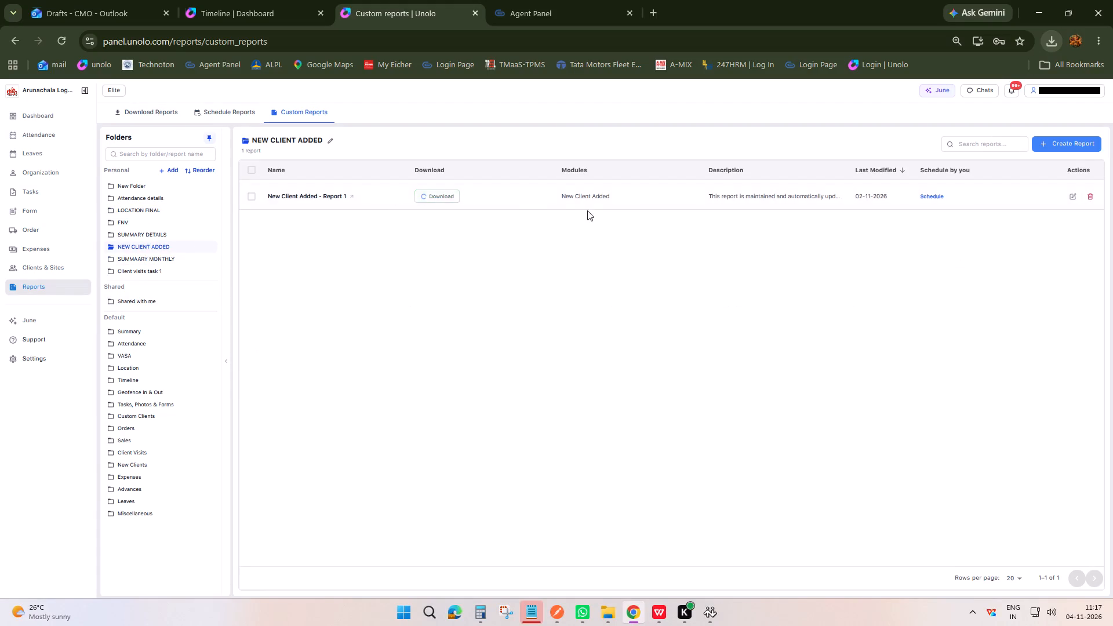
{"action": "left_click", "coordinate": [686, 490]}
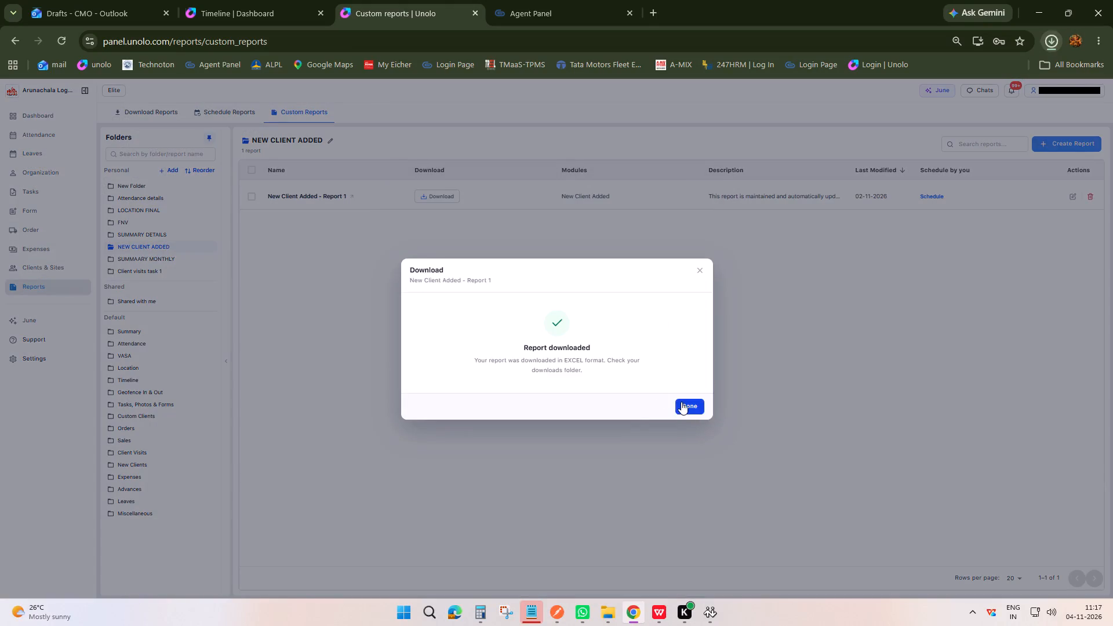
{"action": "left_click", "coordinate": [682, 402]}
{"action": "left_click", "coordinate": [1051, 44]}
{"action": "left_click", "coordinate": [921, 117]}
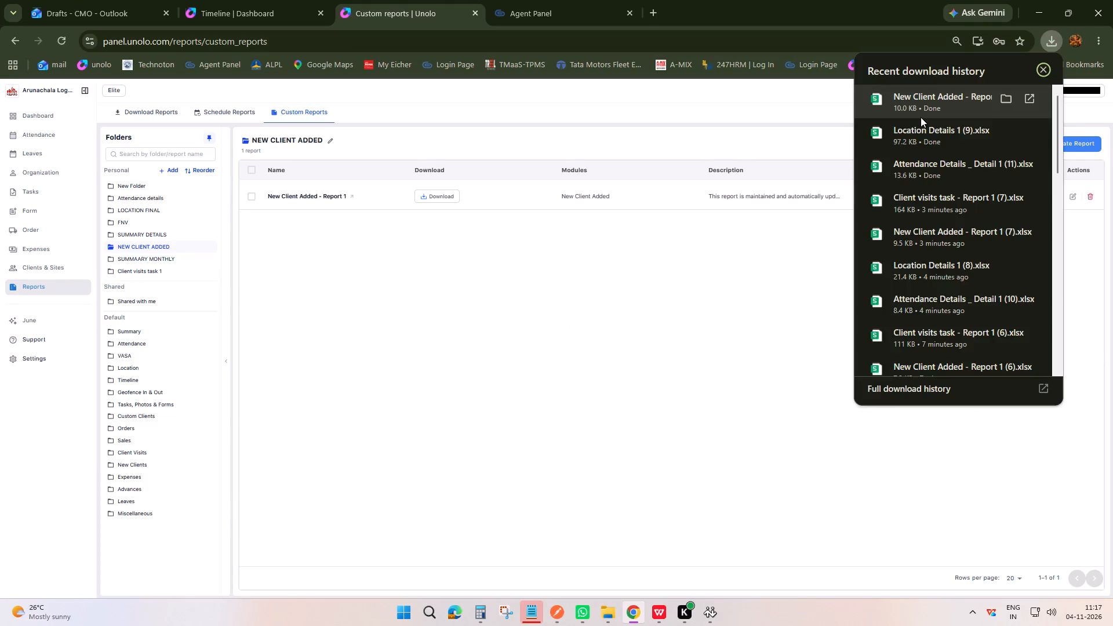
Delete the Assigned by, Designation and Task ID columns from the New Client Added report and save the workbook.
{"action": "scroll", "coordinate": [508, 350], "scroll_direction": "up", "scroll_amount": 4}
{"action": "left_click", "coordinate": [471, 117]}
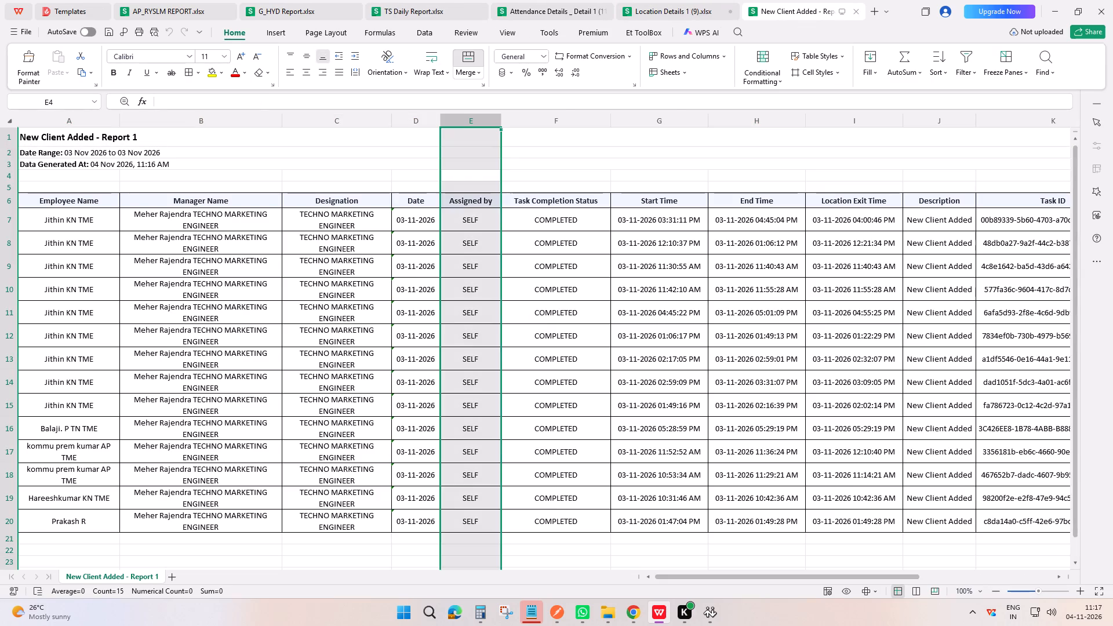
{"action": "key", "text": "ctrl+minus"}
{"action": "left_click", "coordinate": [343, 128]}
{"action": "left_click", "coordinate": [347, 122]}
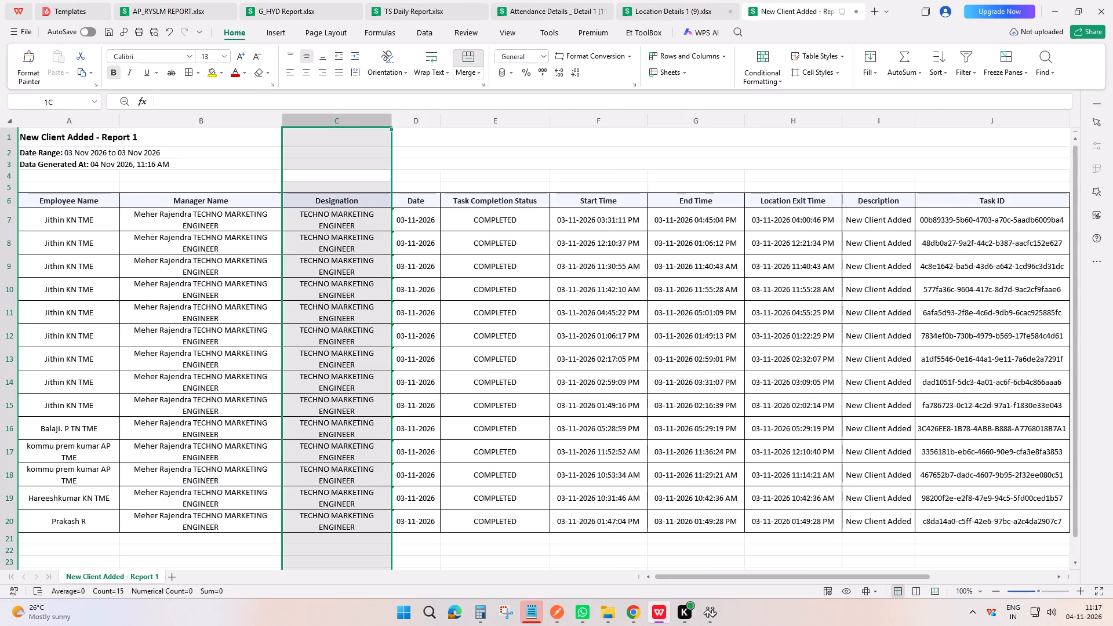
{"action": "key", "text": "ctrl+minus"}
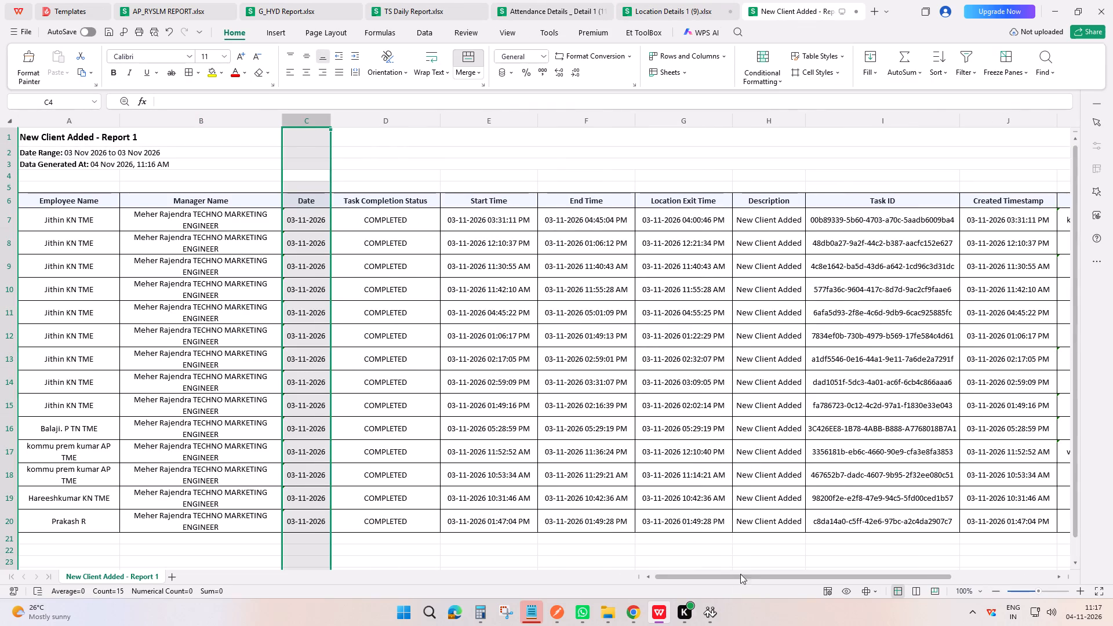
{"action": "left_click_drag", "start_coordinate": [740, 574], "coordinate": [885, 562]}
{"action": "left_click", "coordinate": [533, 117]}
{"action": "key", "text": "ctrl+minus"}
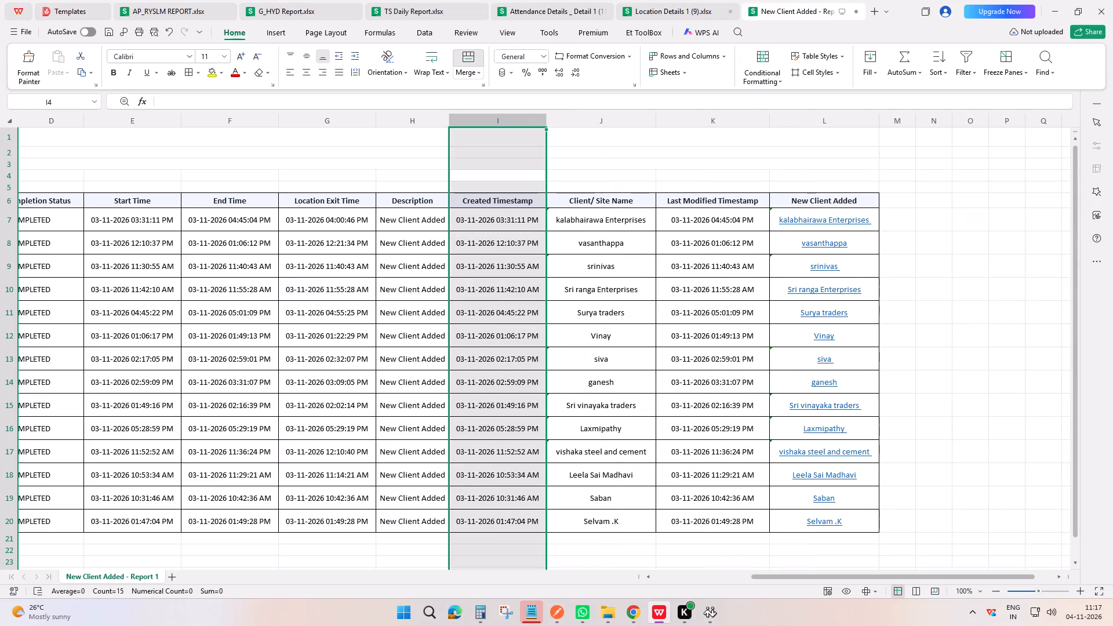
{"action": "left_click_drag", "start_coordinate": [814, 578], "coordinate": [248, 515]}
{"action": "scroll", "coordinate": [321, 241], "scroll_direction": "up", "scroll_amount": 3}
{"action": "left_click", "coordinate": [391, 149]}
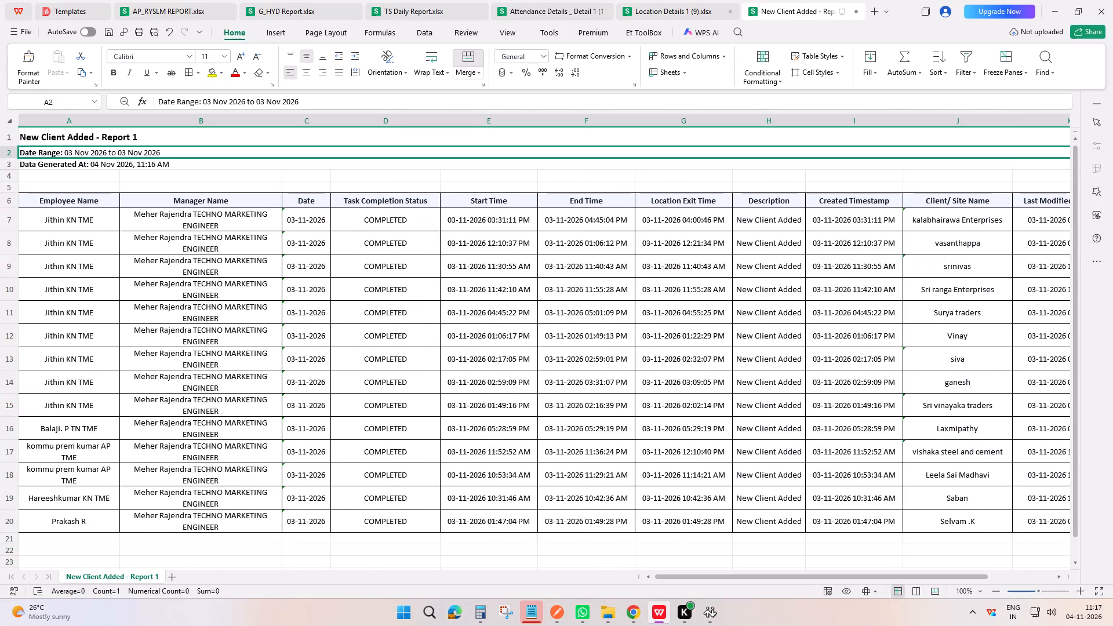
{"action": "key", "text": "ctrl+s"}
Back in Unolo in Chrome, download the Client visits task - Report 1 as Excel and open the file in WPS Office.
{"action": "key", "text": "alt+Tab"}
{"action": "left_click", "coordinate": [143, 269]}
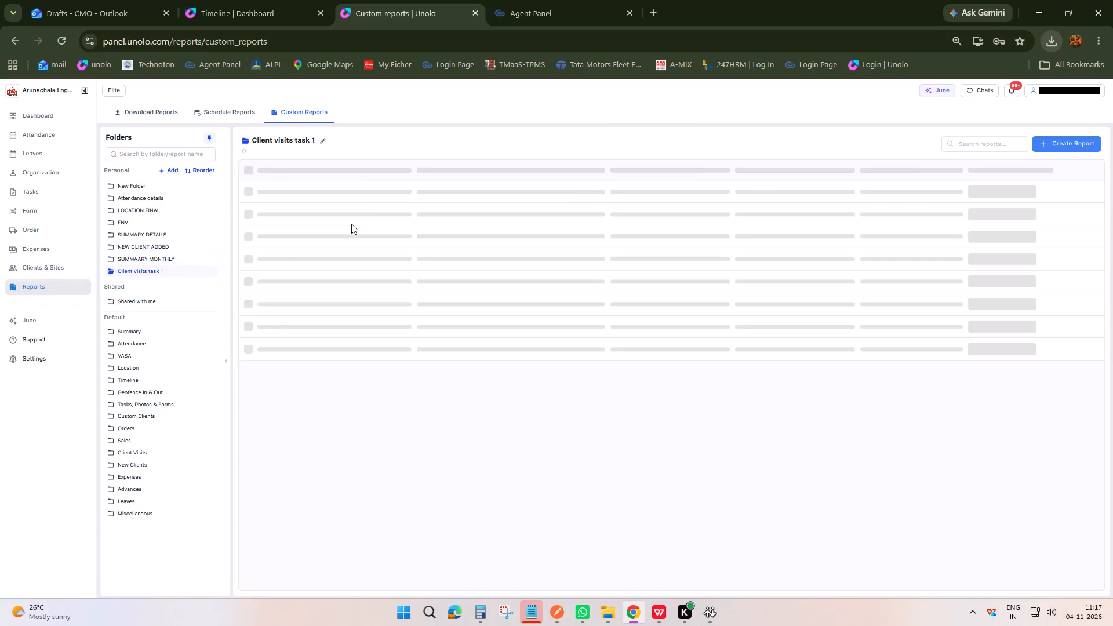
{"action": "left_click", "coordinate": [450, 194]}
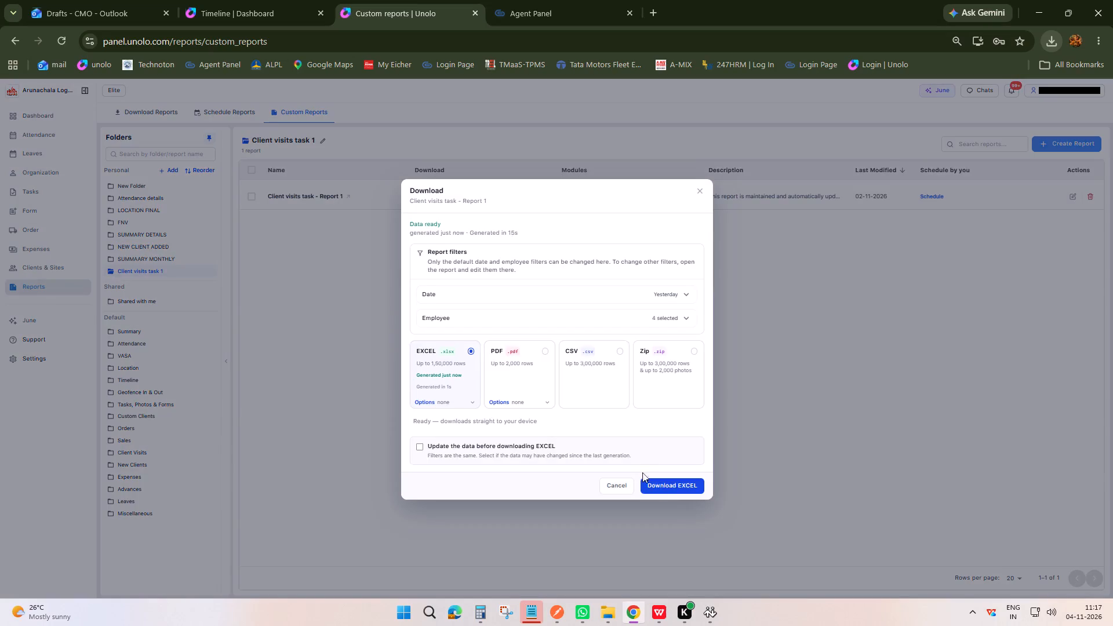
{"action": "left_click", "coordinate": [670, 485]}
{"action": "left_click", "coordinate": [687, 398]}
{"action": "left_click", "coordinate": [686, 401]}
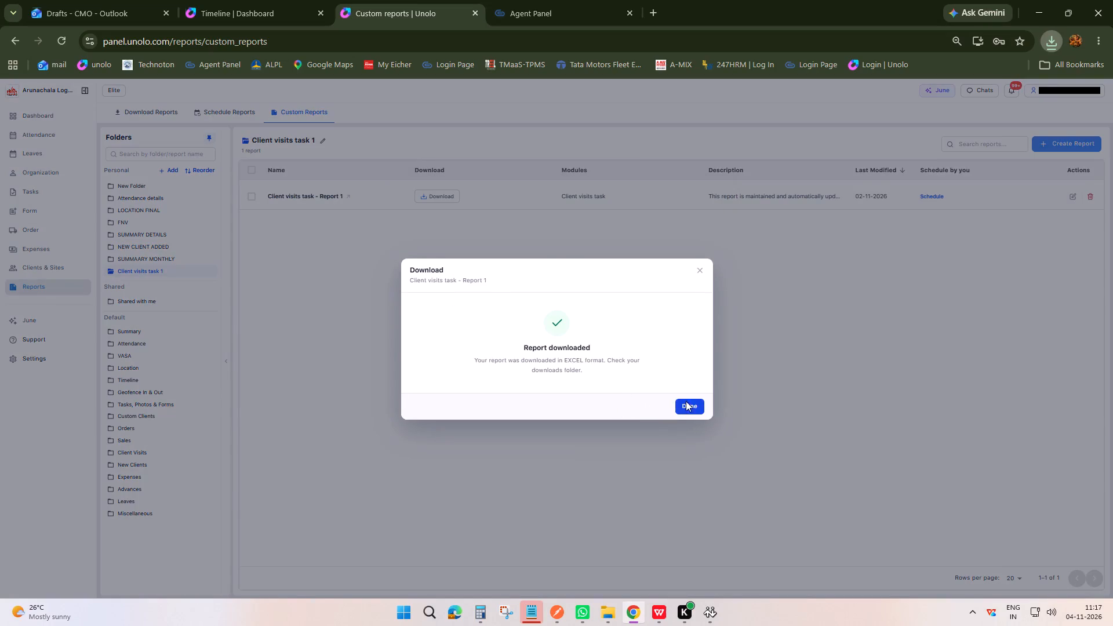
{"action": "left_click", "coordinate": [1059, 42]}
{"action": "left_click", "coordinate": [938, 112]}
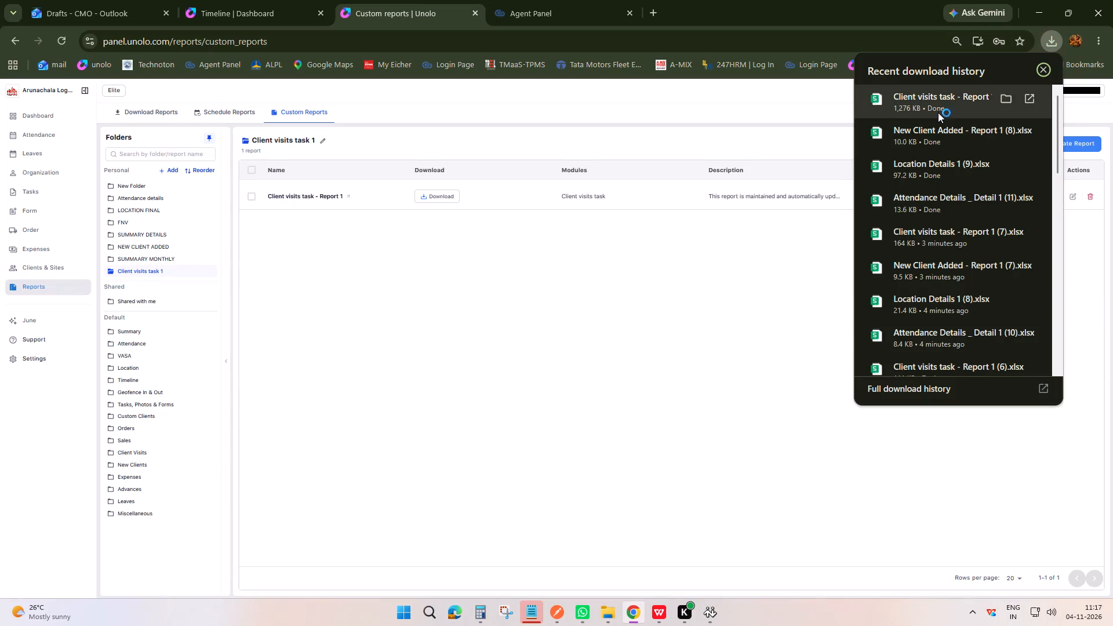
Delete the Designation, Assigned by and Add Form columns from the Client visits task report.
{"action": "scroll", "coordinate": [509, 341], "scroll_direction": "up", "scroll_amount": 4}
{"action": "left_click", "coordinate": [392, 121]}
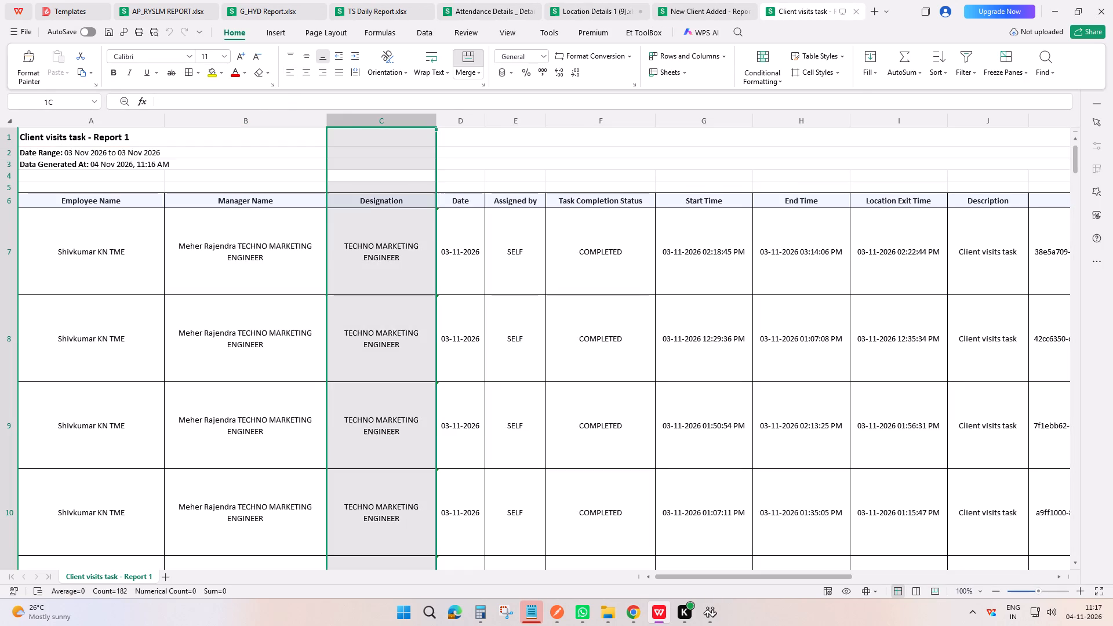
{"action": "key", "text": "ctrl+minus"}
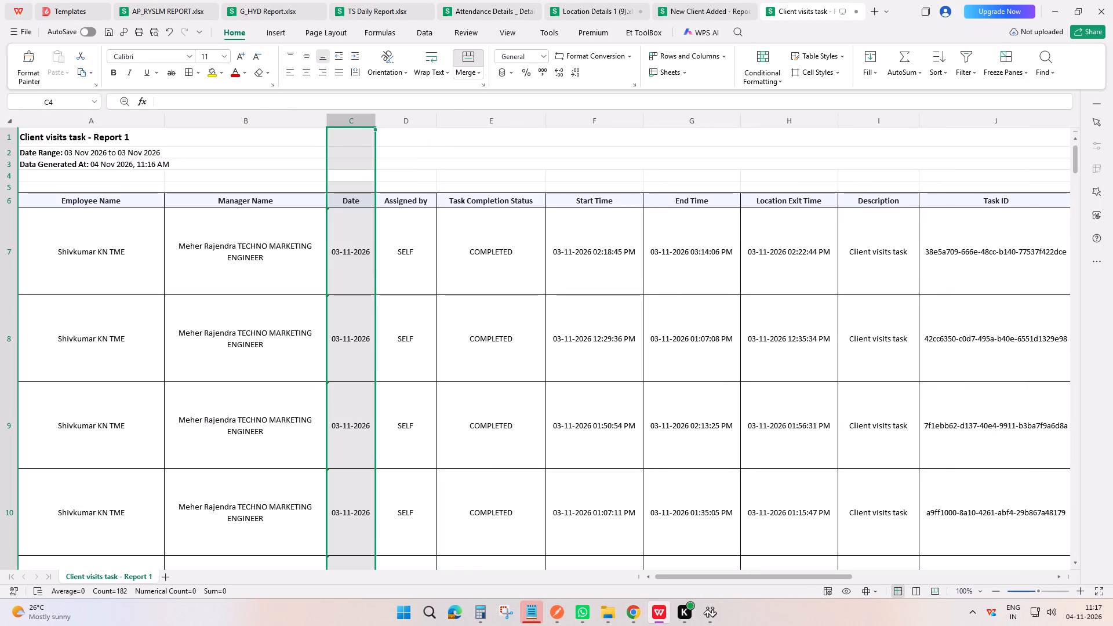
{"action": "left_click", "coordinate": [427, 121]}
{"action": "key", "text": "ctrl+minus"}
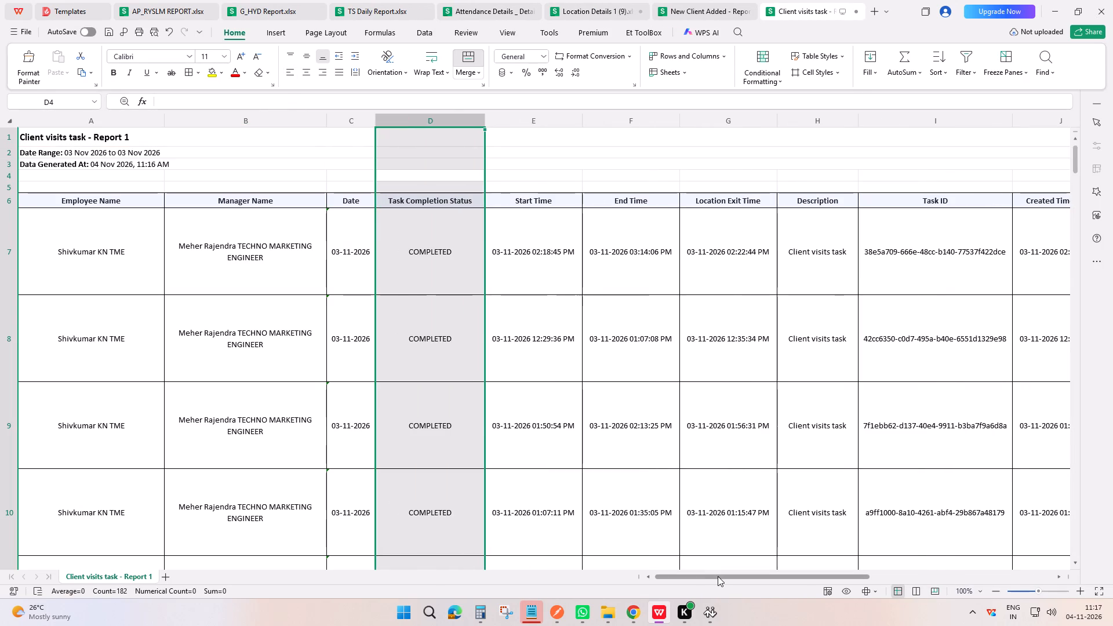
{"action": "left_click_drag", "start_coordinate": [718, 576], "coordinate": [921, 573]}
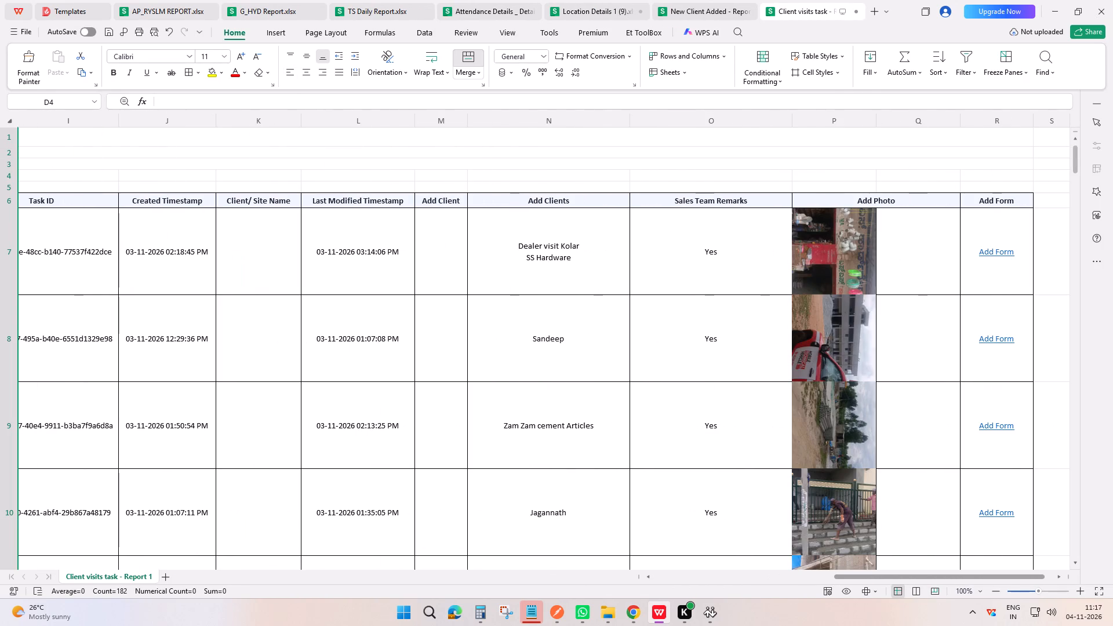
{"action": "left_click", "coordinate": [1009, 123]}
{"action": "key", "text": "ctrl+minus"}
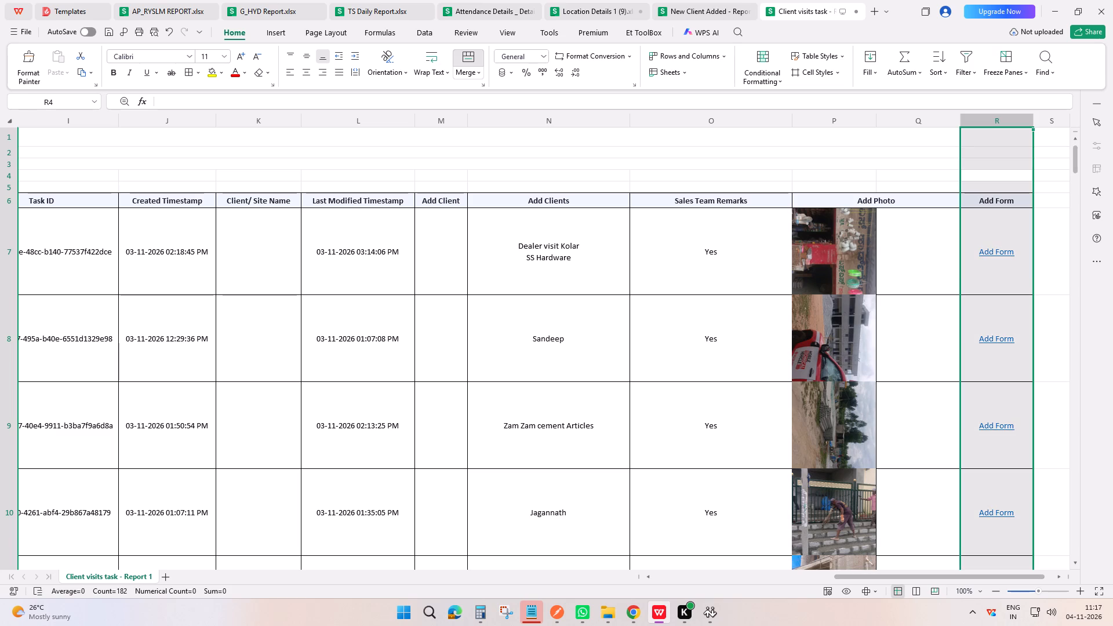
Convert the floating Add Photo pictures in the Client visits task report into pictures placed in their cells.
{"action": "right_click", "coordinate": [836, 236]}
{"action": "left_click", "coordinate": [878, 313]}
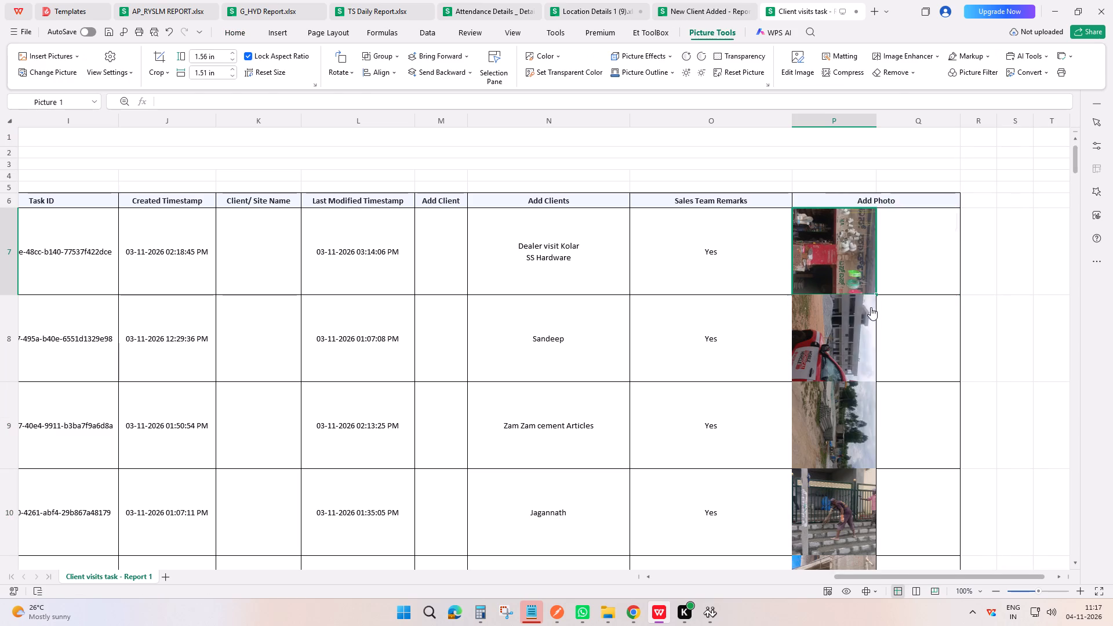
{"action": "right_click", "coordinate": [847, 262]}
{"action": "left_click", "coordinate": [910, 107]}
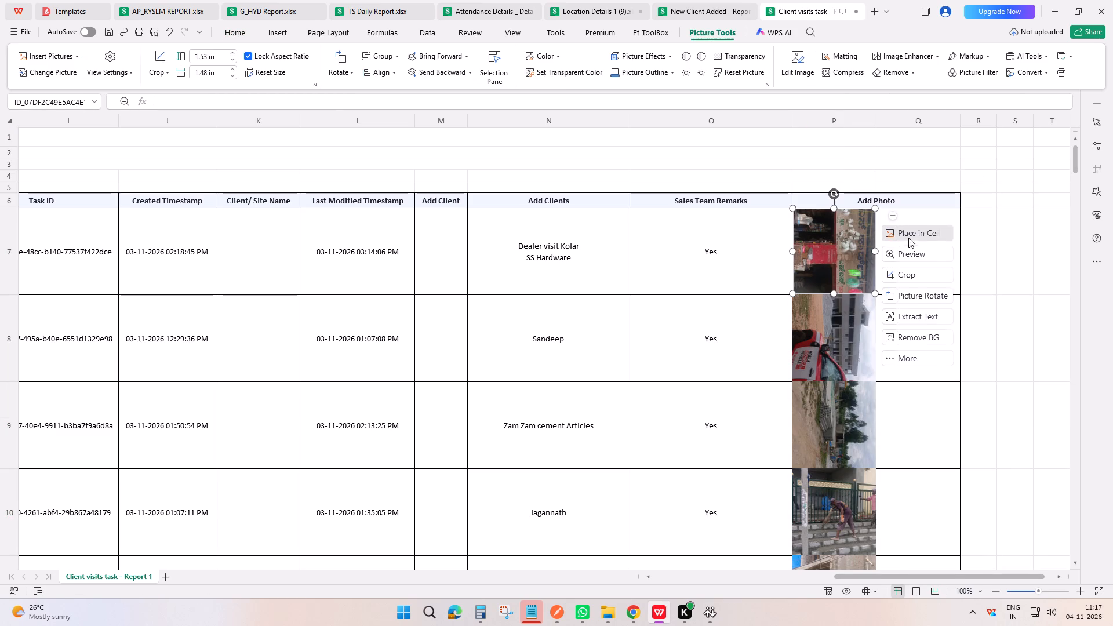
{"action": "left_click", "coordinate": [929, 235]}
{"action": "left_click", "coordinate": [983, 266]}
{"action": "scroll", "coordinate": [879, 326], "scroll_direction": "down", "scroll_amount": 3}
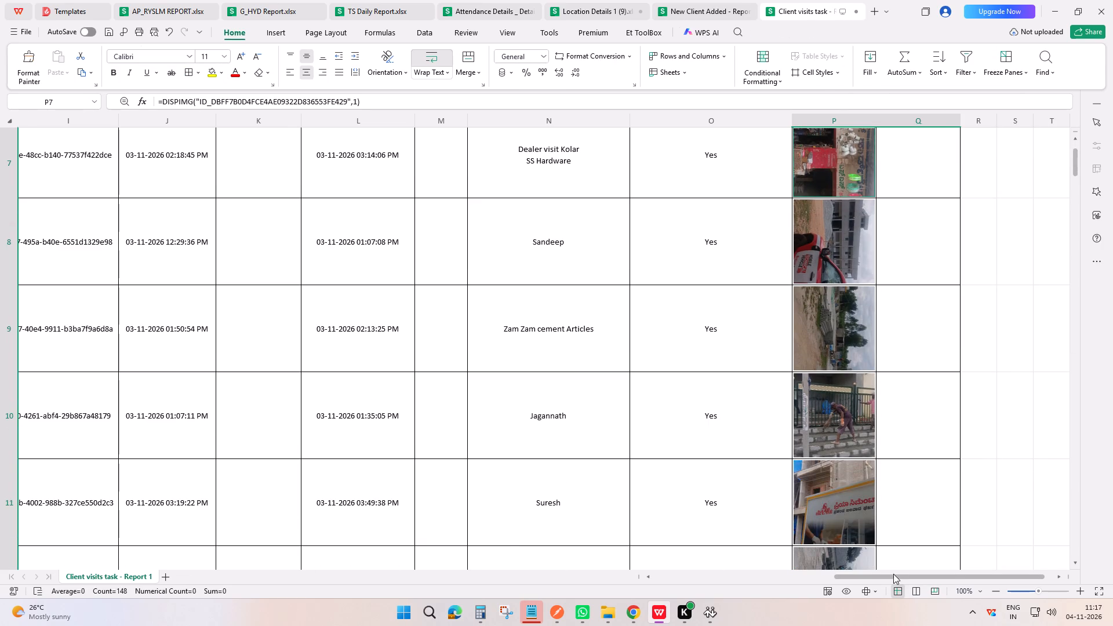
{"action": "left_click_drag", "start_coordinate": [893, 574], "coordinate": [427, 526]}
{"action": "scroll", "coordinate": [347, 236], "scroll_direction": "up", "scroll_amount": 8}
{"action": "left_click", "coordinate": [340, 231]}
{"action": "scroll", "coordinate": [269, 282], "scroll_direction": "up", "scroll_amount": 4}
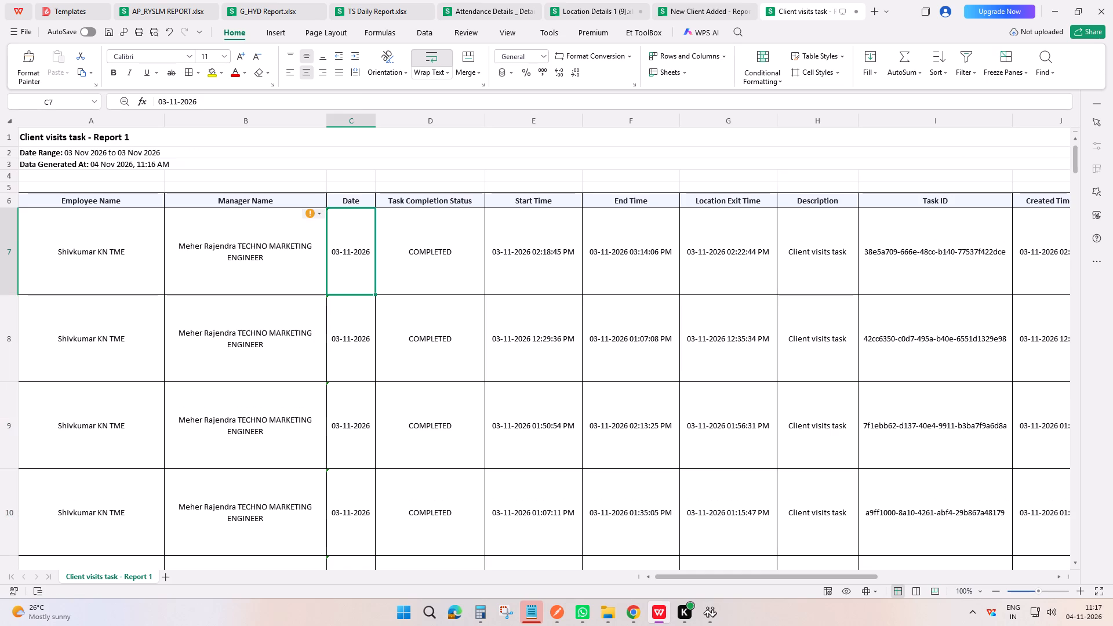
Add three blank sheets to the Attendance Details workbook.
{"action": "left_click", "coordinate": [473, 9]}
{"action": "left_click", "coordinate": [174, 577]}
{"action": "left_click", "coordinate": [211, 579]}
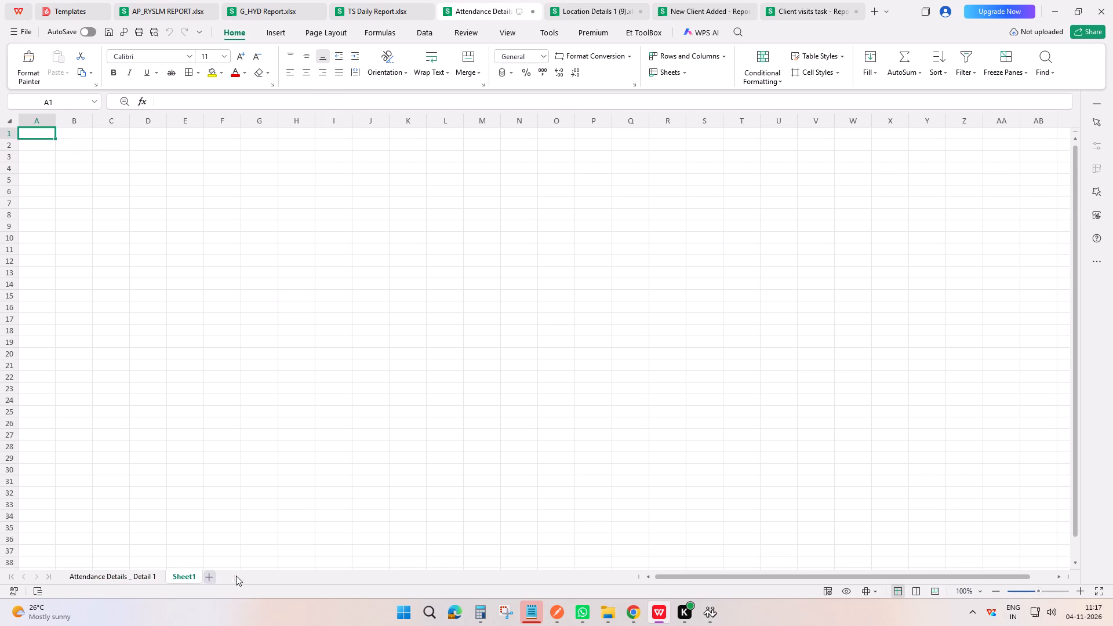
{"action": "left_click", "coordinate": [242, 576]}
Copy the entire Location Details 1 report into Sheet1 of the Attendance Details workbook.
{"action": "left_click", "coordinate": [187, 579]}
{"action": "left_click", "coordinate": [573, 10]}
{"action": "scroll", "coordinate": [178, 244], "scroll_direction": "up", "scroll_amount": 4}
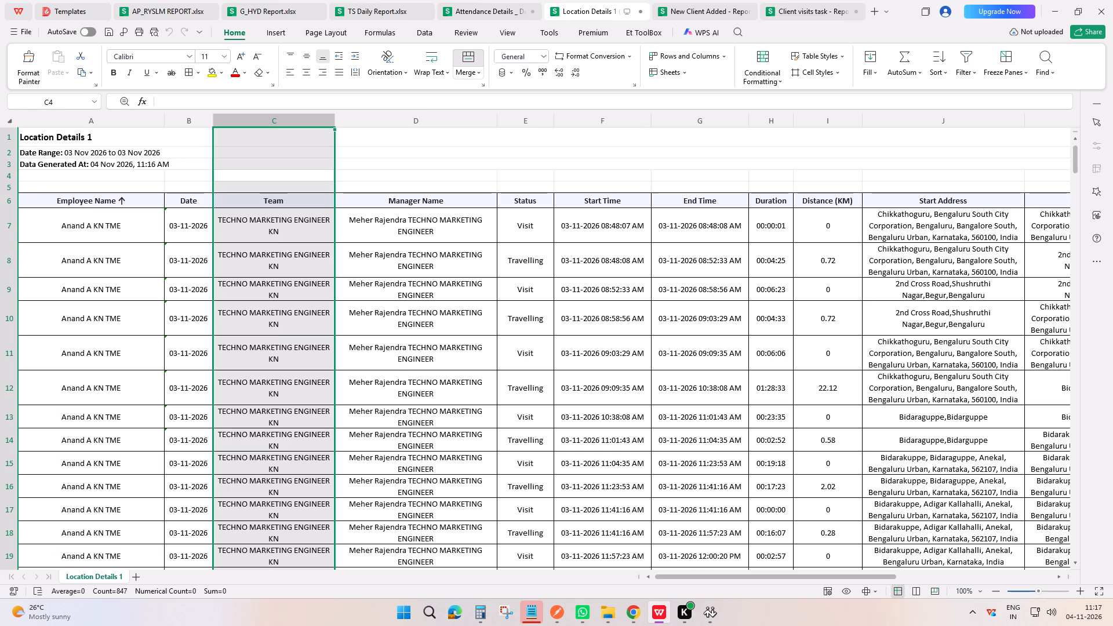
{"action": "left_click", "coordinate": [12, 123]}
{"action": "key", "text": "ctrl+c"}
{"action": "left_click", "coordinate": [494, 0]}
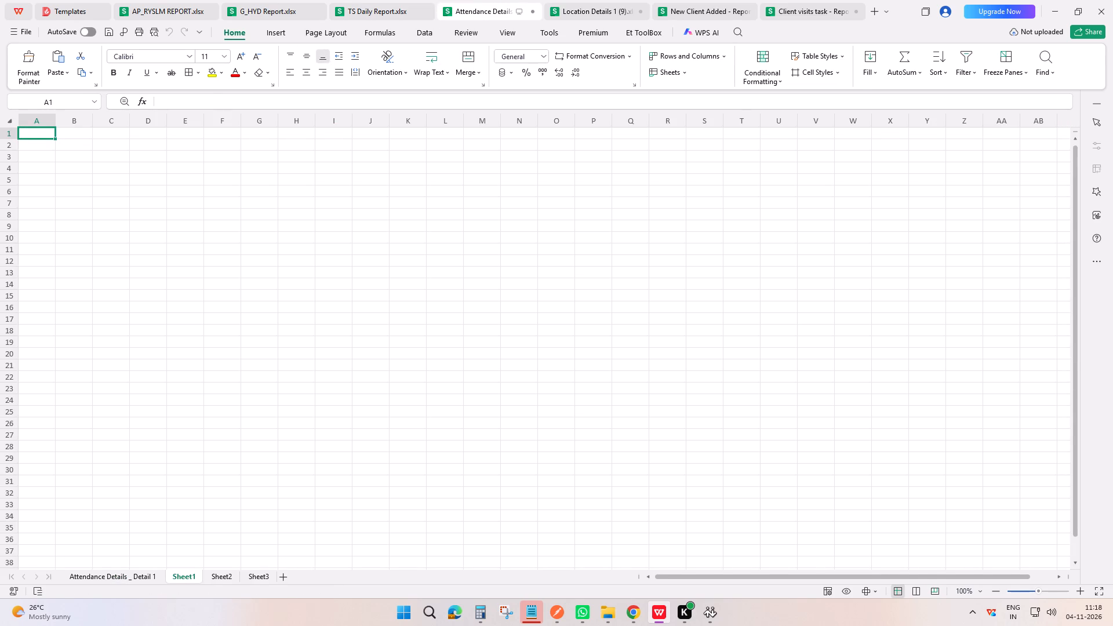
{"action": "key", "text": "ctrl+v"}
Copy the entire New Client Added report into Sheet2 of the Attendance Details workbook.
{"action": "left_click", "coordinate": [227, 573]}
{"action": "left_click", "coordinate": [716, 0]}
{"action": "scroll", "coordinate": [463, 189], "scroll_direction": "up", "scroll_amount": 4}
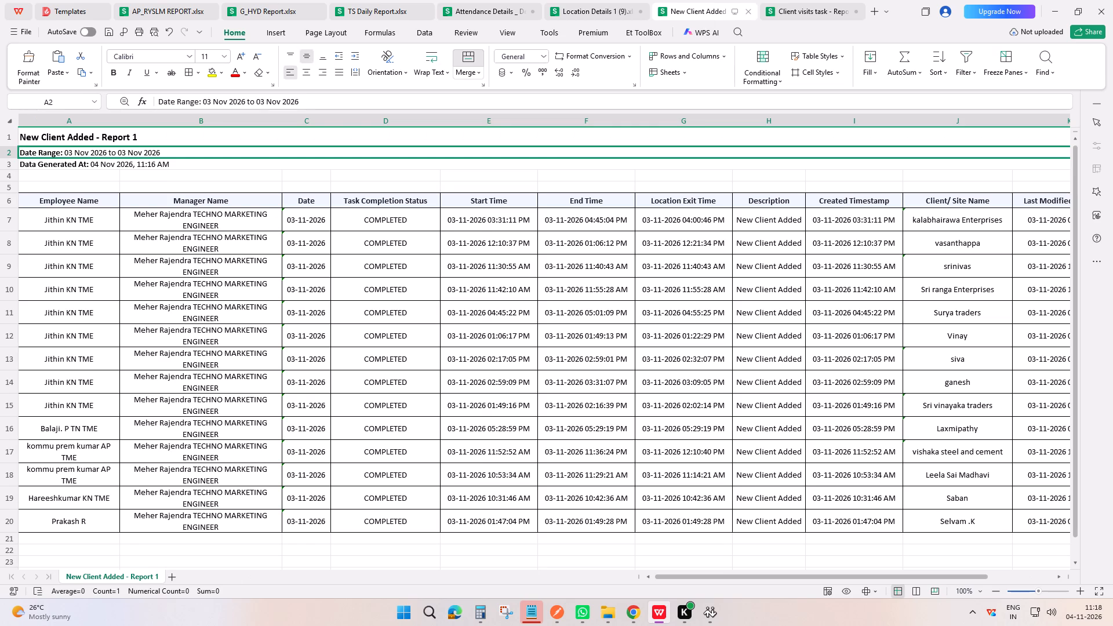
{"action": "left_click", "coordinate": [9, 128]}
{"action": "key", "text": "ctrl+c"}
{"action": "left_click", "coordinate": [6, 121]}
{"action": "key", "text": "ctrl+c"}
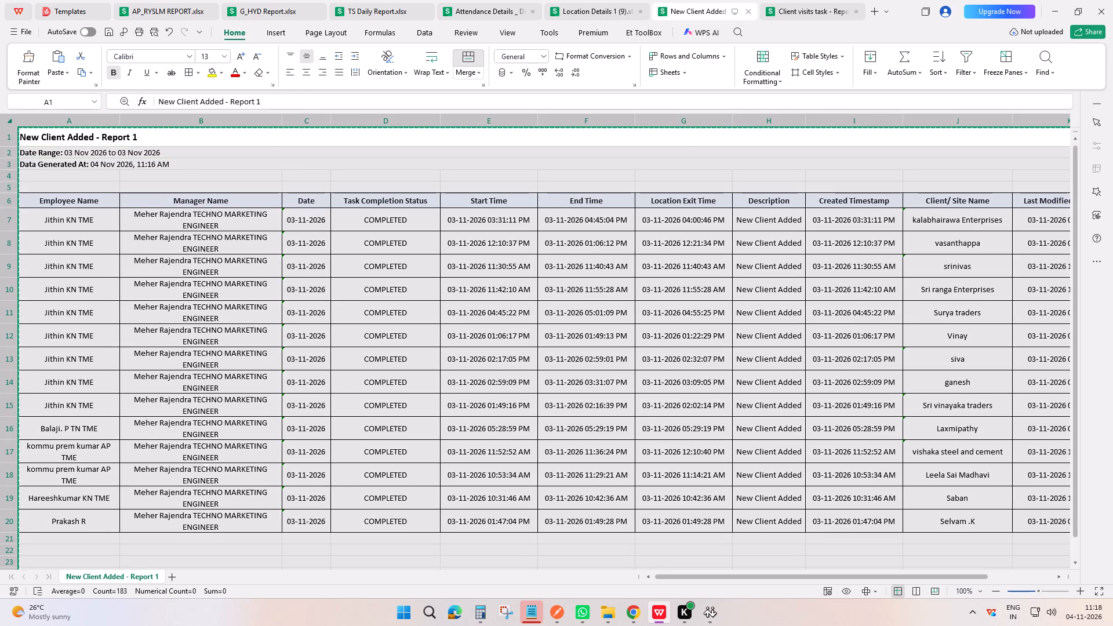
{"action": "left_click", "coordinate": [490, 11]}
{"action": "key", "text": "ctrl+v"}
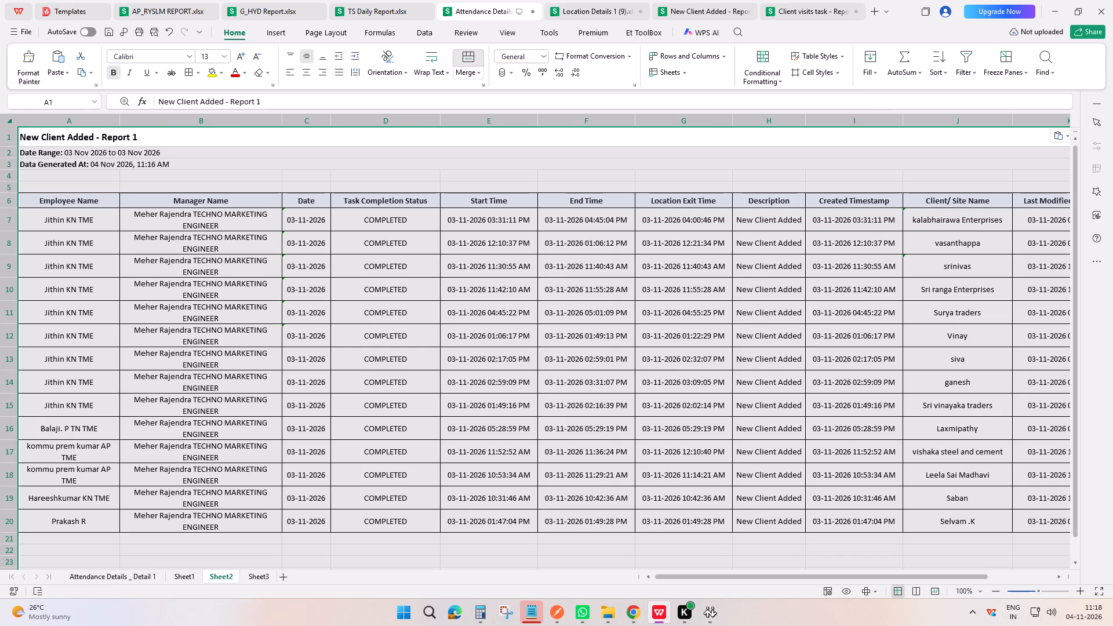
Copy the entire Client visits task report for Sheet3 of the Attendance Details workbook.
{"action": "left_click", "coordinate": [263, 584]}
{"action": "left_click", "coordinate": [265, 577]}
{"action": "left_click", "coordinate": [793, 5]}
{"action": "scroll", "coordinate": [486, 171], "scroll_direction": "up", "scroll_amount": 4}
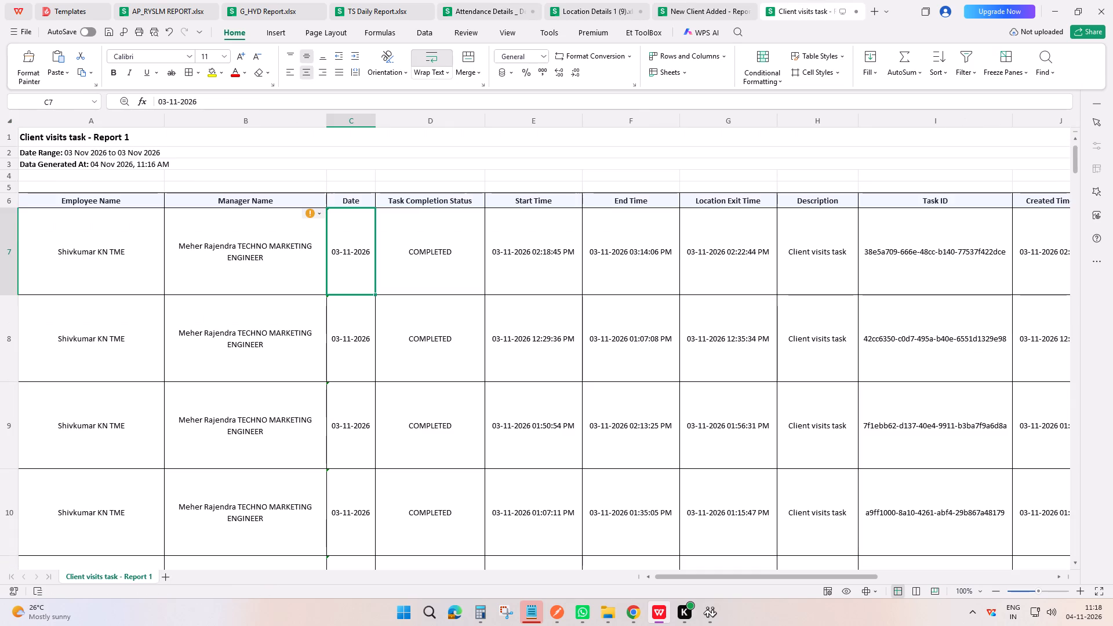
{"action": "left_click", "coordinate": [3, 124]}
{"action": "key", "text": "ctrl+c"}
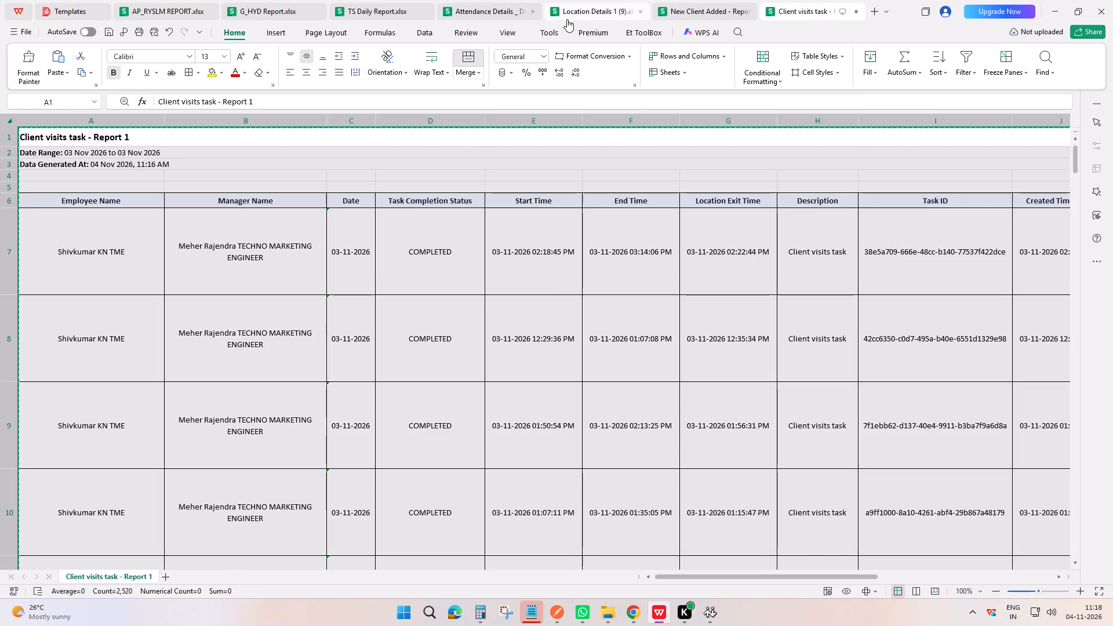
Paste the copied Client visits task report into Sheet3 of the Attendance Details workbook.
{"action": "left_click", "coordinate": [471, 6]}
{"action": "key", "text": "ctrl+v"}
{"action": "scroll", "coordinate": [611, 363], "scroll_direction": "up", "scroll_amount": 3}
{"action": "left_click", "coordinate": [612, 175]}
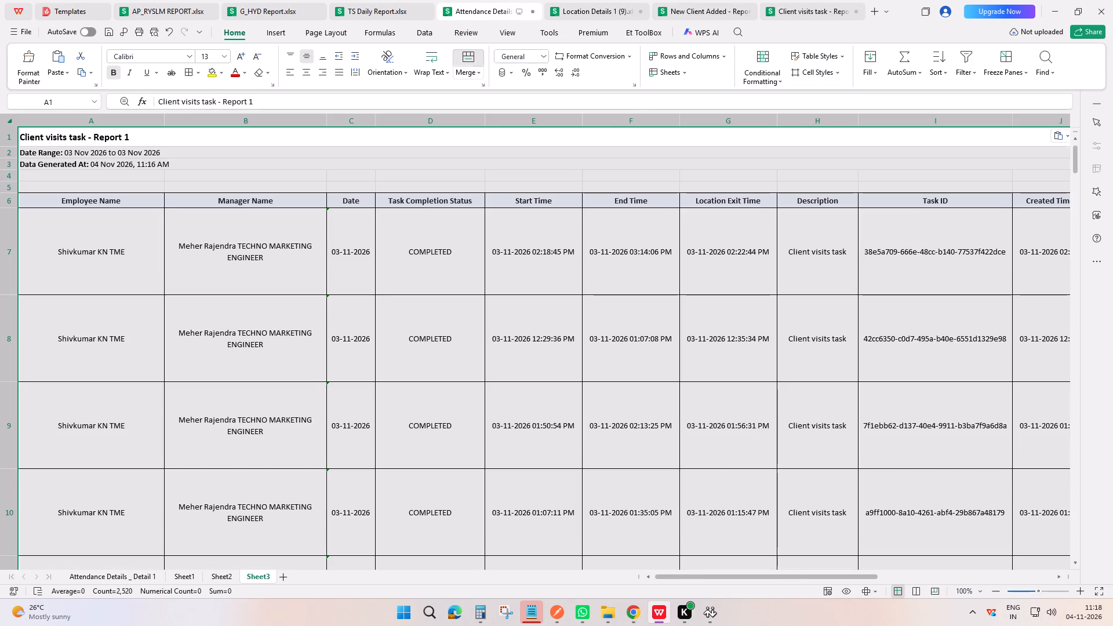
{"action": "key", "text": "Escape"}
{"action": "scroll", "coordinate": [537, 361], "scroll_direction": "up", "scroll_amount": 4}
{"action": "left_click", "coordinate": [734, 167]}
{"action": "scroll", "coordinate": [663, 343], "scroll_direction": "up", "scroll_amount": 4}
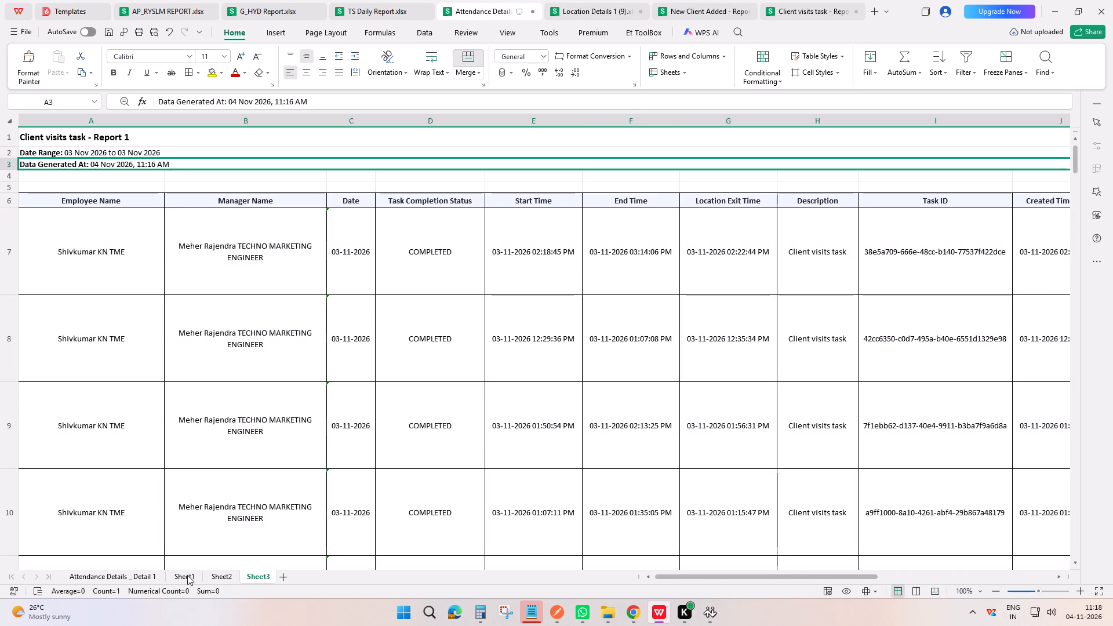
Rename Sheet1 as Location Details 1, reusing the report title from its first cell.
{"action": "left_click", "coordinate": [185, 576]}
{"action": "left_click", "coordinate": [172, 135]}
{"action": "key", "text": "ctrl+c"}
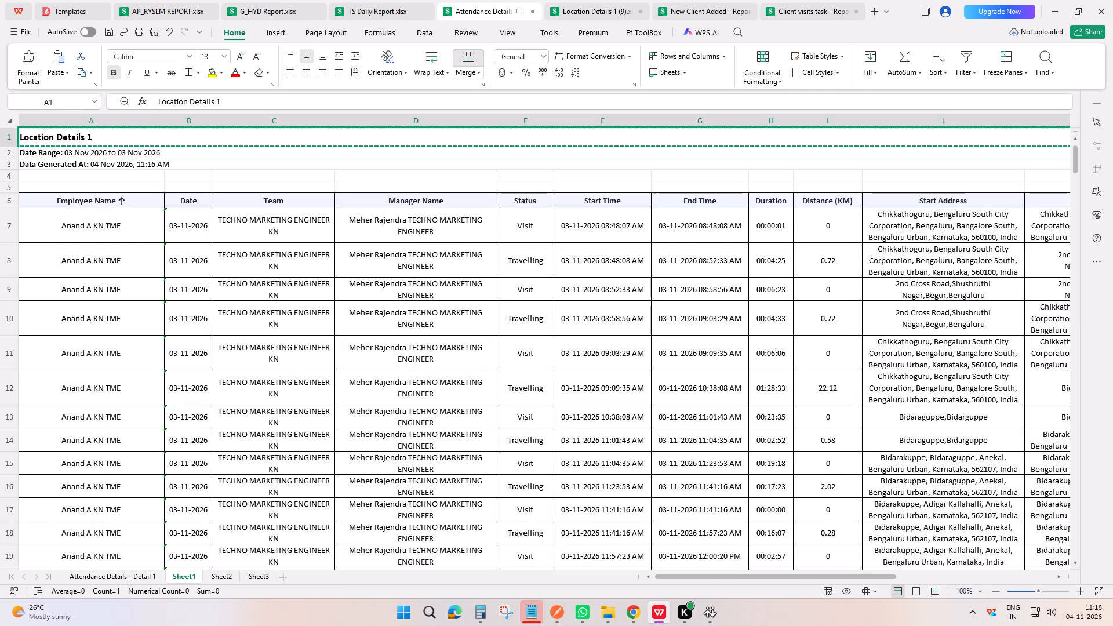
{"action": "double_click", "coordinate": [190, 578]}
{"action": "key", "text": "ctrl+v"}
Rename Sheet2 as New Client Added - Report 1, reusing the report title from its first cell.
{"action": "left_click", "coordinate": [256, 578]}
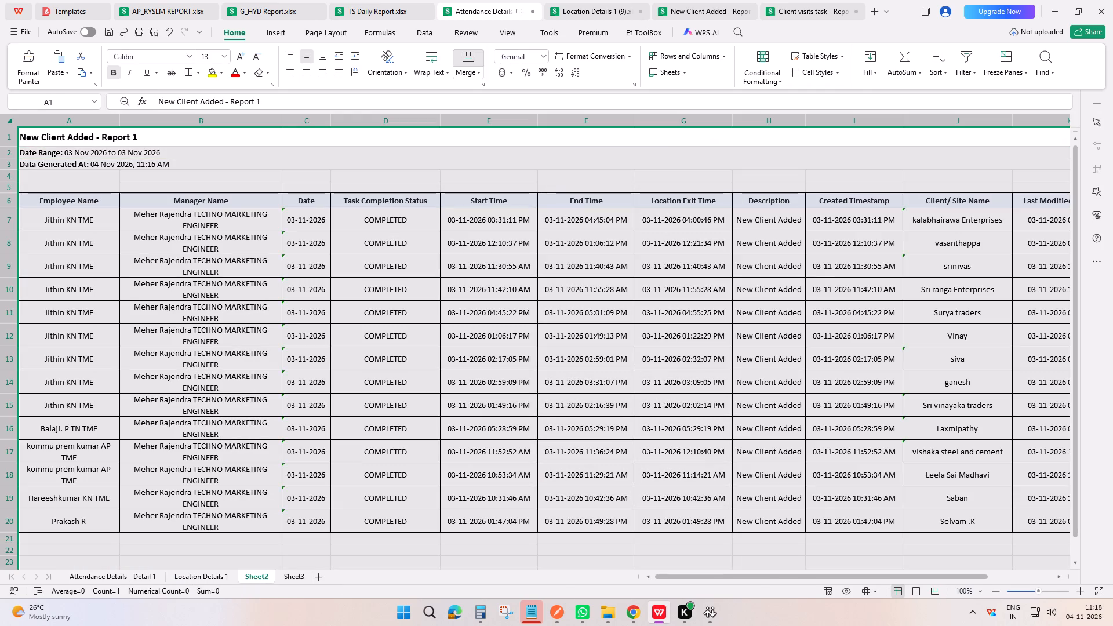
{"action": "left_click", "coordinate": [146, 132]}
{"action": "key", "text": "ctrl+c"}
{"action": "double_click", "coordinate": [259, 572]}
{"action": "key", "text": "ctrl+v"}
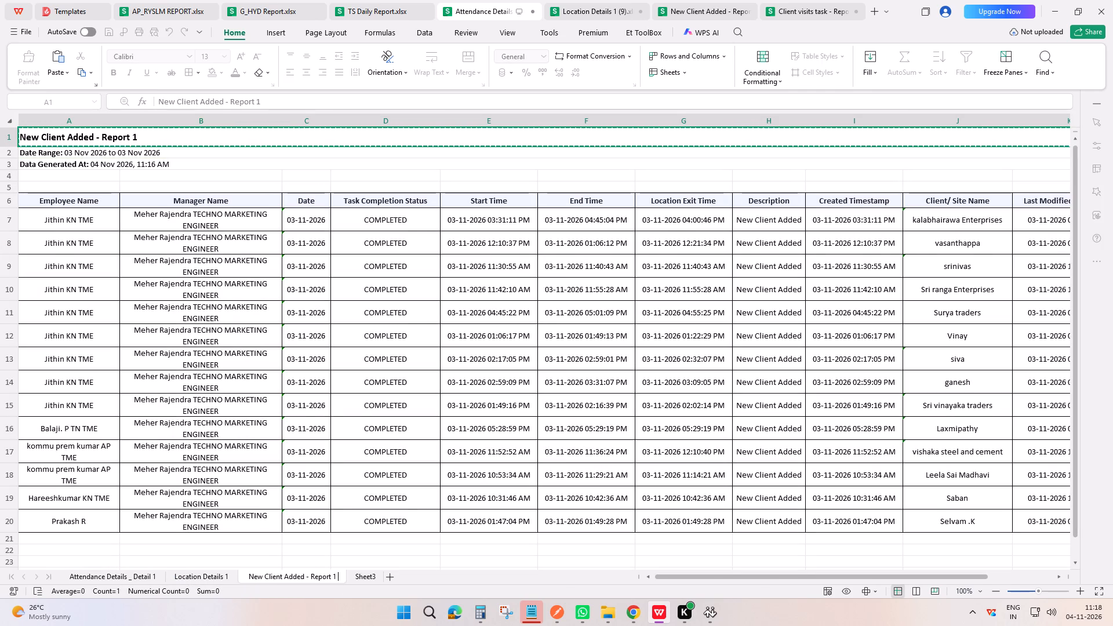
Rename Sheet3 as Client visits task - Report 1, reusing the report title from its first cell.
{"action": "left_click", "coordinate": [363, 581]}
{"action": "left_click", "coordinate": [157, 133]}
{"action": "key", "text": "ctrl+c"}
{"action": "double_click", "coordinate": [367, 577]}
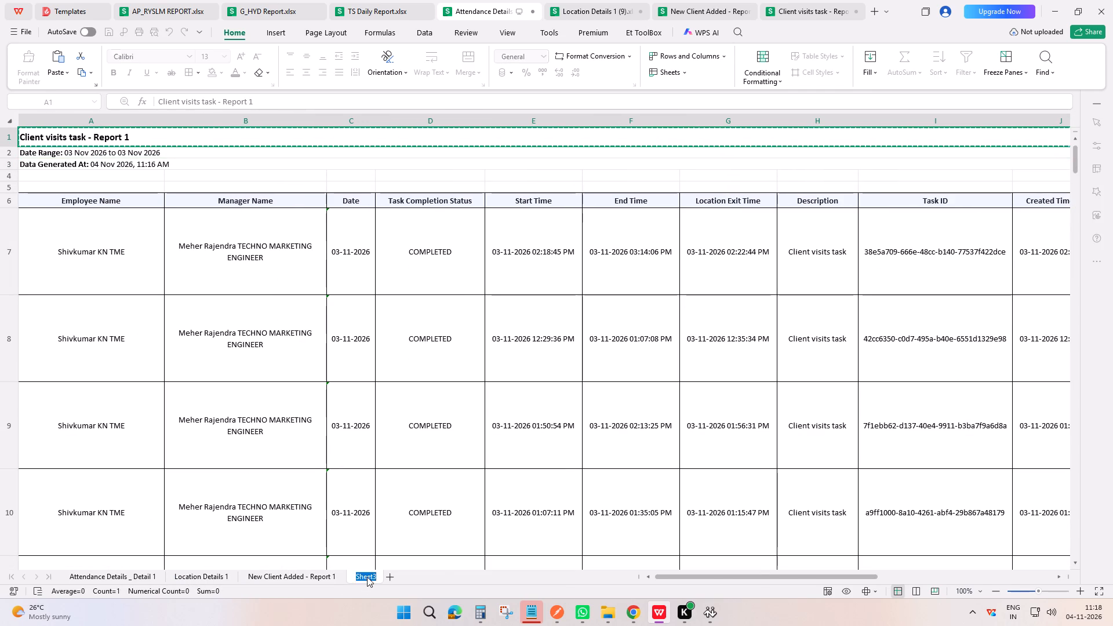
{"action": "key", "text": "ctrl+v"}
{"action": "key", "text": "Return"}
{"action": "scroll", "coordinate": [548, 321], "scroll_direction": "up", "scroll_amount": 4}
{"action": "left_click", "coordinate": [534, 294]}
{"action": "key", "text": "Escape"}
{"action": "scroll", "coordinate": [534, 294], "scroll_direction": "up", "scroll_amount": 3}
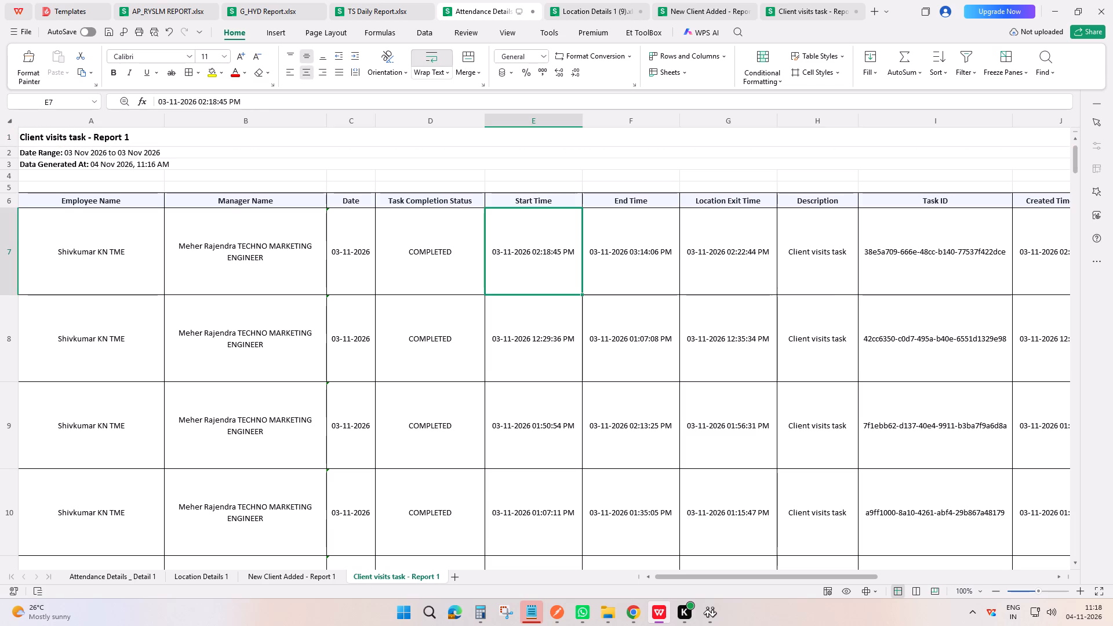
{"action": "scroll", "coordinate": [534, 294], "scroll_direction": "up", "scroll_amount": 2}
Save the compiled workbook as TME DAILY REPORT in the Desktop report folder, replacing the existing file.
{"action": "left_click", "coordinate": [26, 32]}
{"action": "left_click", "coordinate": [70, 143]}
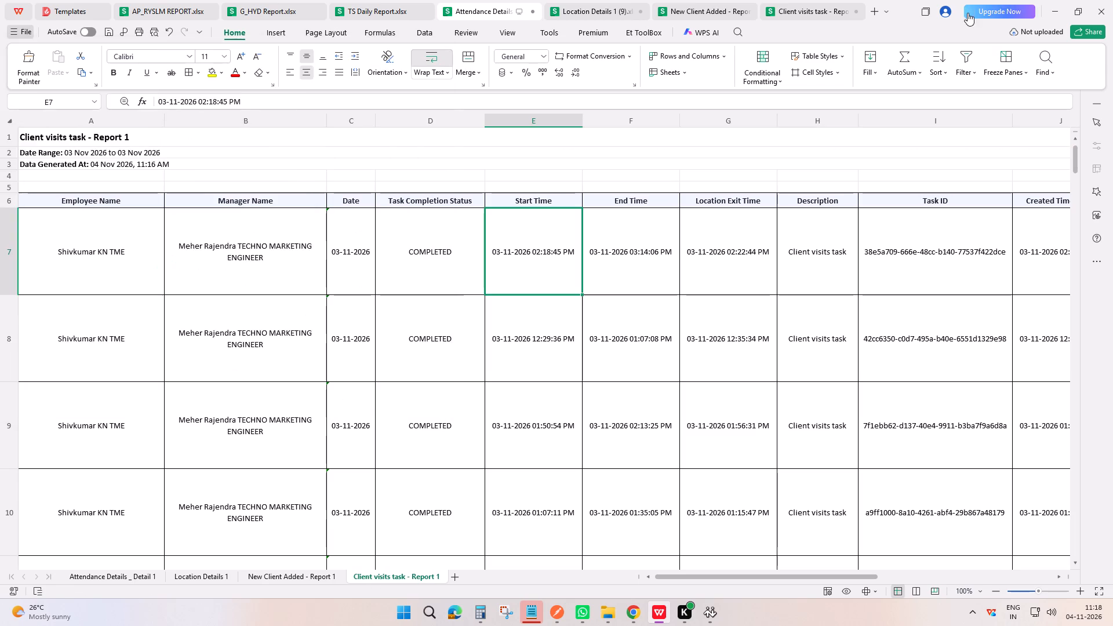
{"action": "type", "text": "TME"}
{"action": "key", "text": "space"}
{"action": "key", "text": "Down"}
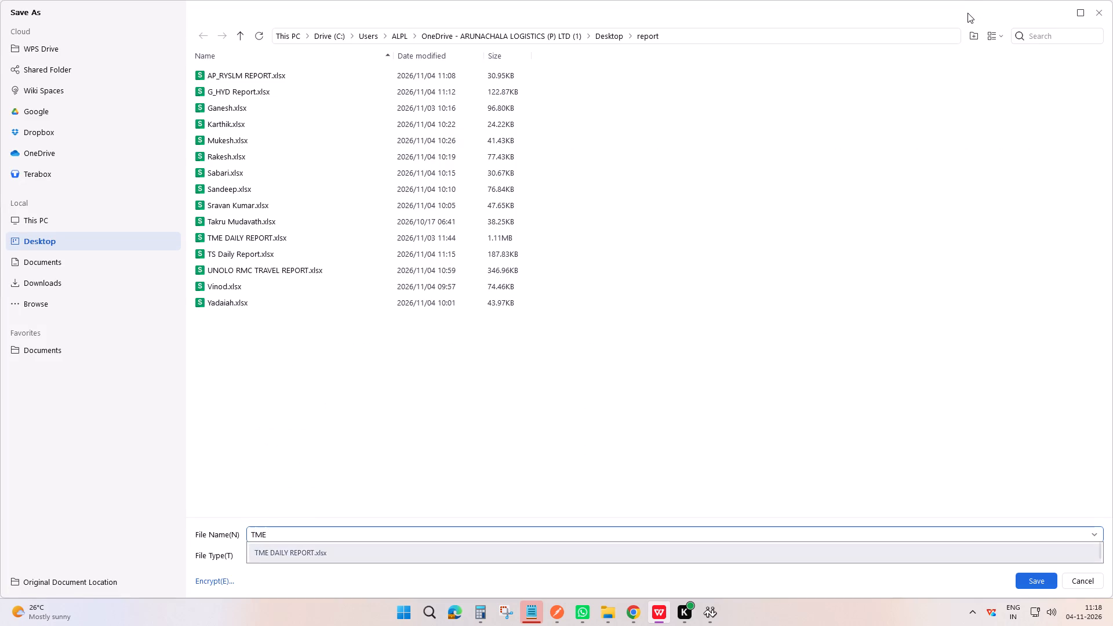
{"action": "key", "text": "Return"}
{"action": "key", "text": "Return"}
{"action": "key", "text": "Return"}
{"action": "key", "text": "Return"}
{"action": "scroll", "coordinate": [660, 184], "scroll_direction": "up", "scroll_amount": 6}
{"action": "left_click", "coordinate": [550, 267]}
{"action": "key", "text": "alt+Tab"}
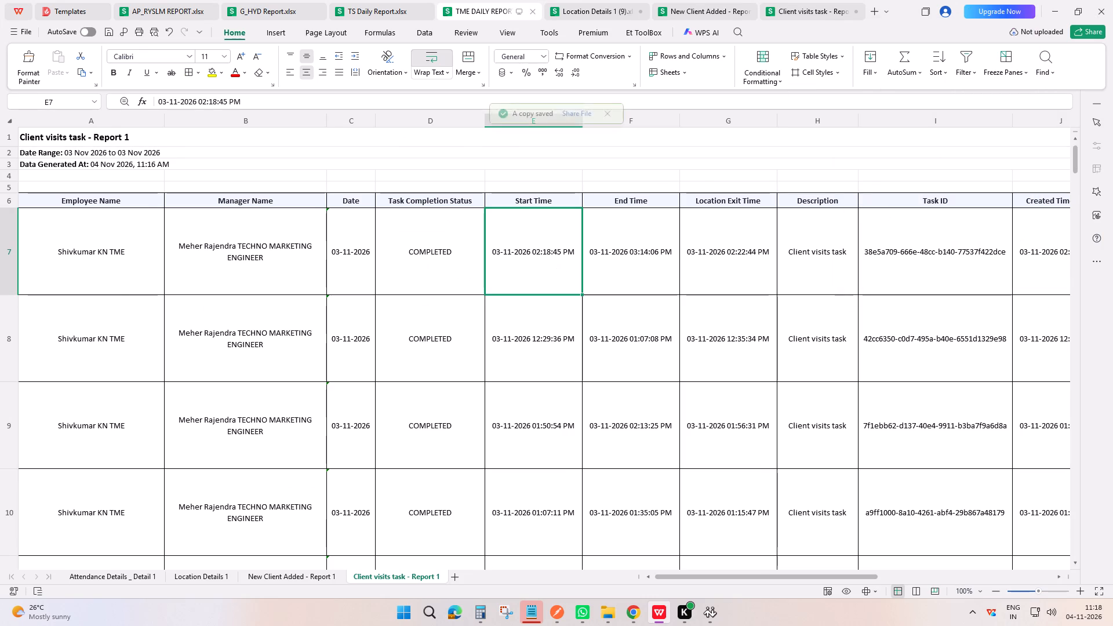
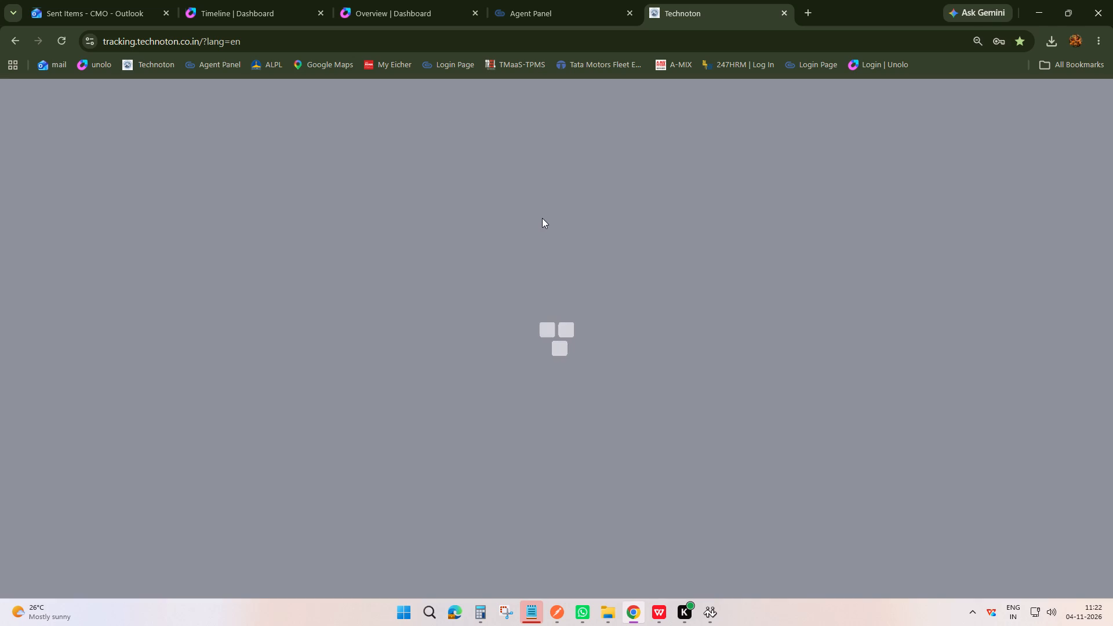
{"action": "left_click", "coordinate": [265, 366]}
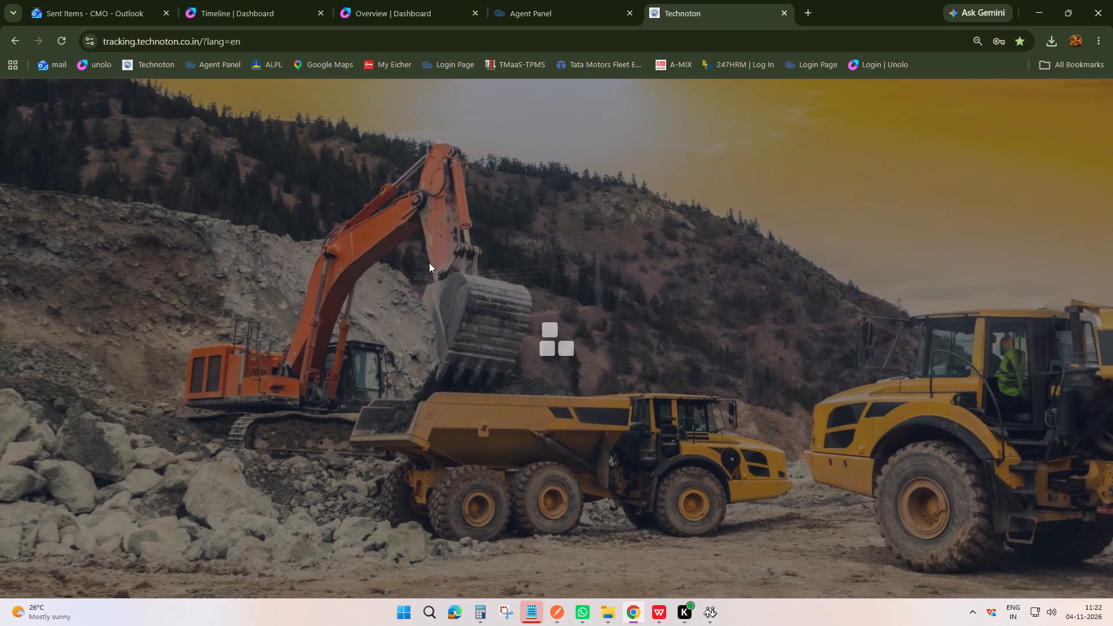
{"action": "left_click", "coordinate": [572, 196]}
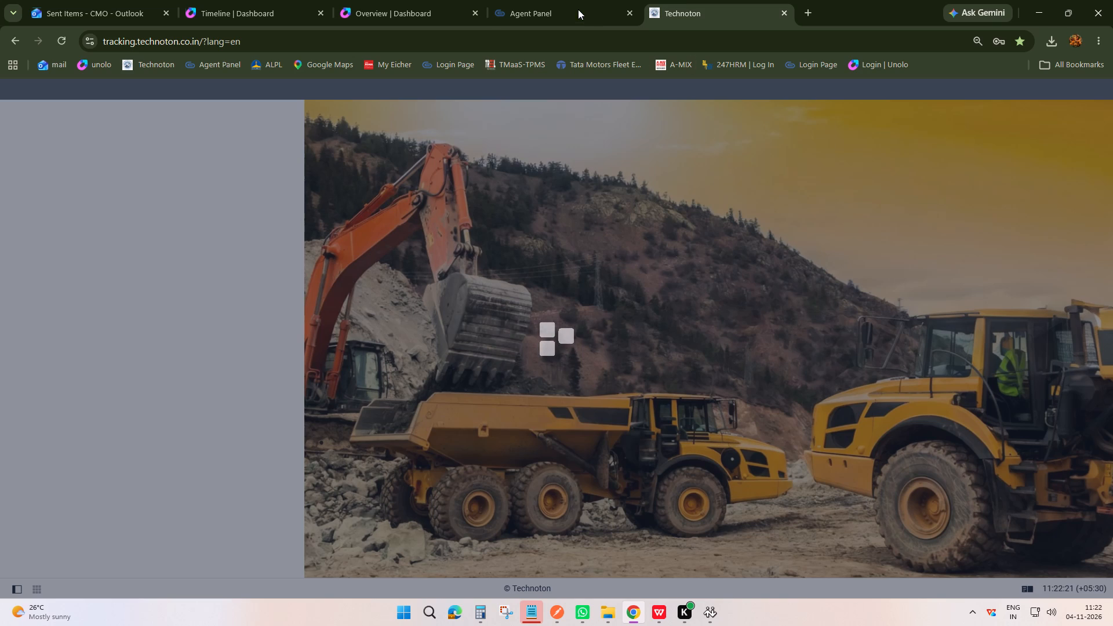
Look through the open Agent Panel and Unolo Timeline pages, ending on the Unolo Overview dashboard.
{"action": "left_click", "coordinate": [452, 9]}
{"action": "left_click", "coordinate": [540, 0]}
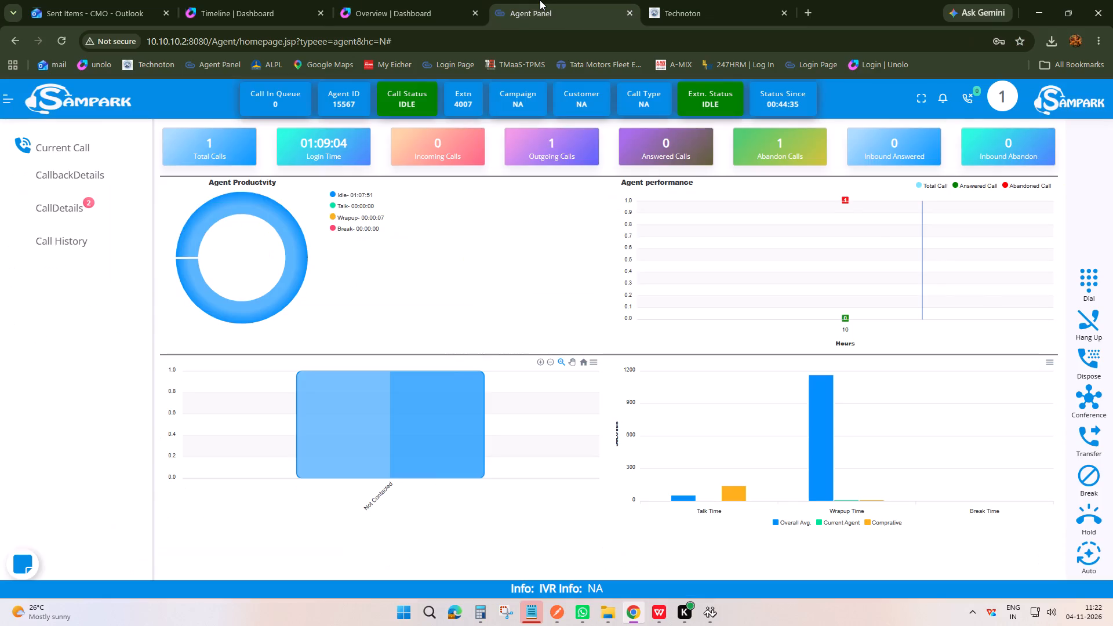
{"action": "left_click", "coordinate": [450, 3]}
{"action": "left_click", "coordinate": [242, 0]}
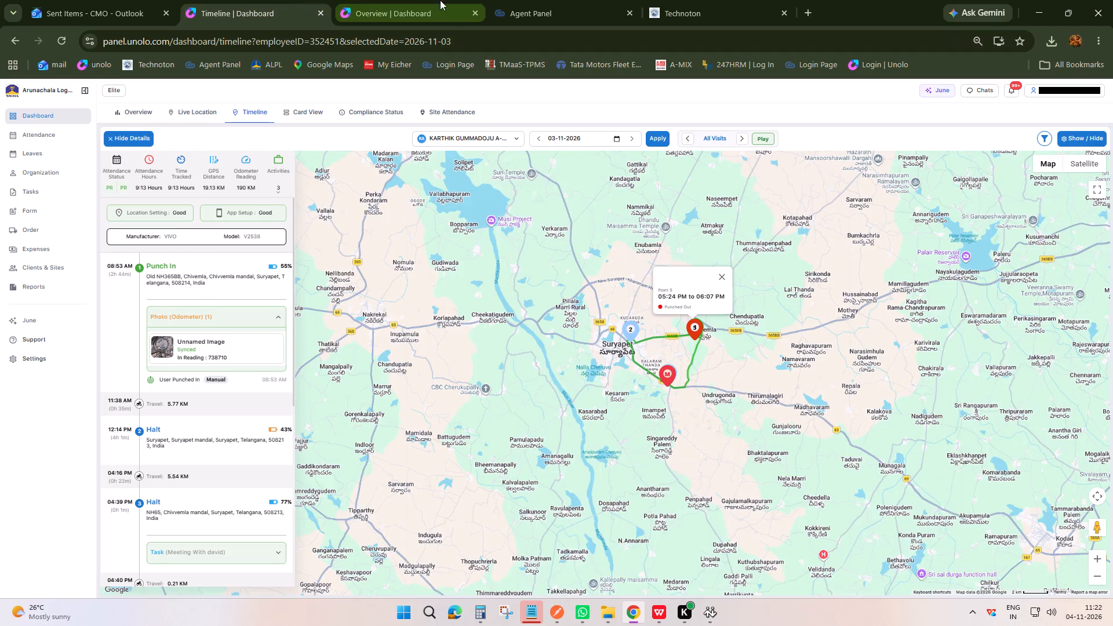
{"action": "left_click", "coordinate": [532, 9]}
{"action": "left_click", "coordinate": [430, 8]}
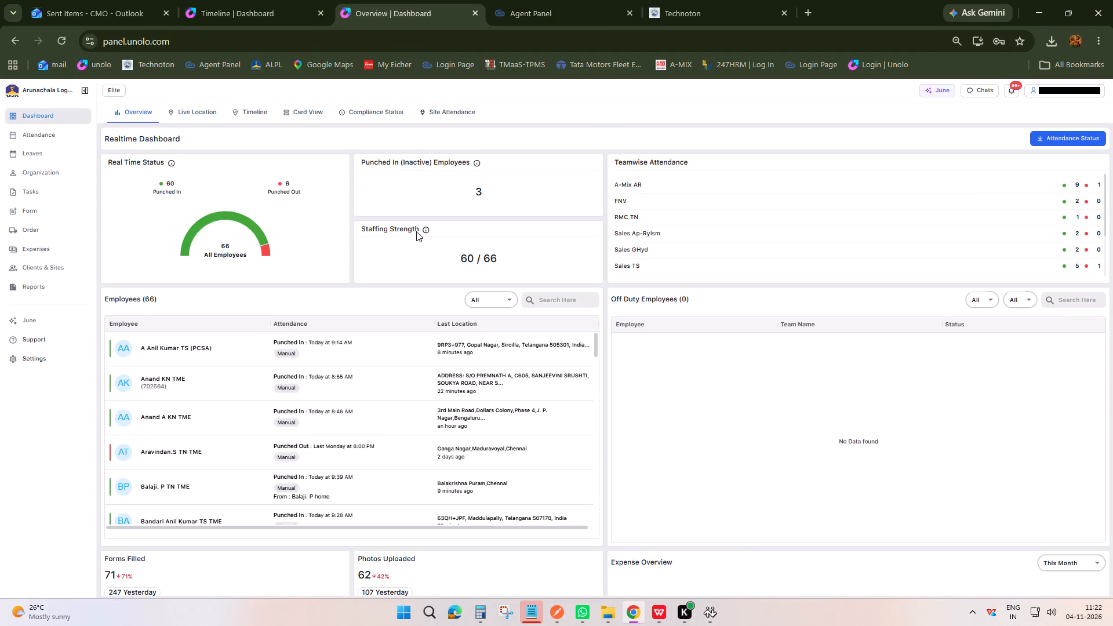
Look over the Agent Panel dashboard and examine the New Delhi area on the Technoton tracking map.
{"action": "left_click", "coordinate": [526, 0]}
{"action": "left_click", "coordinate": [538, 221]}
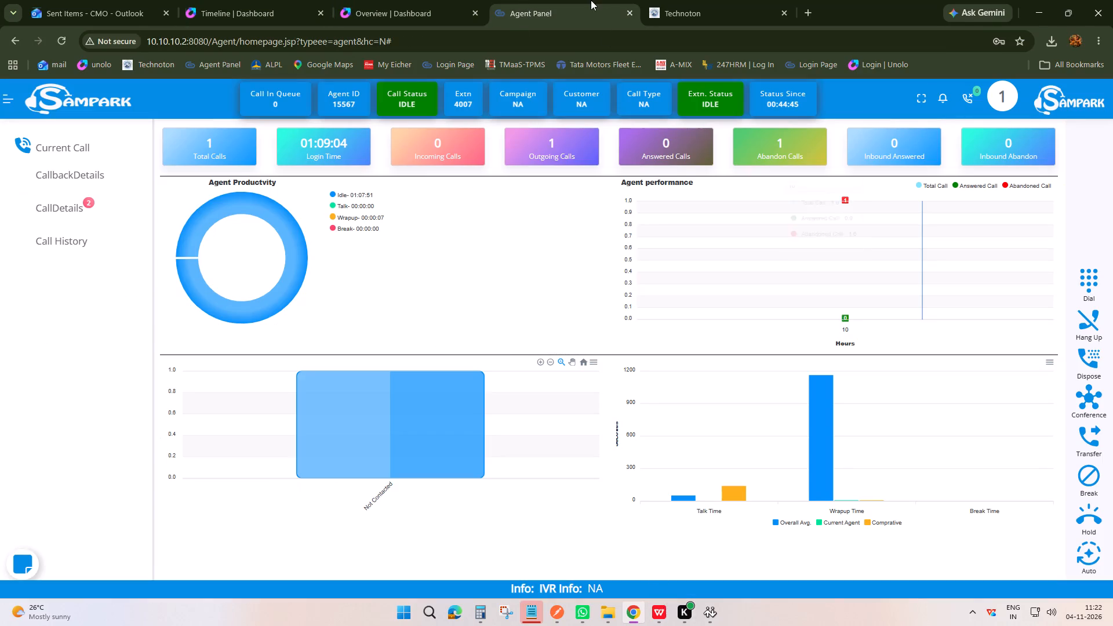
{"action": "left_click", "coordinate": [665, 1]}
{"action": "scroll", "coordinate": [479, 295], "scroll_direction": "down", "scroll_amount": 2}
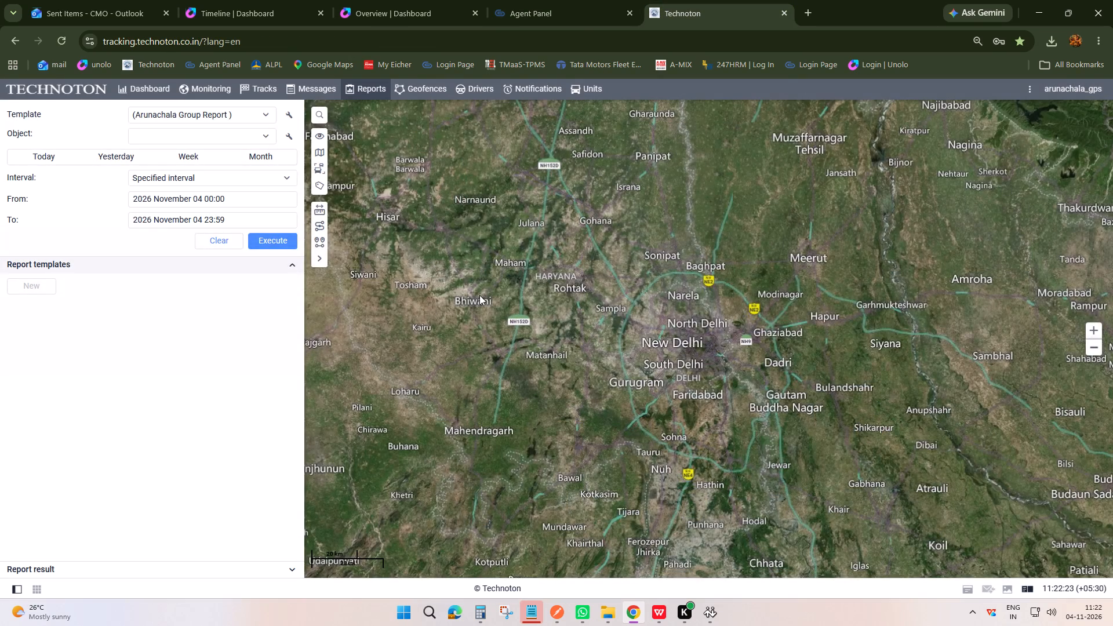
{"action": "left_click_drag", "start_coordinate": [481, 289], "coordinate": [568, 275]}
{"action": "scroll", "coordinate": [568, 275], "scroll_direction": "down", "scroll_amount": 7}
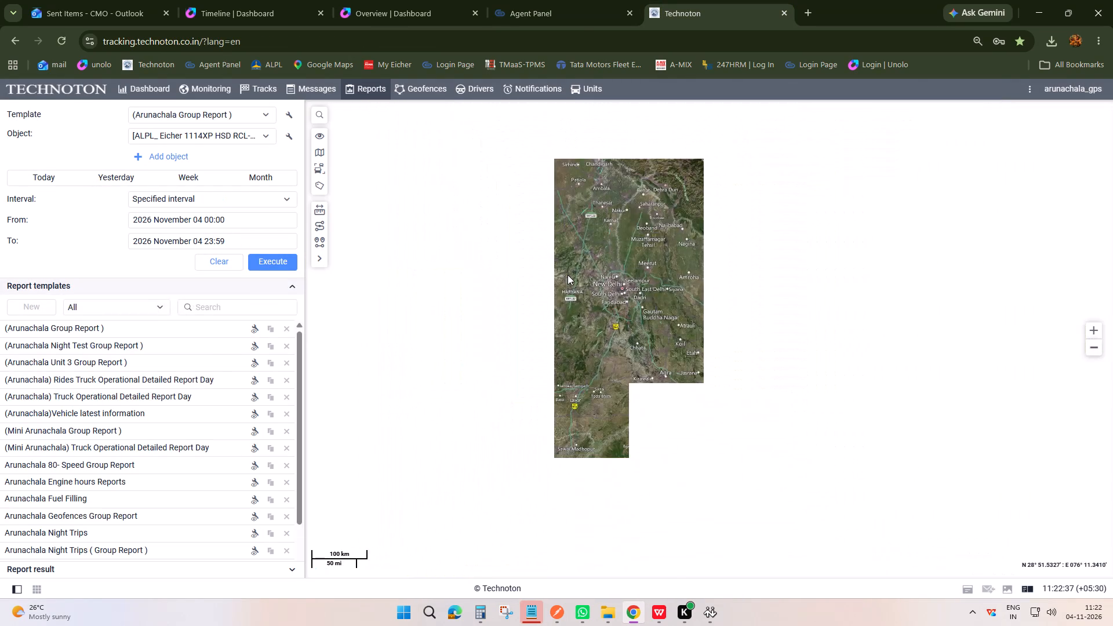
{"action": "scroll", "coordinate": [568, 275], "scroll_direction": "down", "scroll_amount": 2}
{"action": "scroll", "coordinate": [568, 275], "scroll_direction": "up", "scroll_amount": 8}
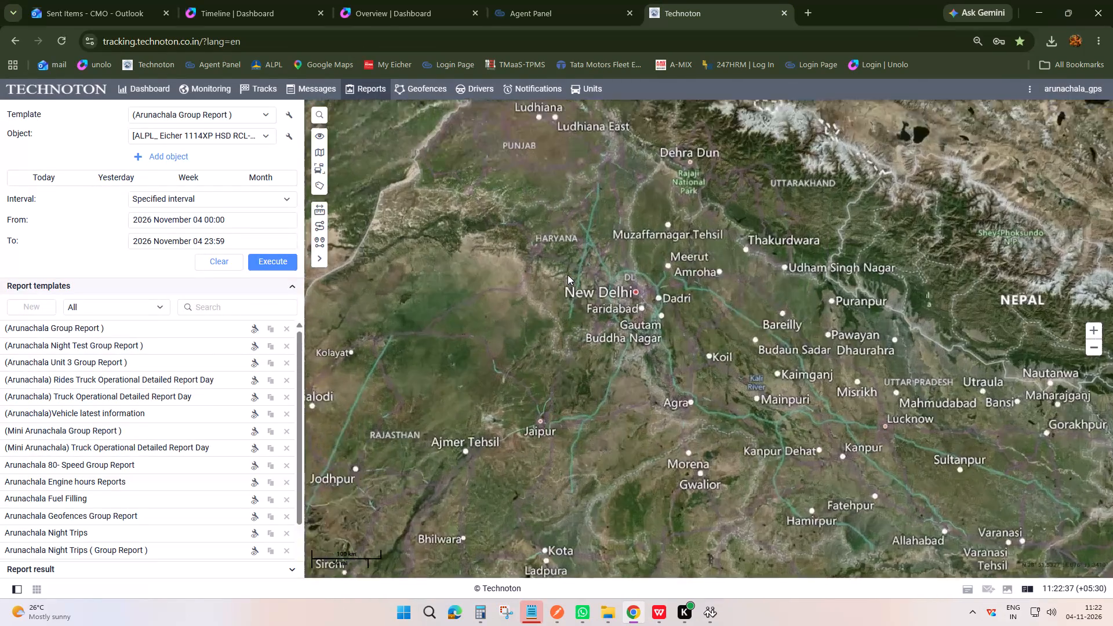
{"action": "scroll", "coordinate": [568, 275], "scroll_direction": "up", "scroll_amount": 4}
{"action": "left_click_drag", "start_coordinate": [731, 325], "coordinate": [621, 305]}
{"action": "scroll", "coordinate": [652, 301], "scroll_direction": "up", "scroll_amount": 5}
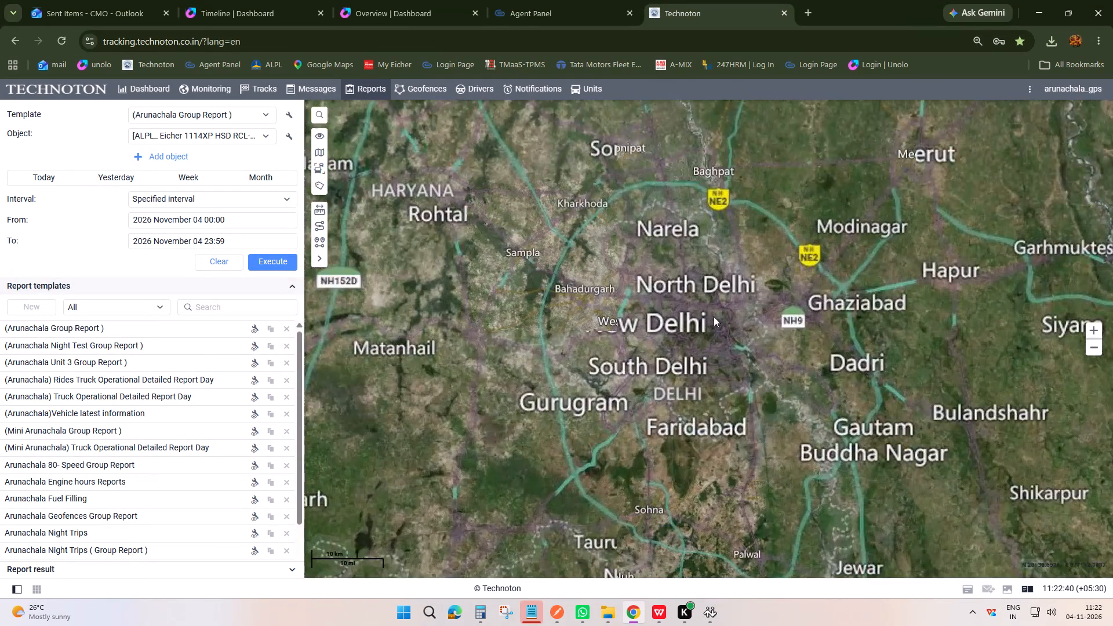
{"action": "scroll", "coordinate": [714, 316], "scroll_direction": "up", "scroll_amount": 4}
{"action": "left_click_drag", "start_coordinate": [758, 378], "coordinate": [748, 307]}
{"action": "scroll", "coordinate": [748, 307], "scroll_direction": "up", "scroll_amount": 4}
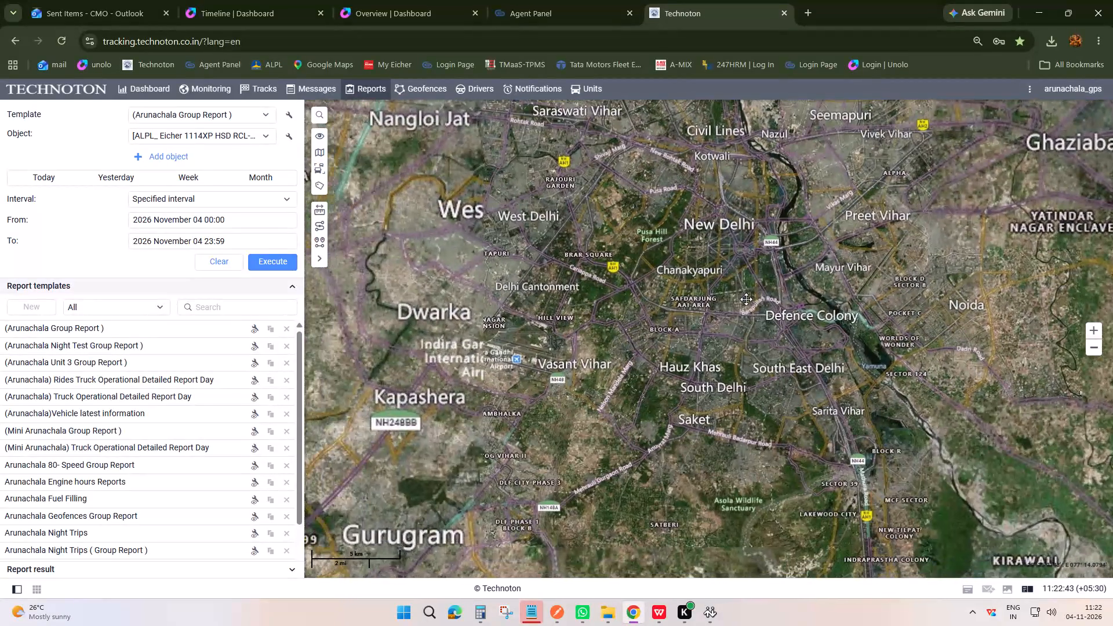